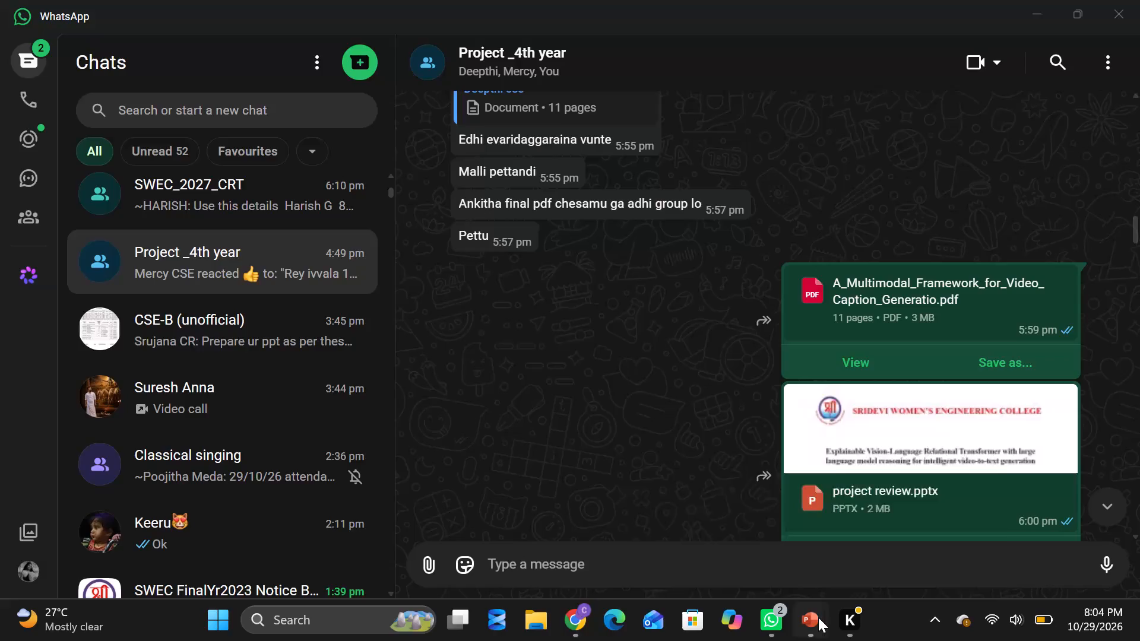
Switch to the project review presentation in PowerPoint and copy the full two-line project title on slide 1.
{"action": "left_click", "coordinate": [723, 526]}
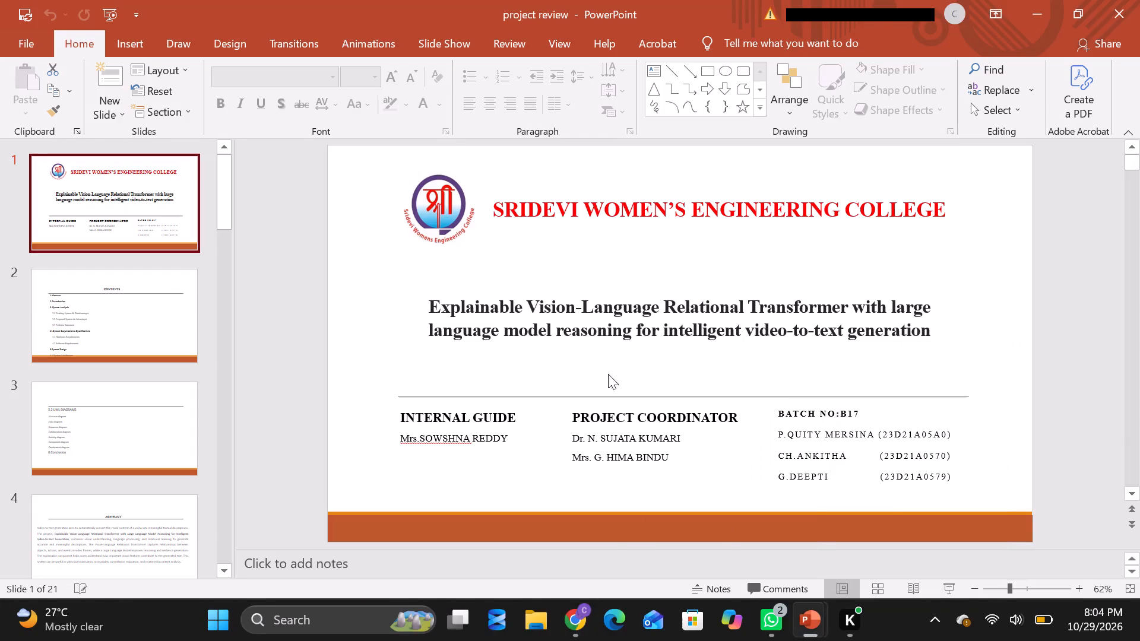
{"action": "left_click_drag", "start_coordinate": [431, 304], "coordinate": [971, 335]}
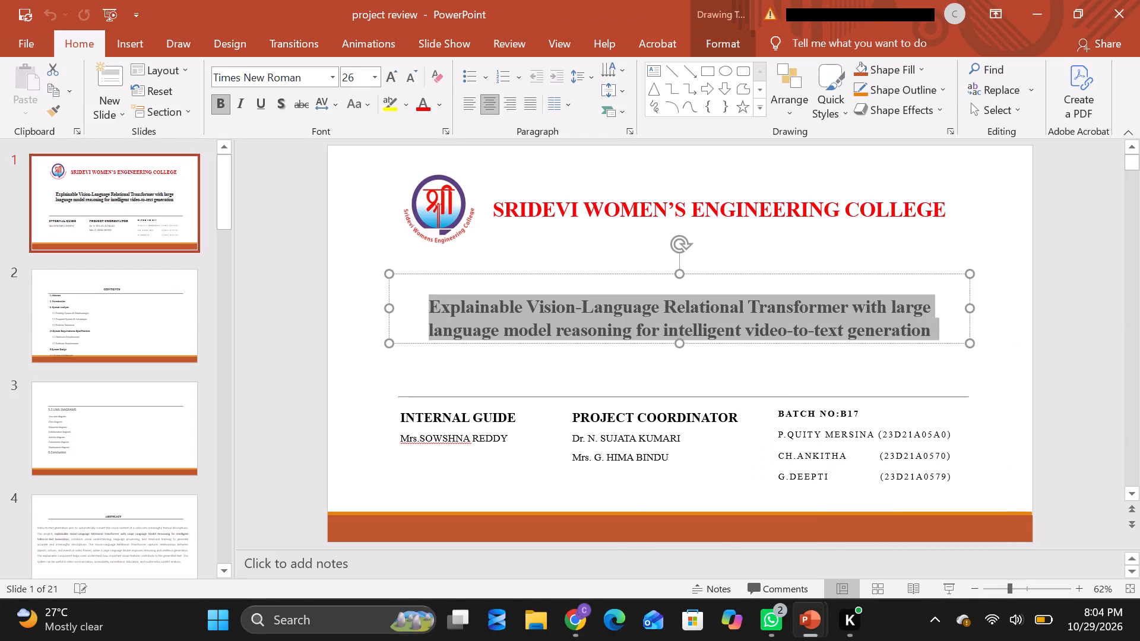
{"action": "key", "text": "ctrl+v"}
{"action": "key", "text": "ctrl+c"}
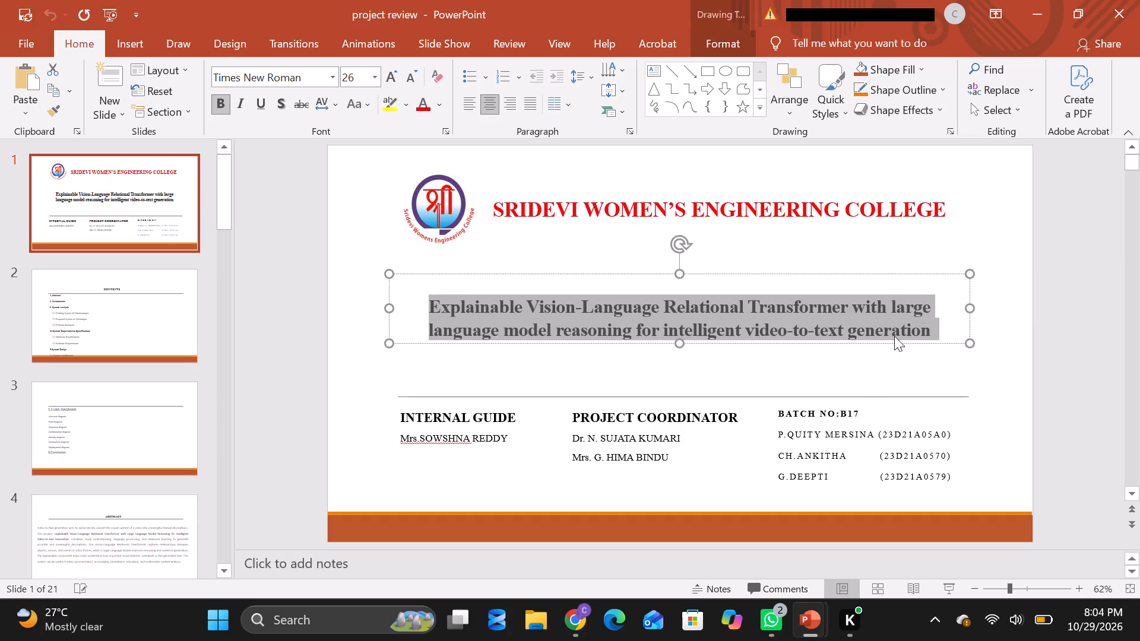
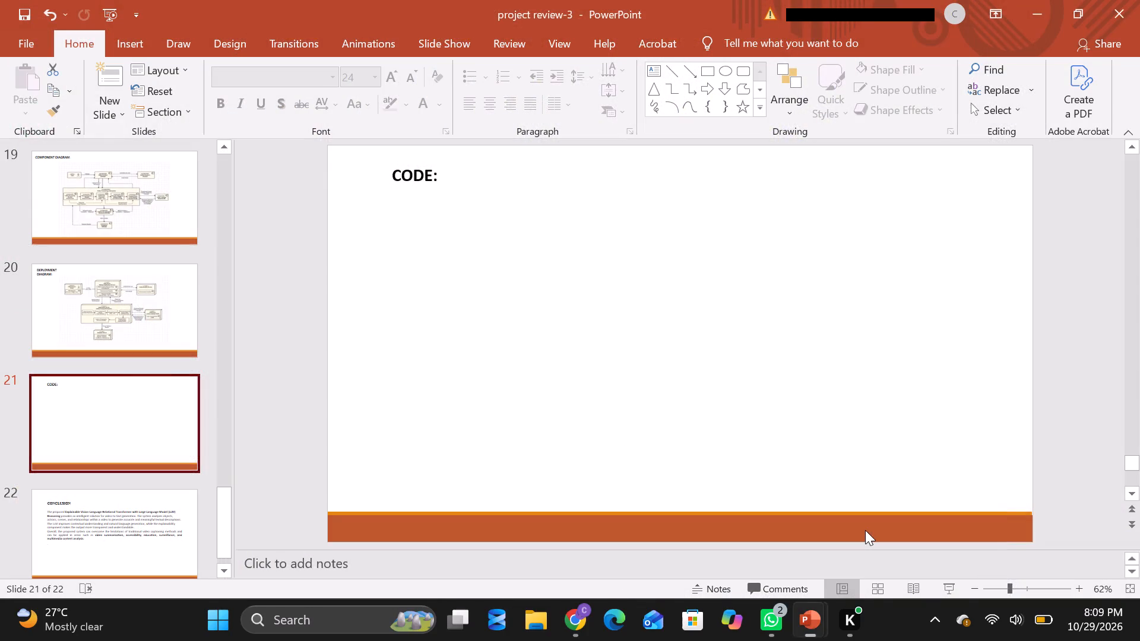
Draw a text box below the CODE: heading on slide 21.
{"action": "left_click", "coordinate": [421, 195]}
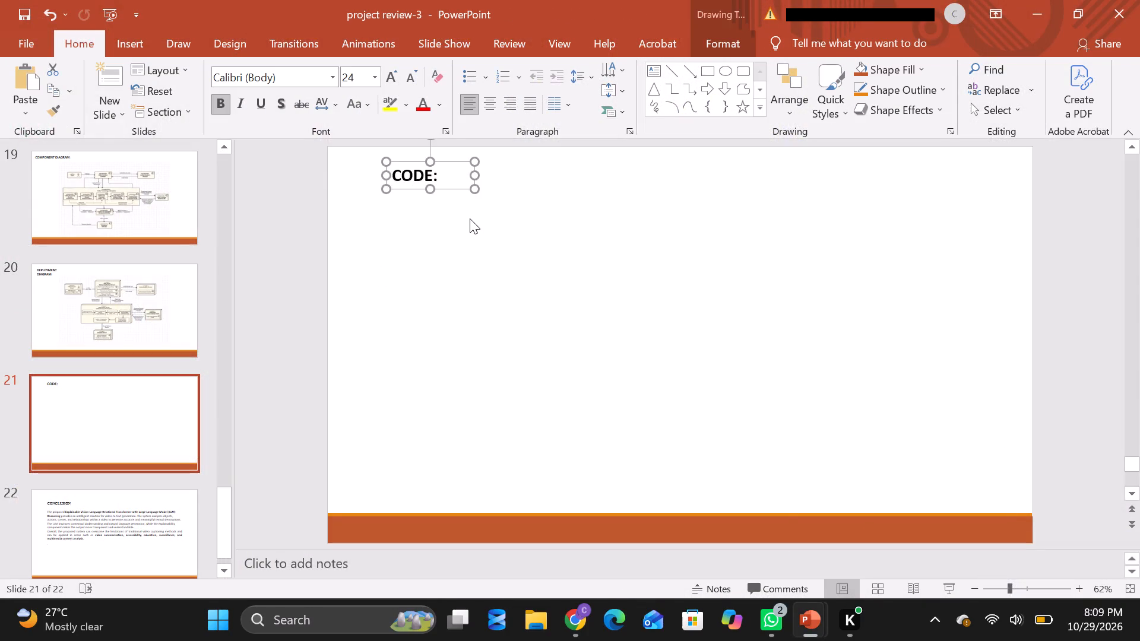
{"action": "left_click", "coordinate": [470, 218]}
{"action": "left_click", "coordinate": [470, 218]}
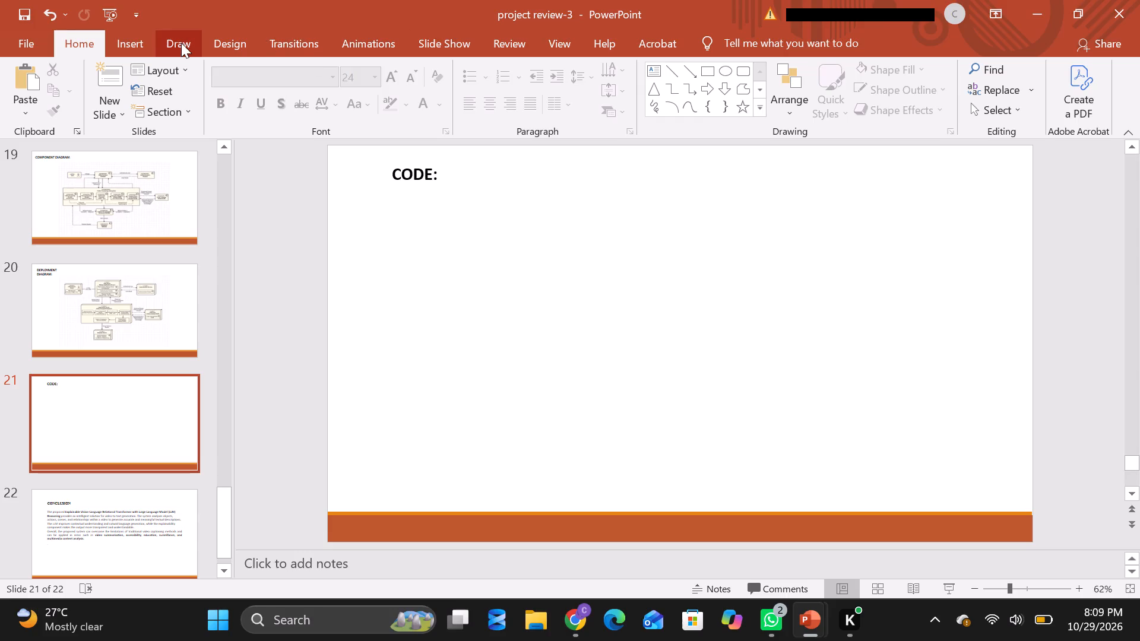
{"action": "left_click", "coordinate": [138, 49]}
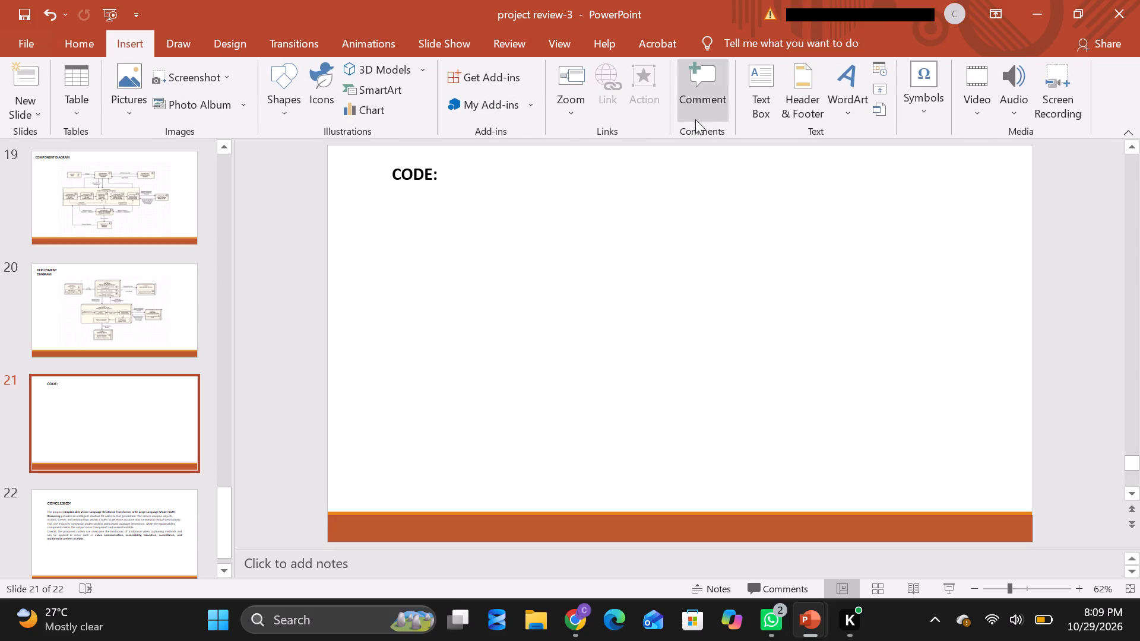
{"action": "left_click", "coordinate": [755, 111]}
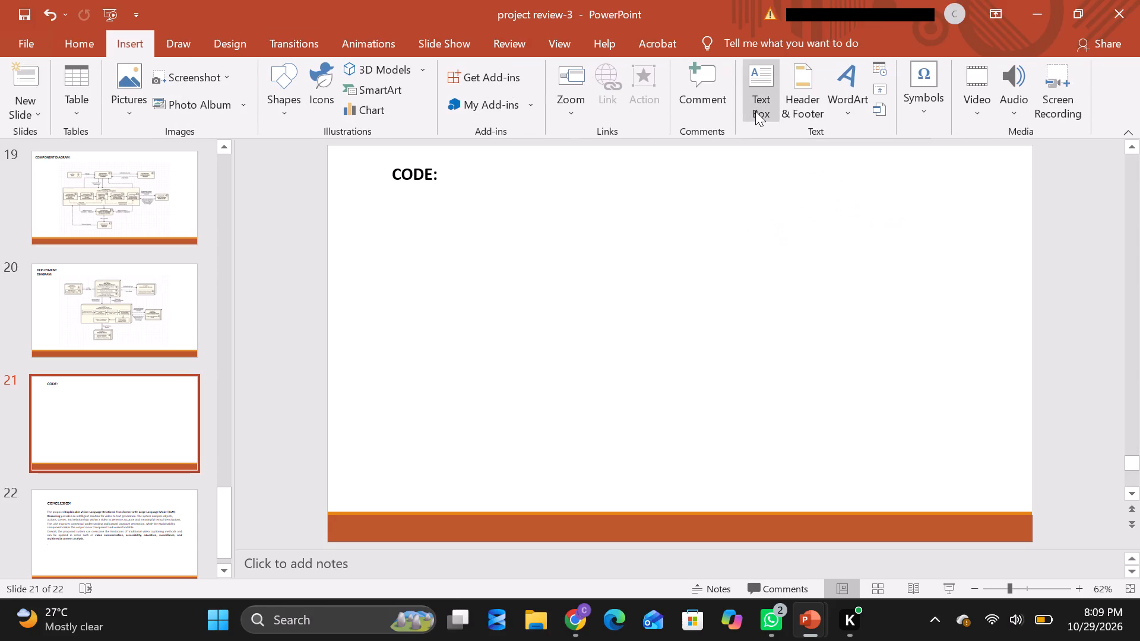
{"action": "left_click_drag", "start_coordinate": [371, 200], "coordinate": [595, 317]}
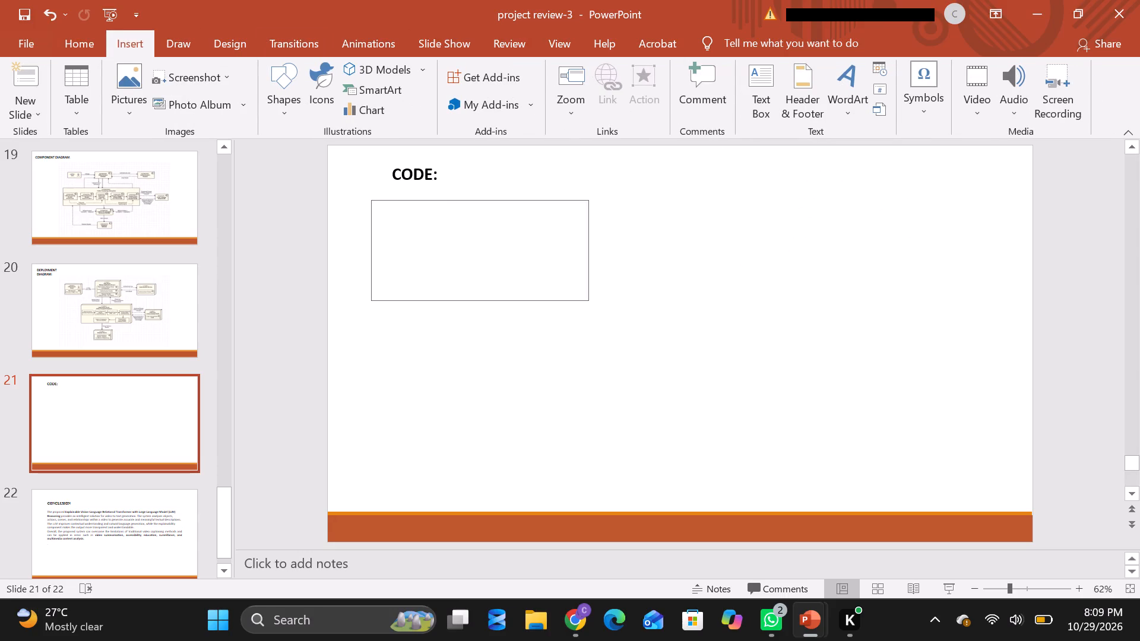
Extend the text box across slide 21 down to the orange footer band and paste the copied Python code into it.
{"action": "left_click_drag", "start_coordinate": [595, 317], "coordinate": [943, 572]}
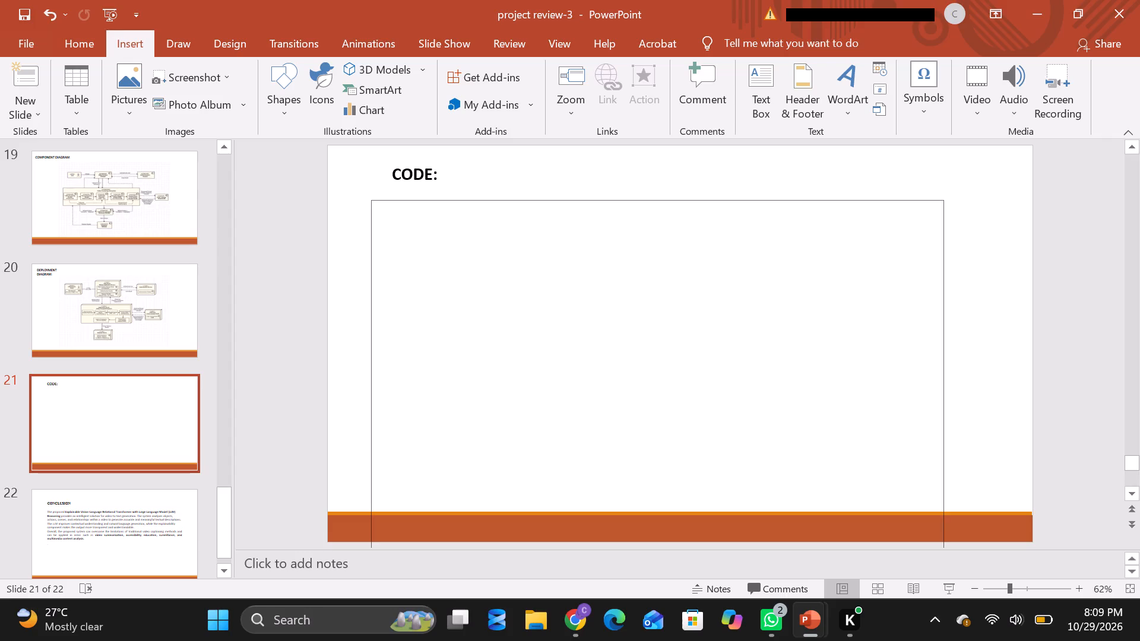
{"action": "left_click_drag", "start_coordinate": [943, 572], "coordinate": [936, 502]}
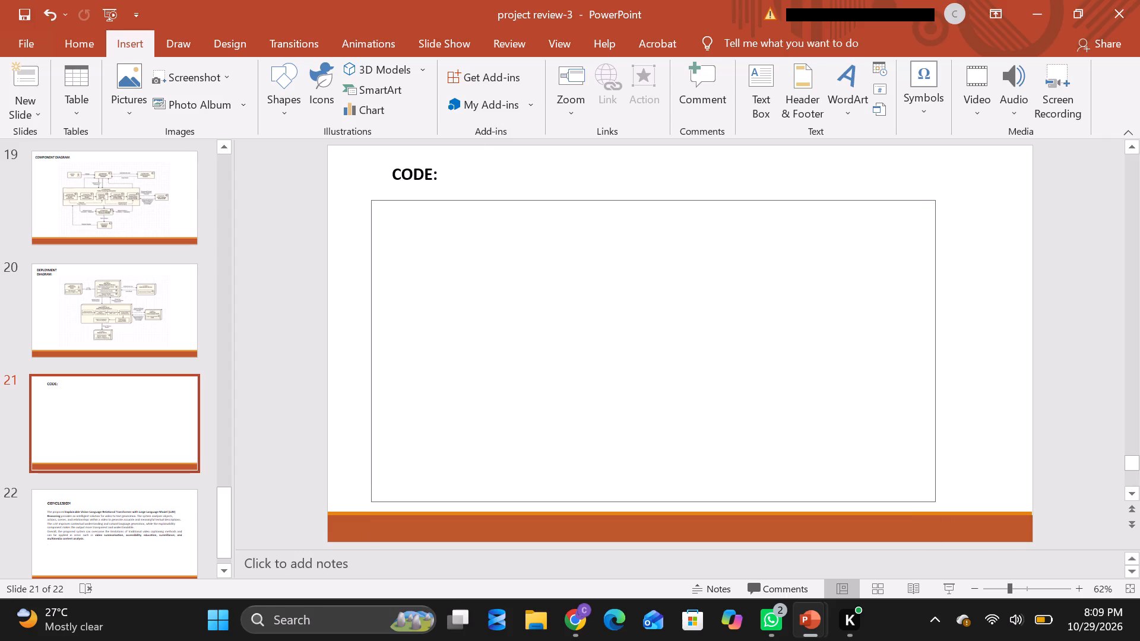
{"action": "left_click_drag", "start_coordinate": [936, 502], "coordinate": [946, 510]}
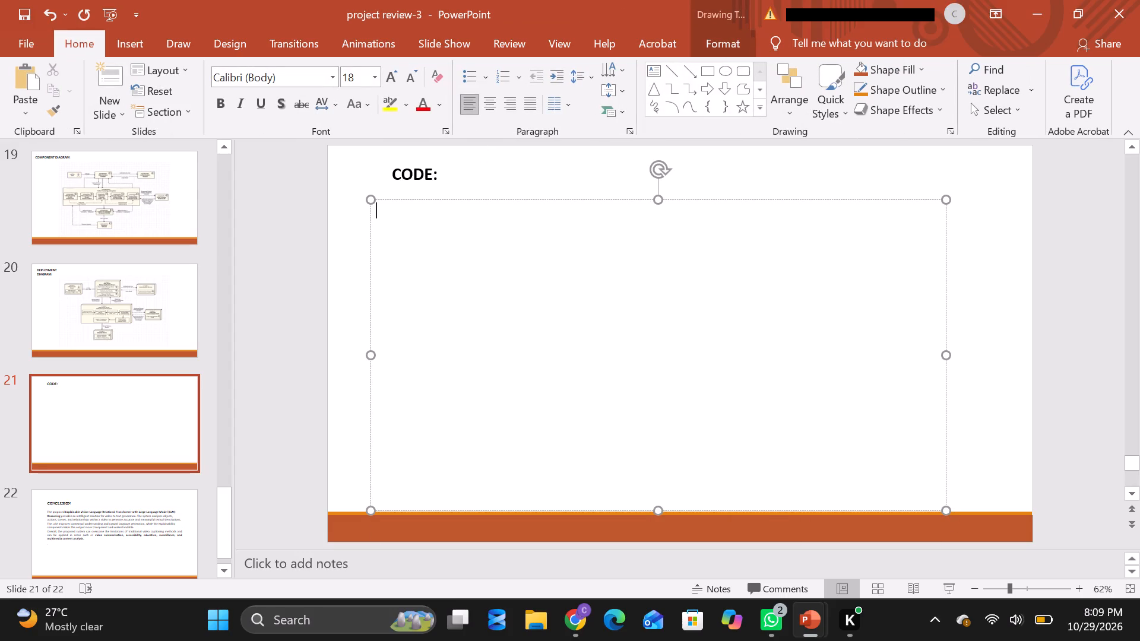
{"action": "key", "text": "ctrl+v"}
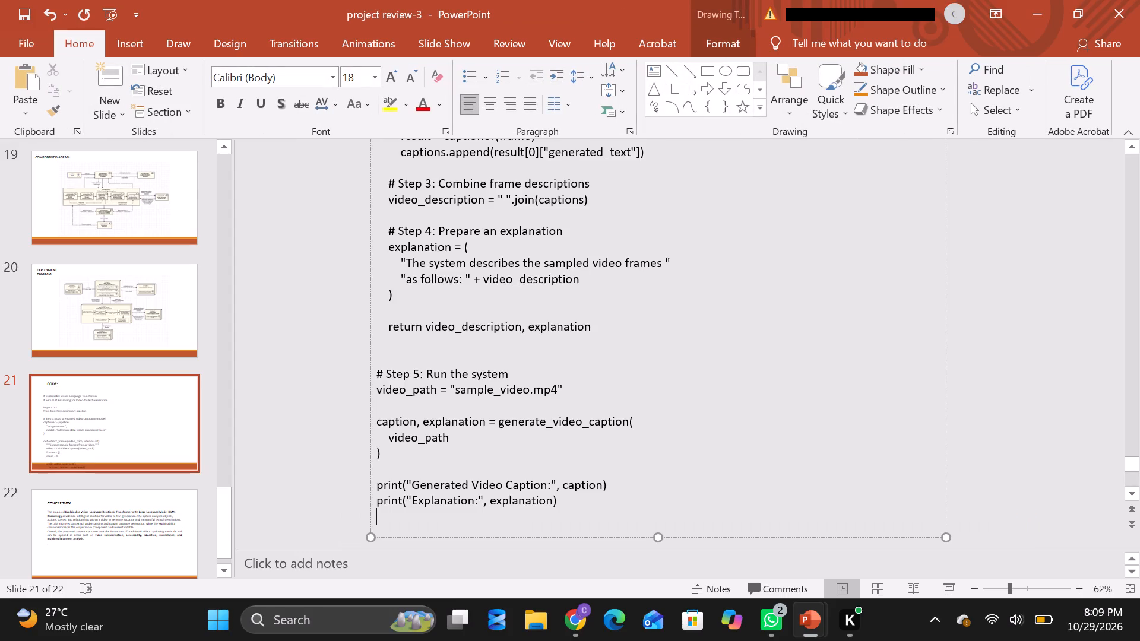
Delete the two opening comment lines about the Explainable Vision-Language Transformer from the pasted code on slide 21.
{"action": "scroll", "coordinate": [430, 212], "scroll_direction": "up", "scroll_amount": 7}
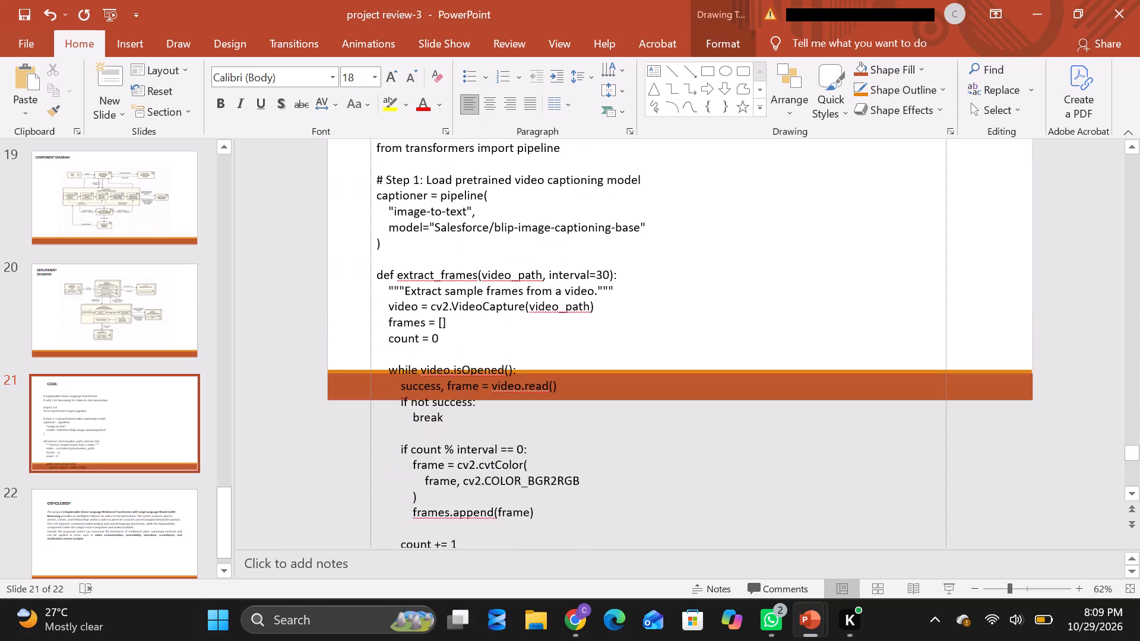
{"action": "scroll", "coordinate": [430, 212], "scroll_direction": "up", "scroll_amount": 3}
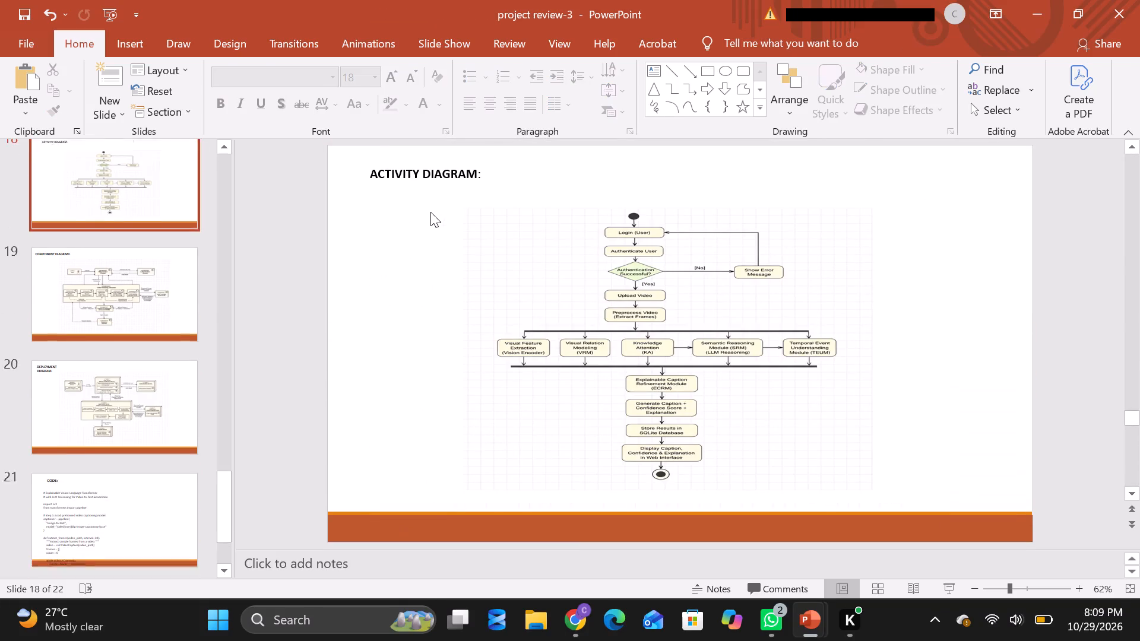
{"action": "left_click", "coordinate": [144, 283]}
{"action": "key", "text": "Down"}
{"action": "key", "text": "Down"}
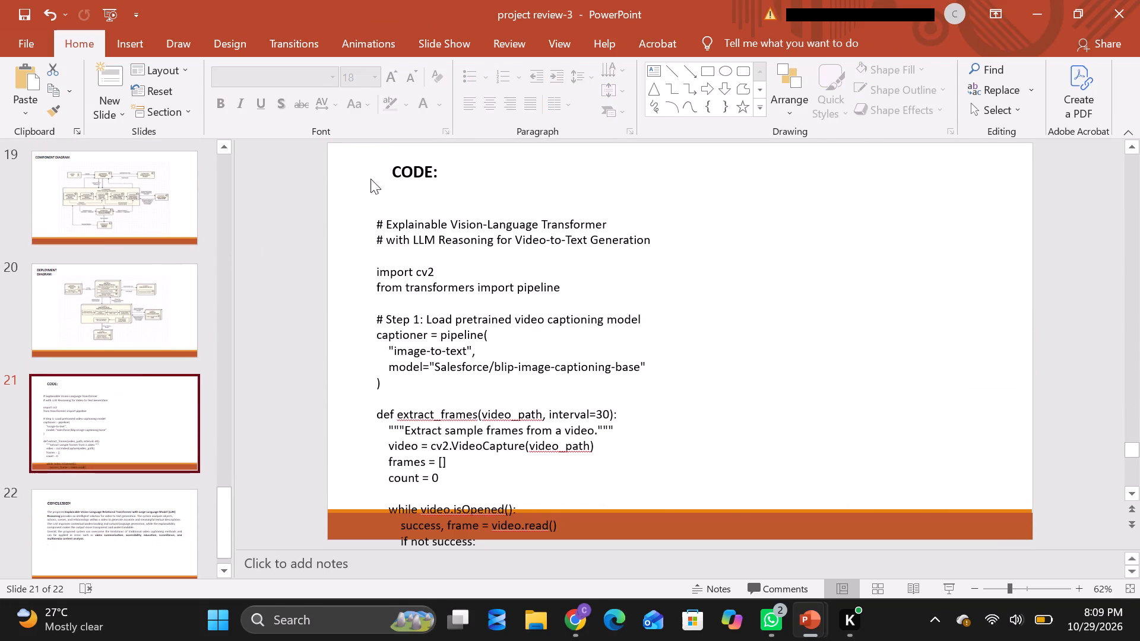
{"action": "left_click_drag", "start_coordinate": [387, 219], "coordinate": [647, 240]}
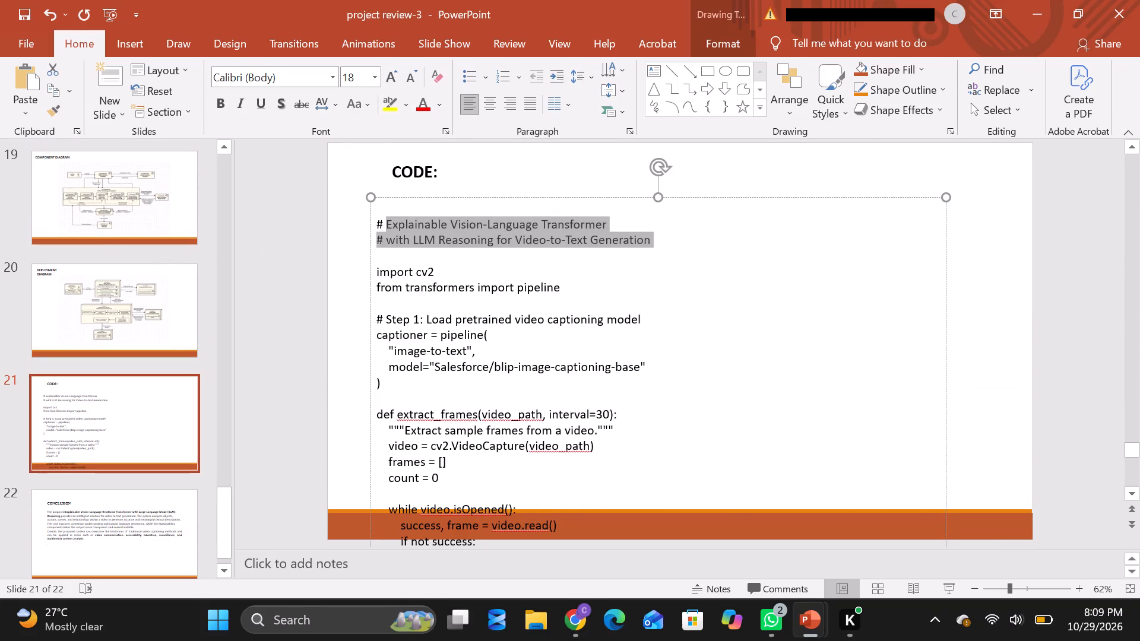
{"action": "left_click_drag", "start_coordinate": [647, 240], "coordinate": [647, 240]}
{"action": "key", "text": "BackSpace"}
{"action": "key", "text": "BackSpace"}
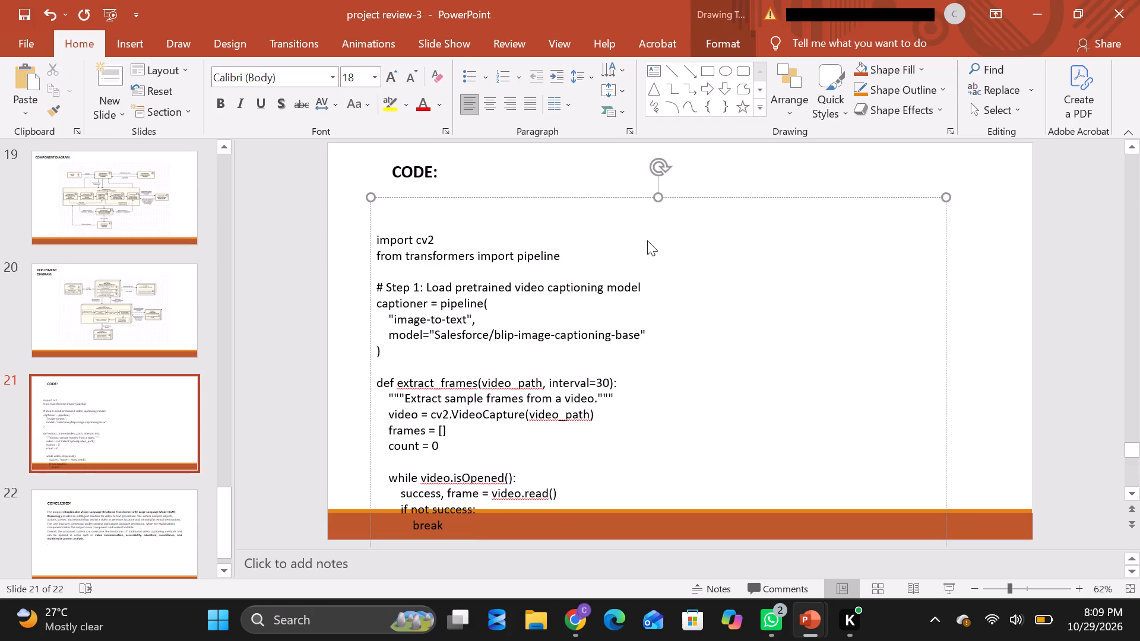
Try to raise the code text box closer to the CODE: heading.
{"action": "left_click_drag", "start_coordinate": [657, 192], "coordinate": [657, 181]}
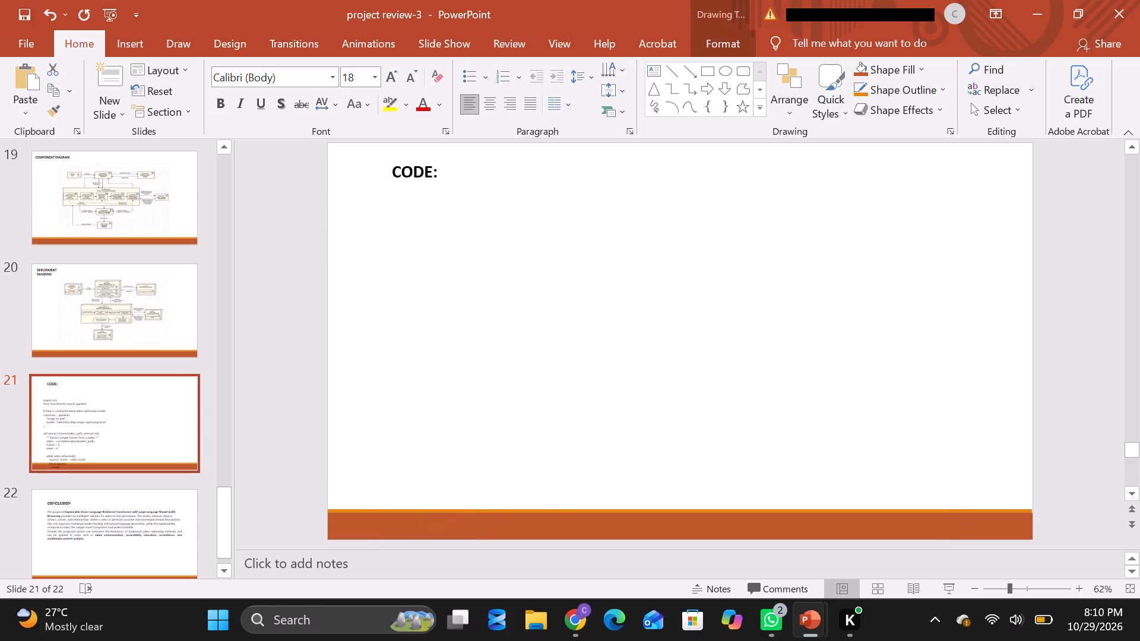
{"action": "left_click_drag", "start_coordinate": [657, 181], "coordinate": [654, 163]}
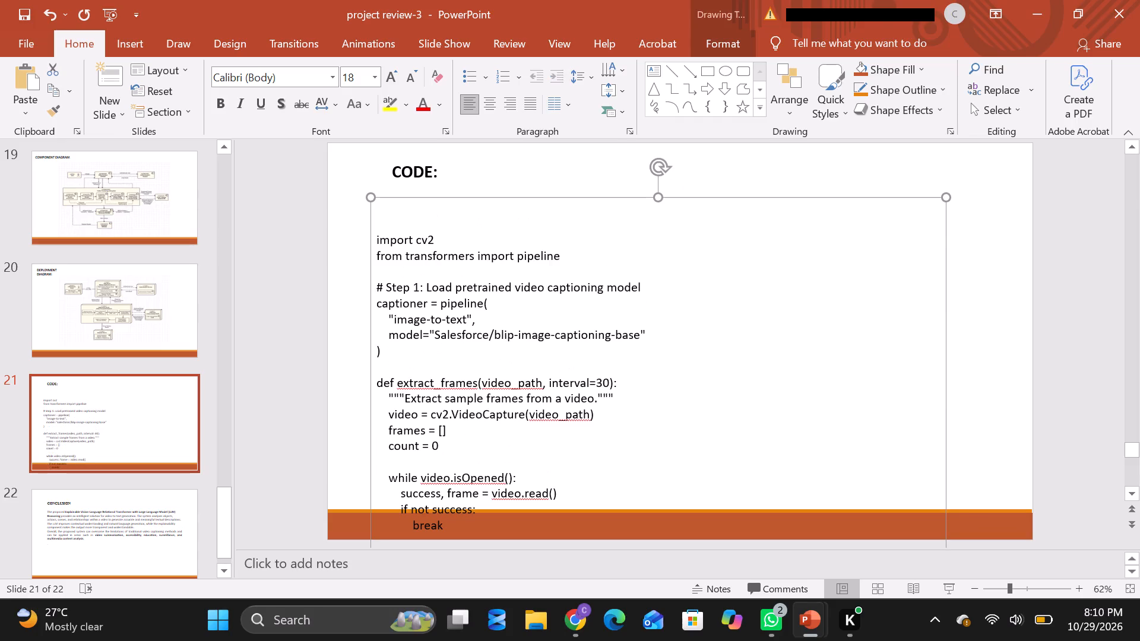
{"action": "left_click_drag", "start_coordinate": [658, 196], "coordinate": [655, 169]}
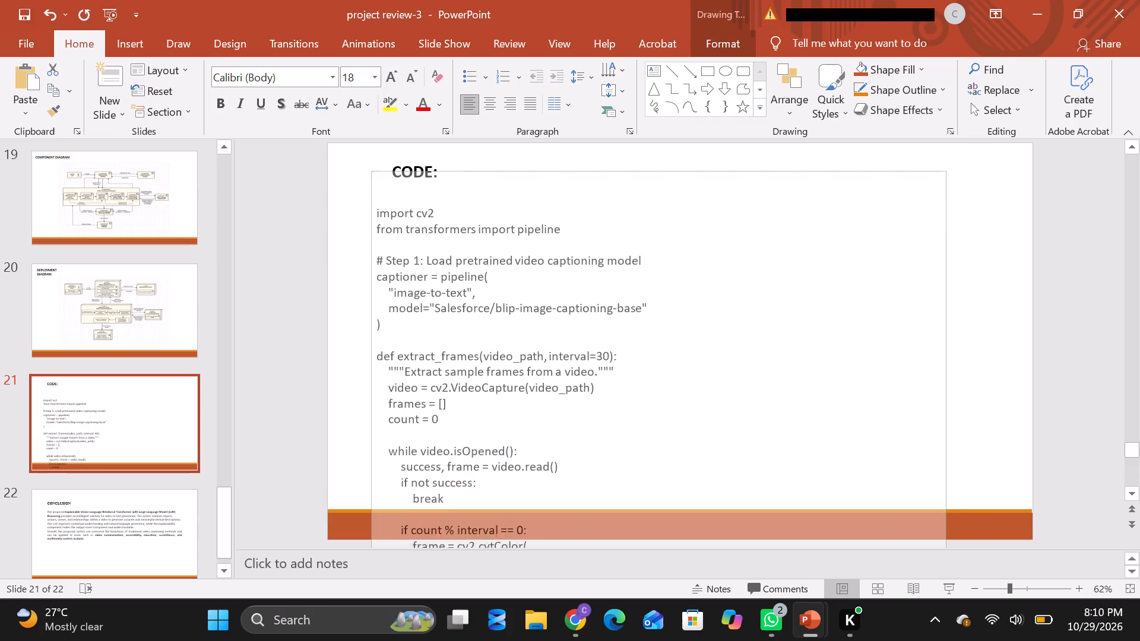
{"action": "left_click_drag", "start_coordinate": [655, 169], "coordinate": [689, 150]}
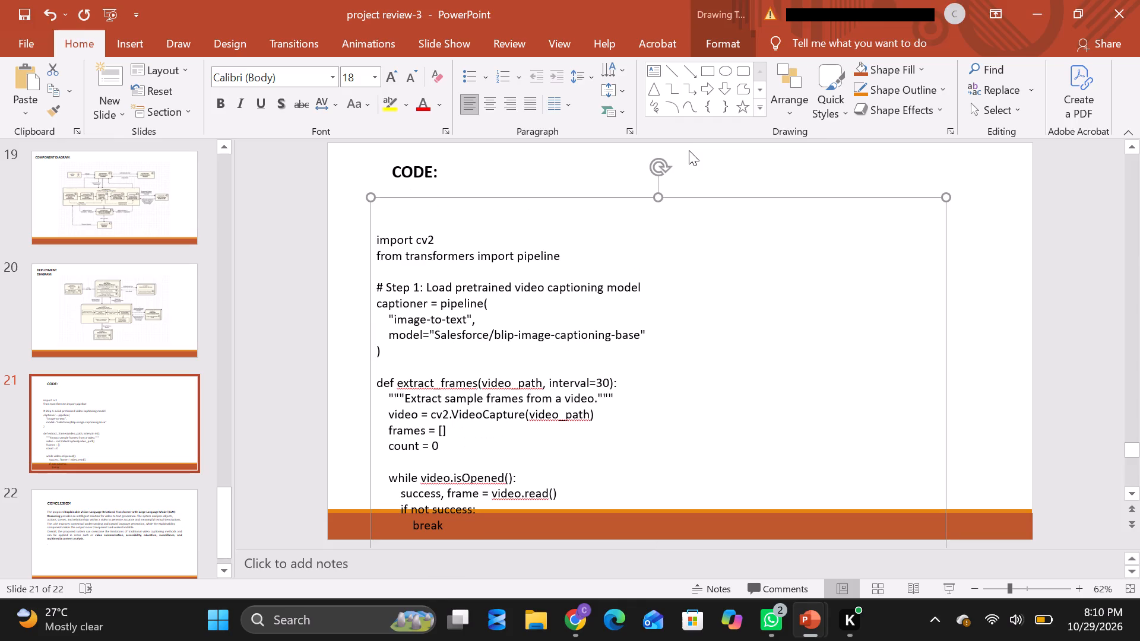
Delete all code from the line "if count % interval == 0:" through the end of the text box.
{"action": "scroll", "coordinate": [495, 278], "scroll_direction": "down", "scroll_amount": 3}
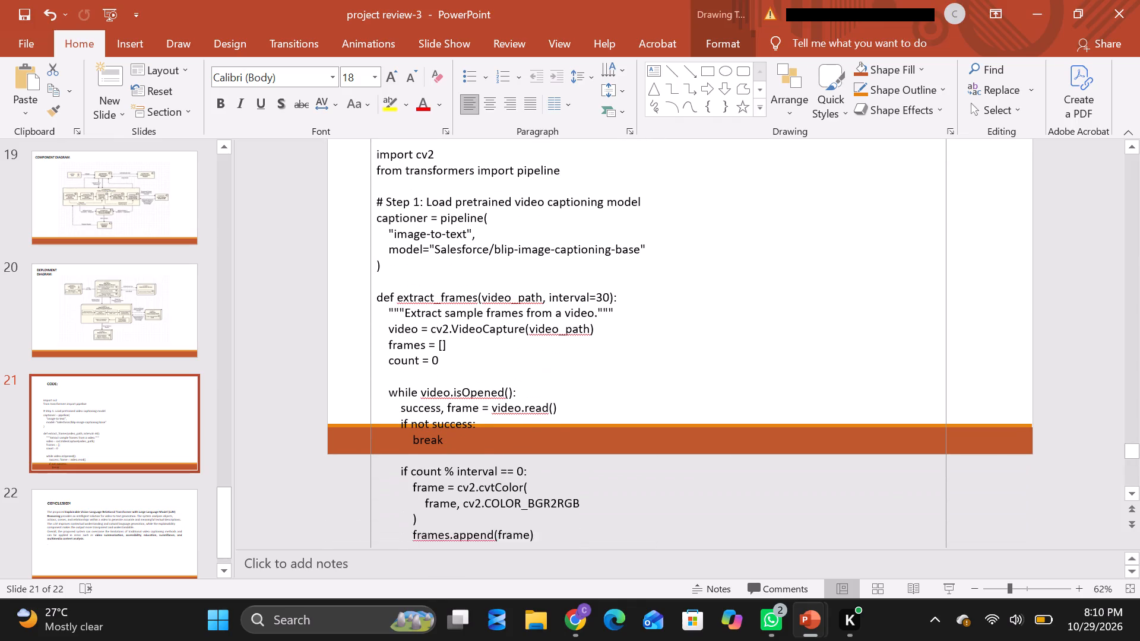
{"action": "scroll", "coordinate": [495, 278], "scroll_direction": "down", "scroll_amount": 3}
{"action": "scroll", "coordinate": [495, 278], "scroll_direction": "up", "scroll_amount": 1}
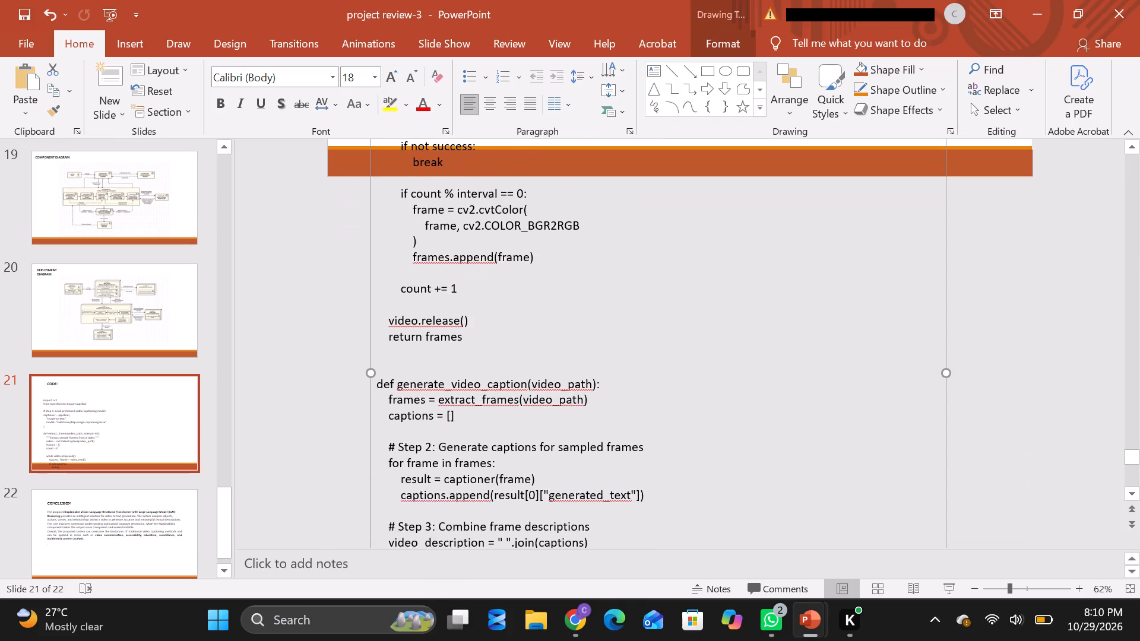
{"action": "scroll", "coordinate": [495, 278], "scroll_direction": "up", "scroll_amount": 1}
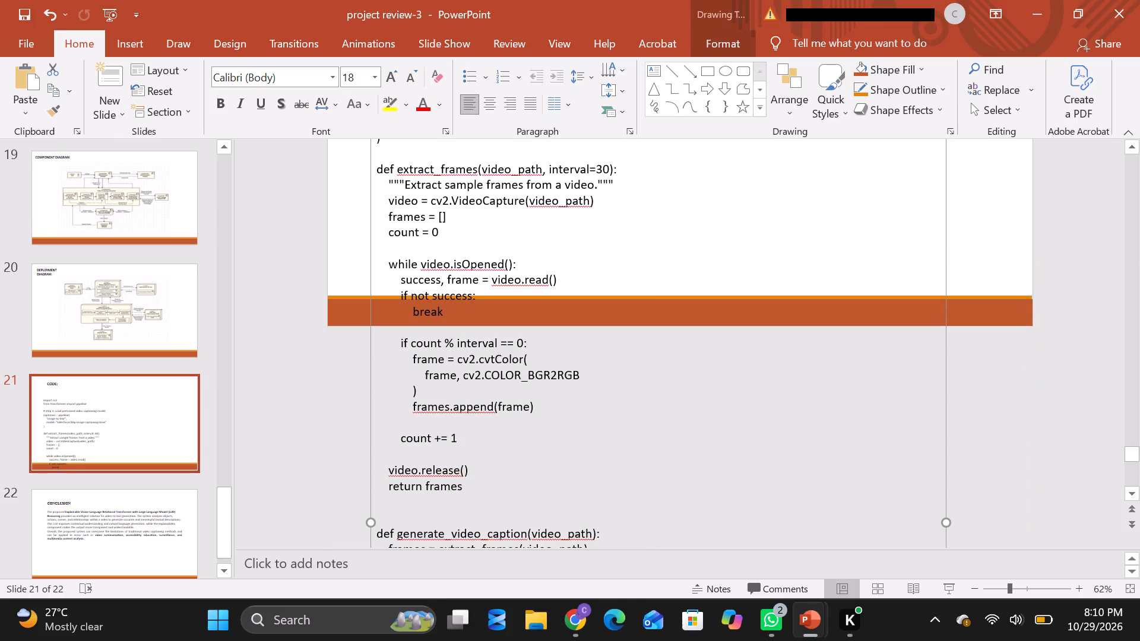
{"action": "left_click_drag", "start_coordinate": [400, 339], "coordinate": [664, 567]}
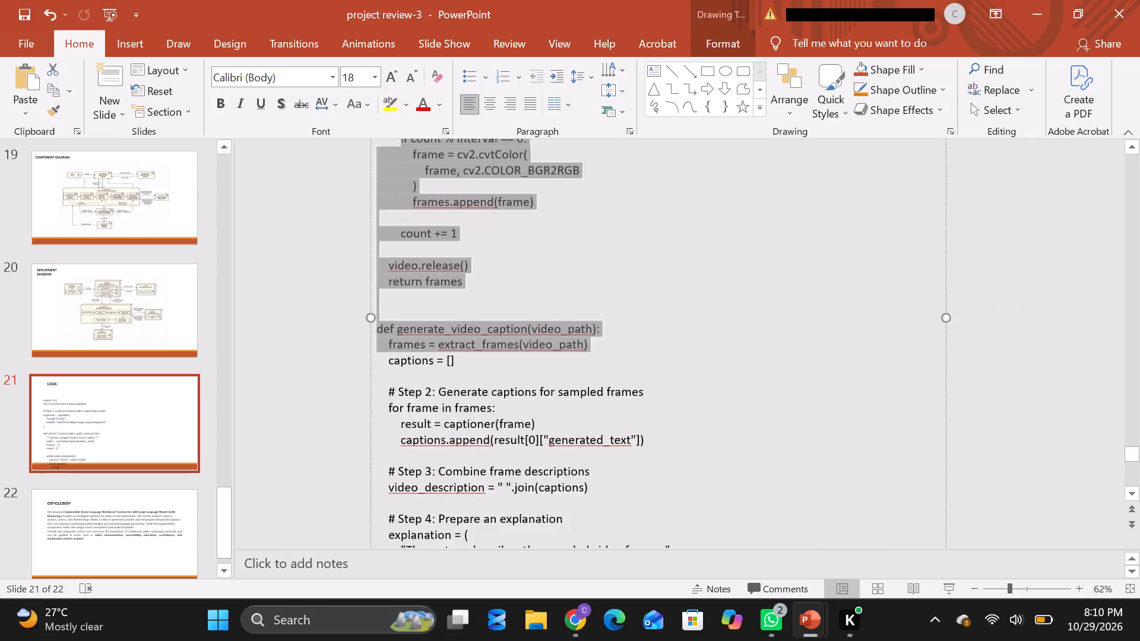
{"action": "left_click_drag", "start_coordinate": [664, 567], "coordinate": [657, 640]}
{"action": "key", "text": "BackSpace"}
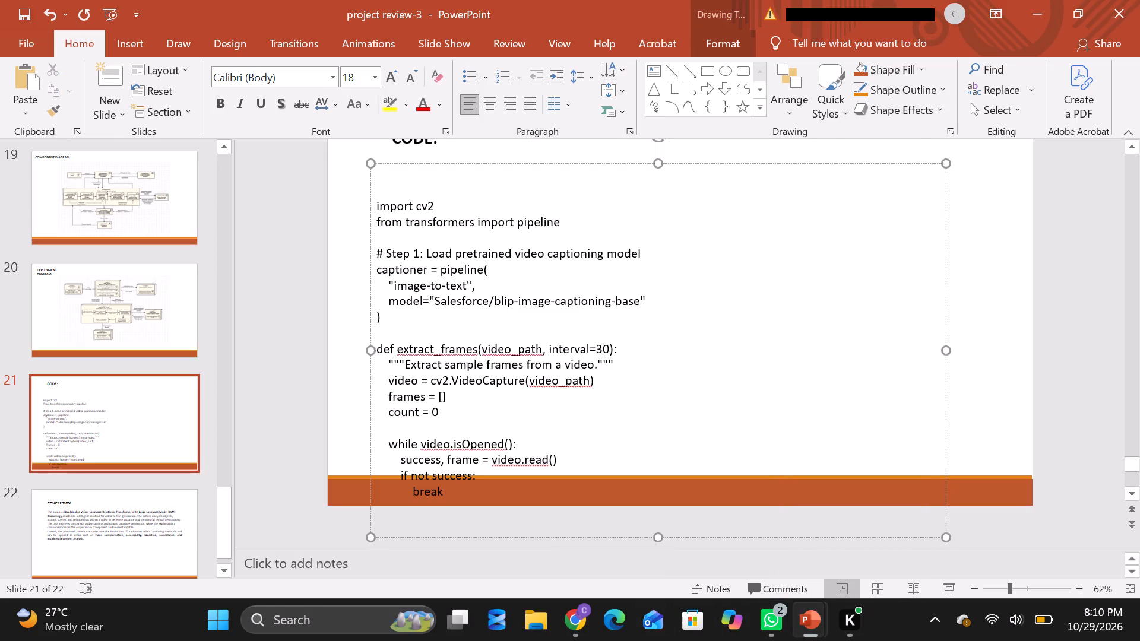
Widen the code text box toward the slide's right edge and try to shorten it from the bottom.
{"action": "left_click_drag", "start_coordinate": [660, 534], "coordinate": [644, 401]}
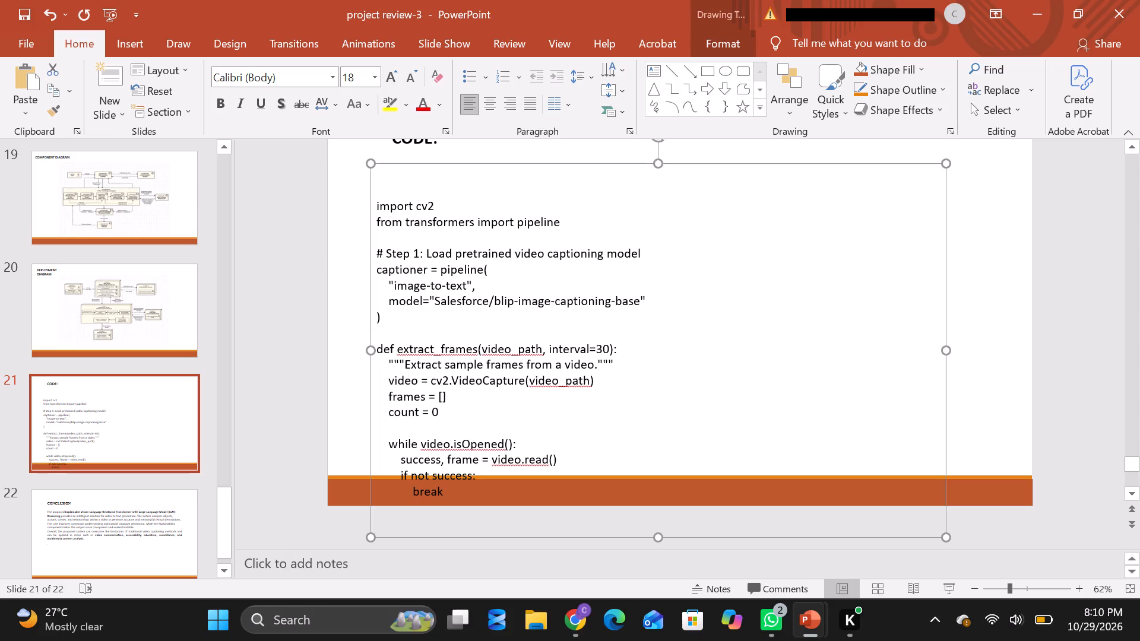
{"action": "left_click_drag", "start_coordinate": [948, 349], "coordinate": [968, 334]}
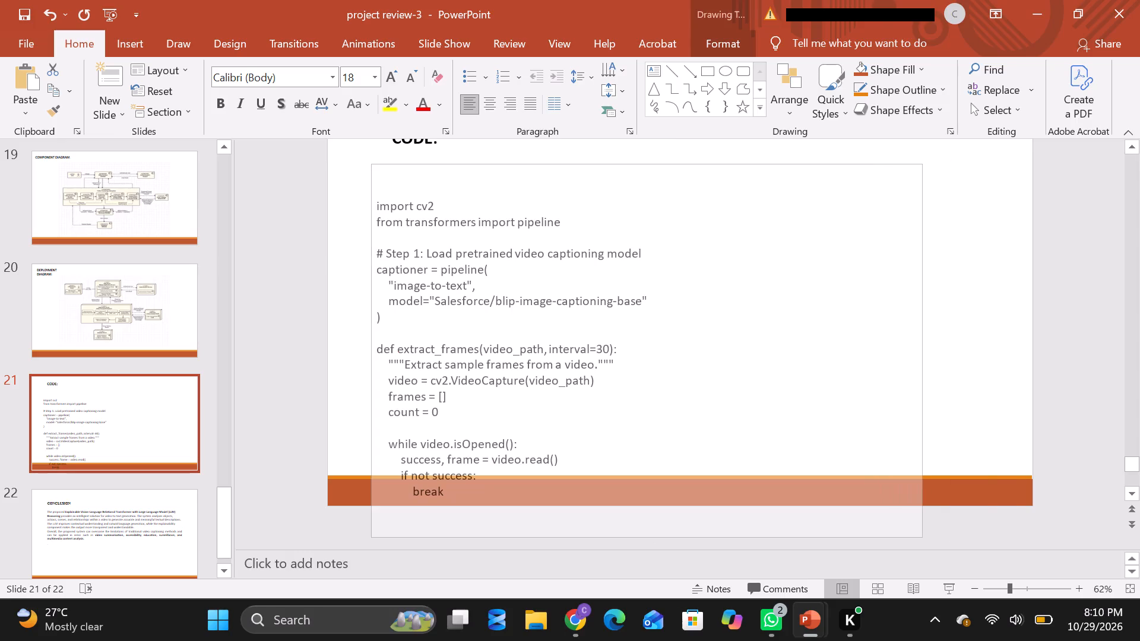
{"action": "left_click_drag", "start_coordinate": [968, 334], "coordinate": [1016, 333]}
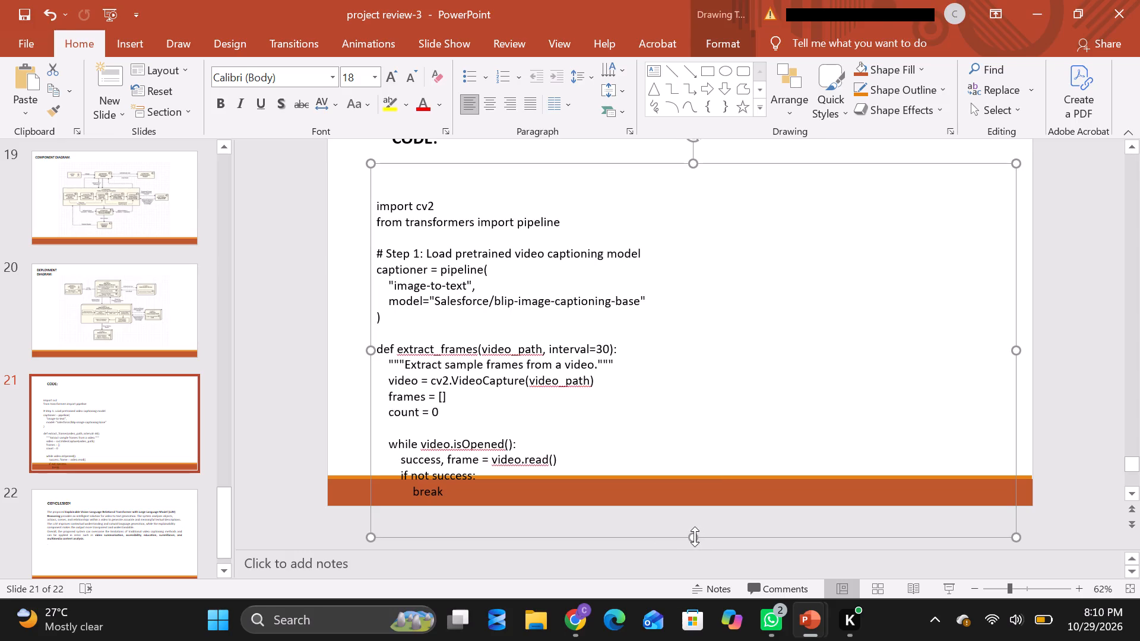
{"action": "left_click_drag", "start_coordinate": [695, 536], "coordinate": [681, 477]}
Delete the while video.isOpened() loop lines through break, so the code ends at count = 0.
{"action": "left_click_drag", "start_coordinate": [395, 443], "coordinate": [461, 487]}
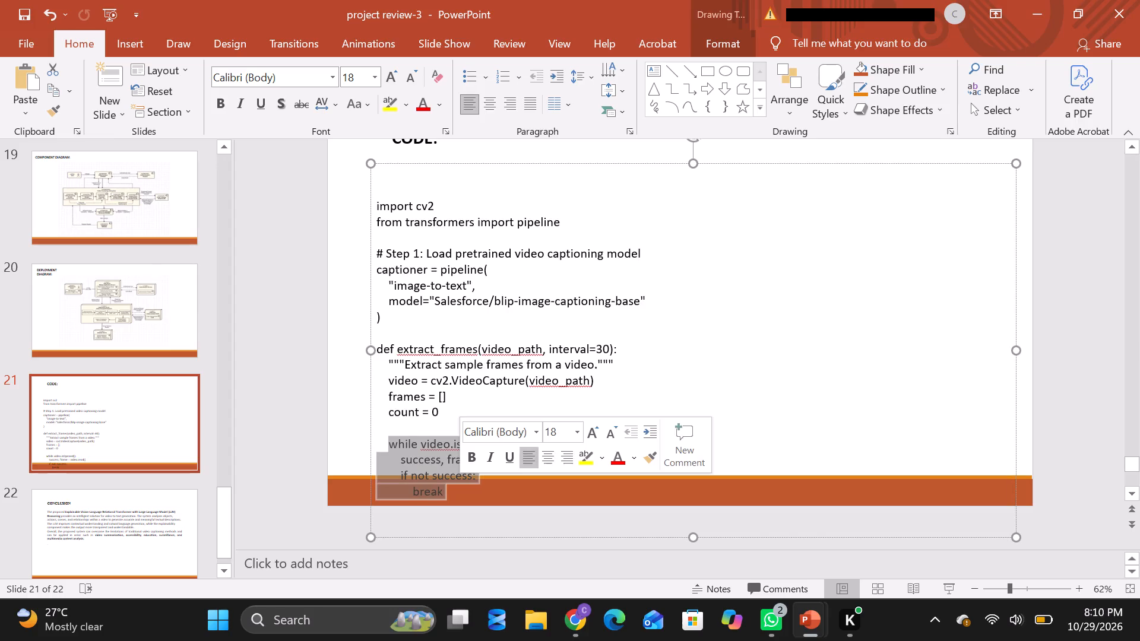
{"action": "key", "text": "BackSpace"}
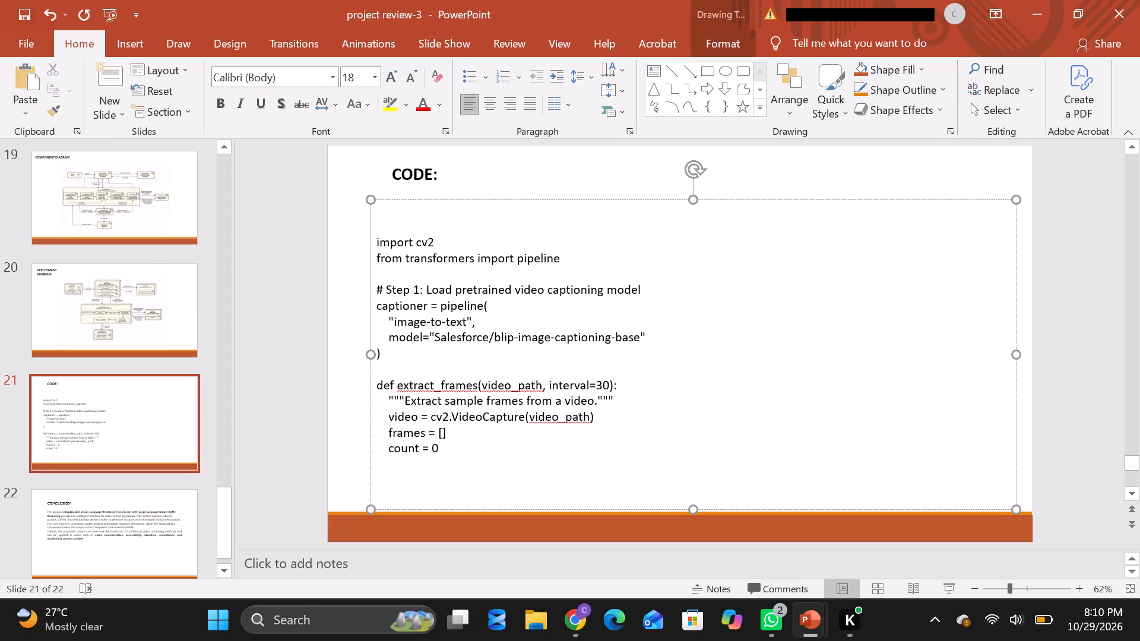
Set the font size of all the remaining code, from import cv2 to count = 0, to 18.
{"action": "left_click", "coordinate": [485, 228]}
{"action": "left_click_drag", "start_coordinate": [378, 234], "coordinate": [417, 272]}
{"action": "left_click_drag", "start_coordinate": [417, 272], "coordinate": [470, 452]}
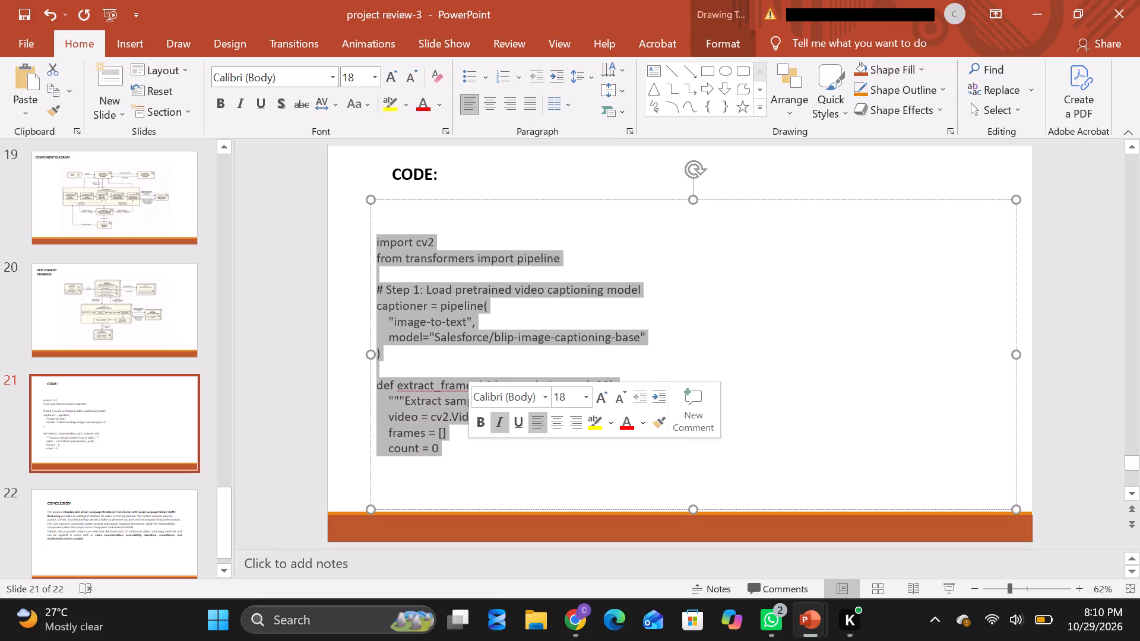
{"action": "left_click", "coordinate": [591, 400]}
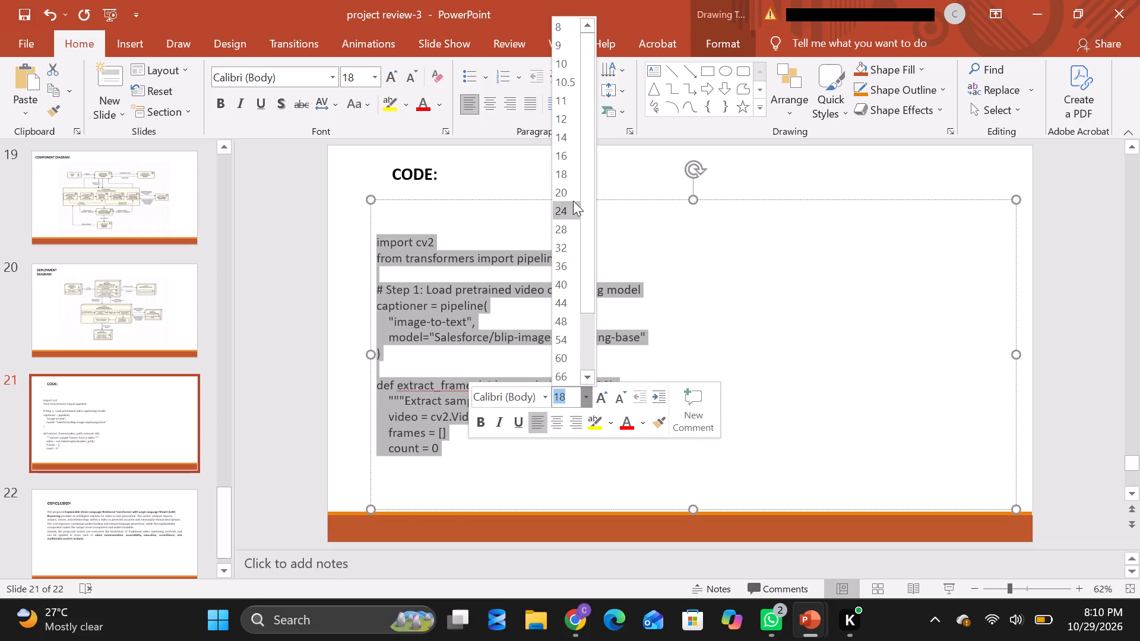
{"action": "left_click", "coordinate": [567, 174]}
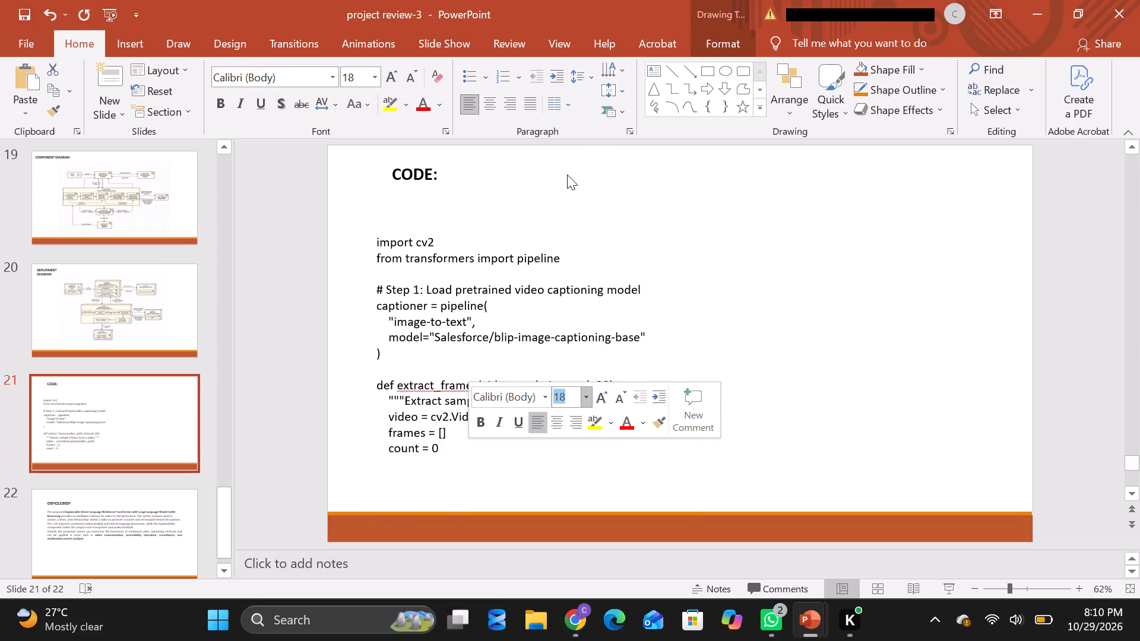
{"action": "left_click", "coordinate": [533, 207]}
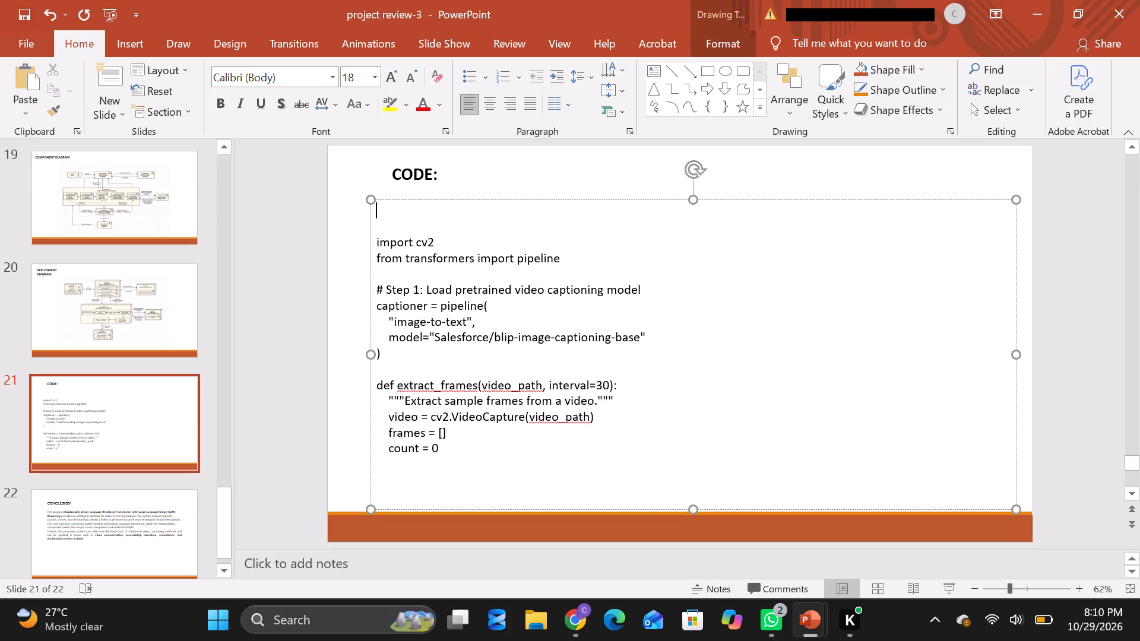
{"action": "left_click", "coordinate": [571, 269]}
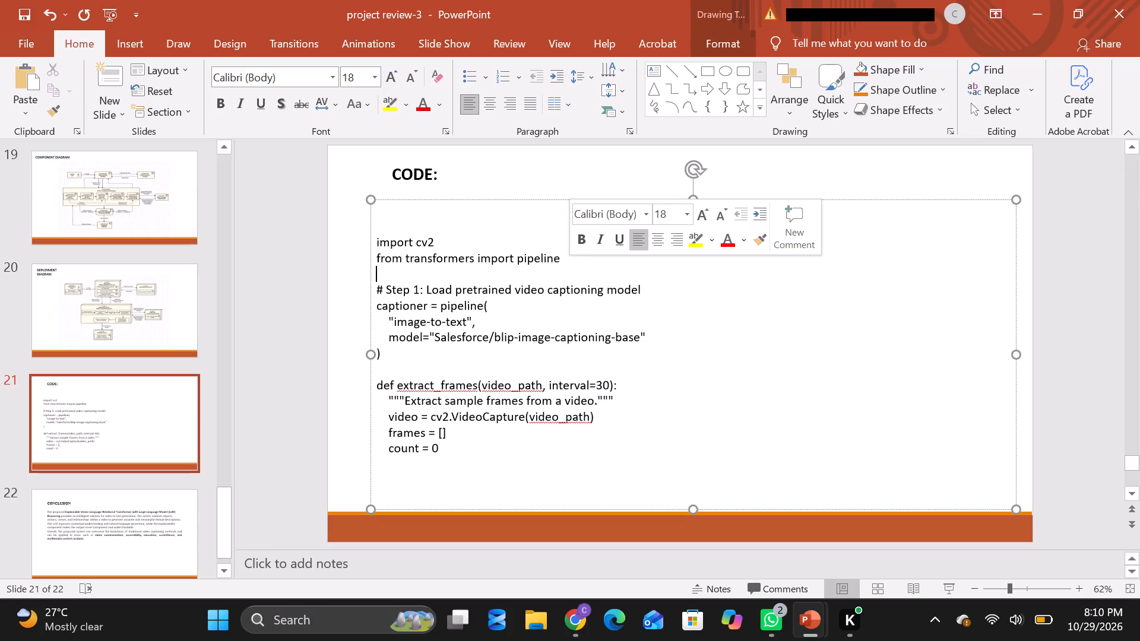
{"action": "left_click", "coordinate": [748, 337]}
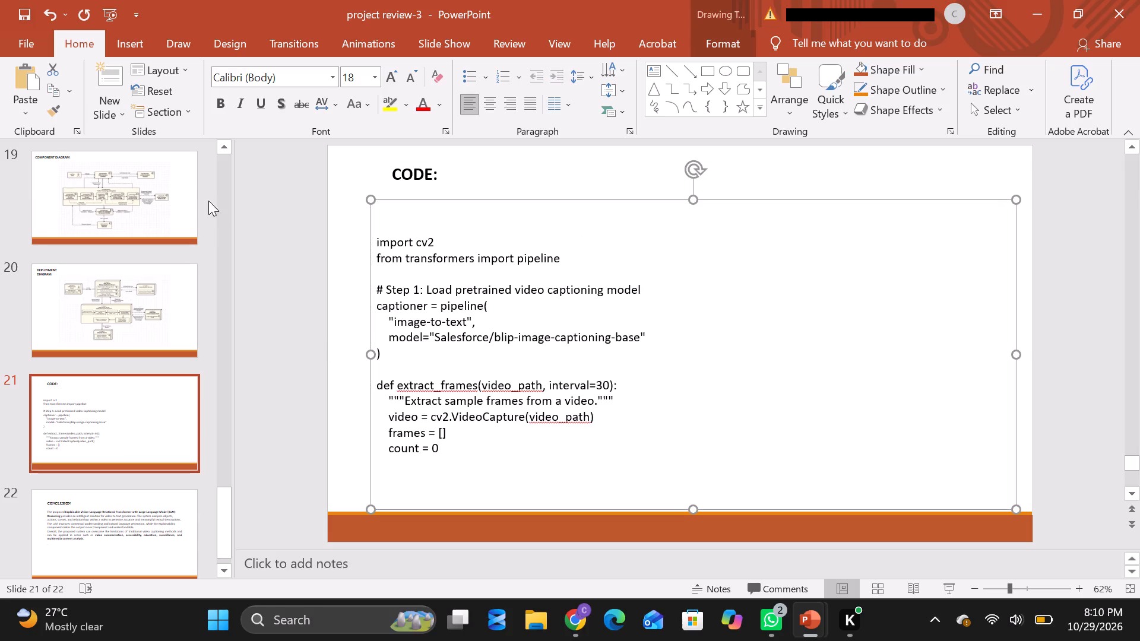
Add a new slide with the Blank layout after the CODE slide.
{"action": "left_click", "coordinate": [115, 105]}
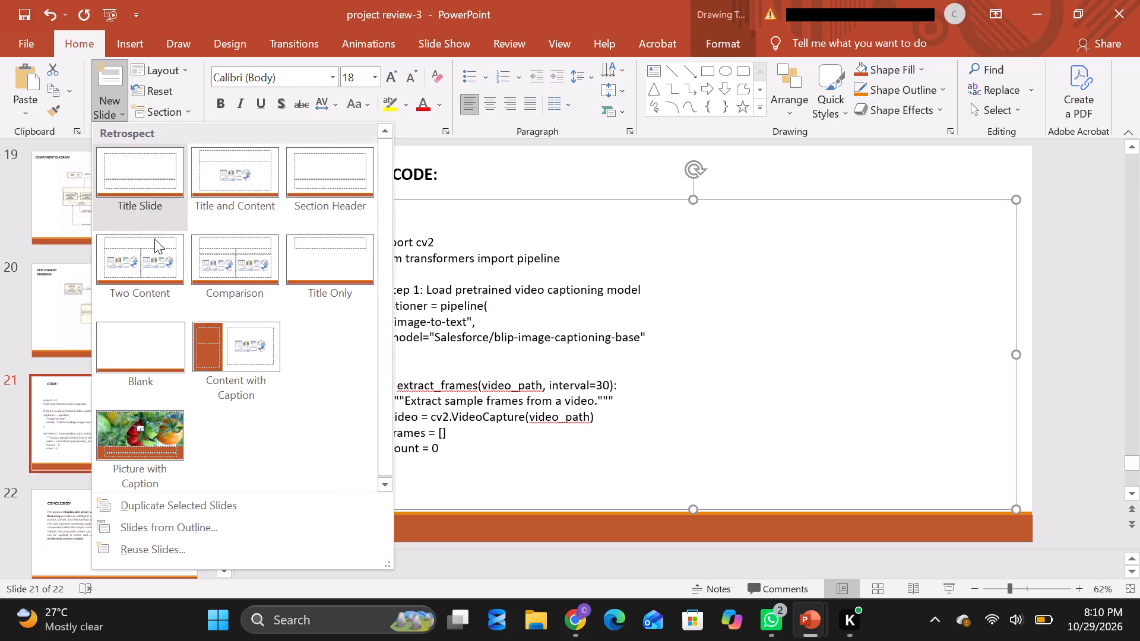
{"action": "left_click", "coordinate": [140, 337]}
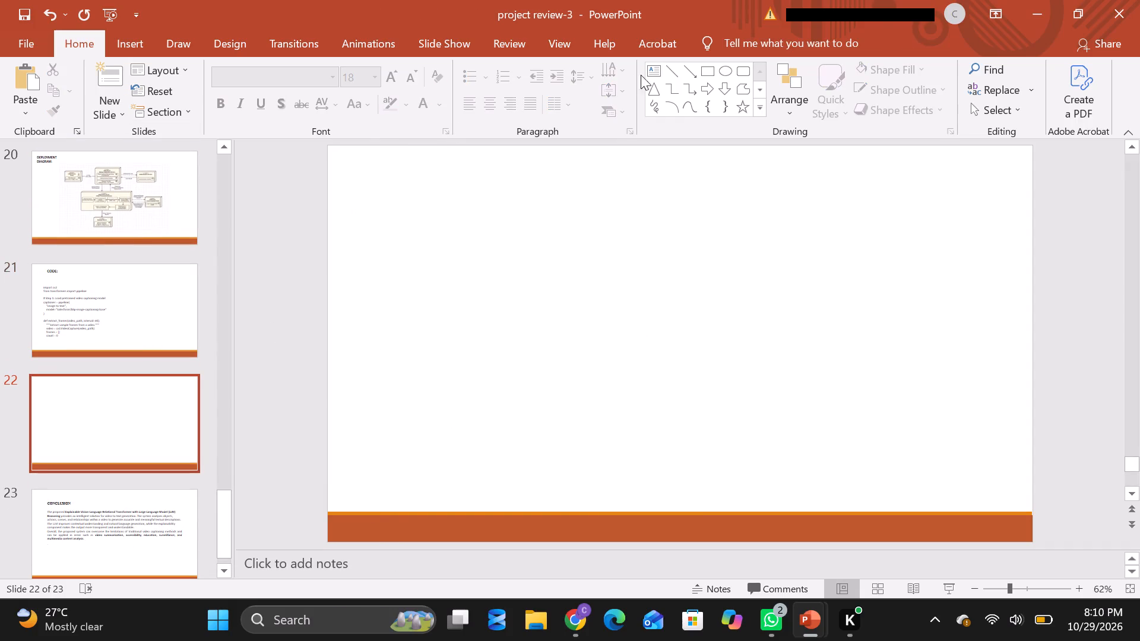
Draw a text box on blank slide 22 spanning most of the slide, from near its upper-left corner to its lower-right corner.
{"action": "left_click", "coordinate": [137, 39]}
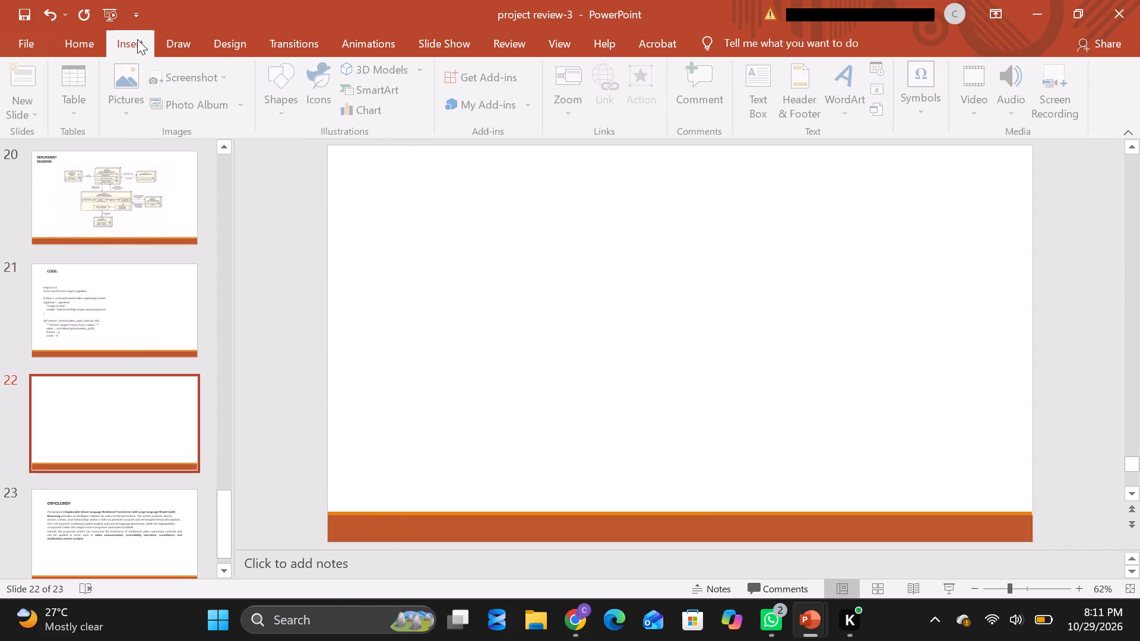
{"action": "left_click", "coordinate": [764, 104]}
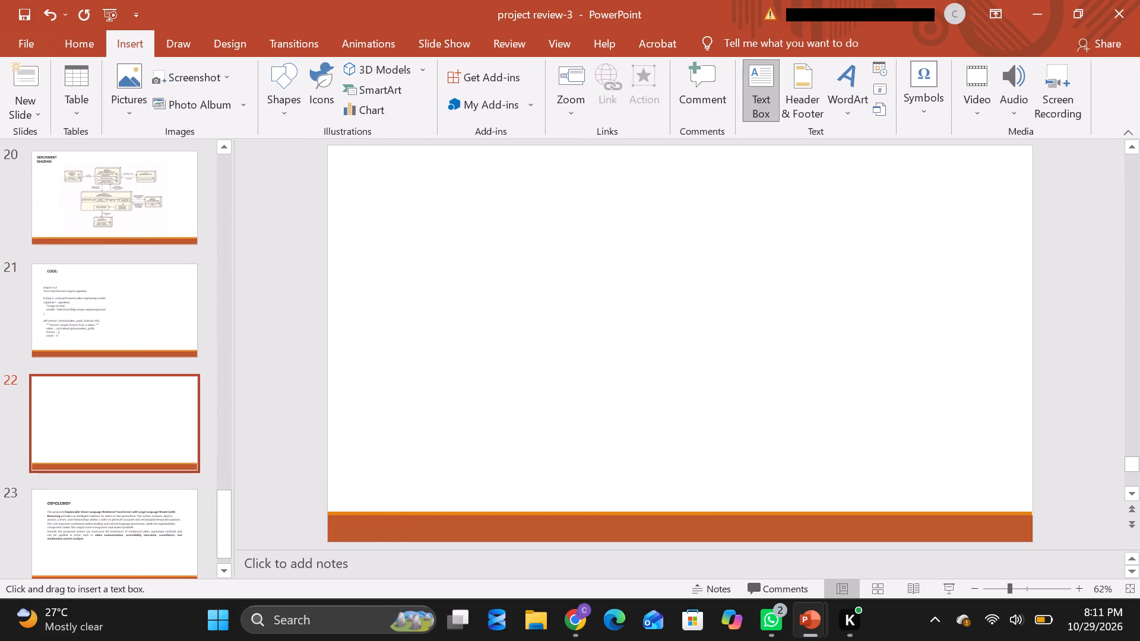
{"action": "left_click_drag", "start_coordinate": [381, 165], "coordinate": [701, 332]}
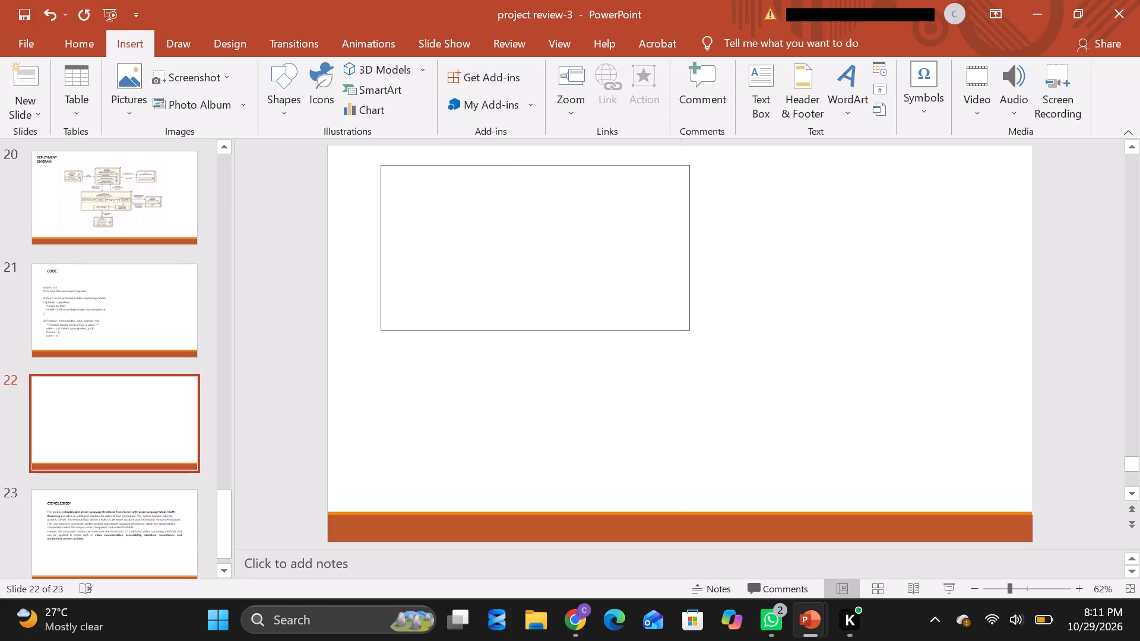
{"action": "left_click_drag", "start_coordinate": [701, 332], "coordinate": [1026, 534]}
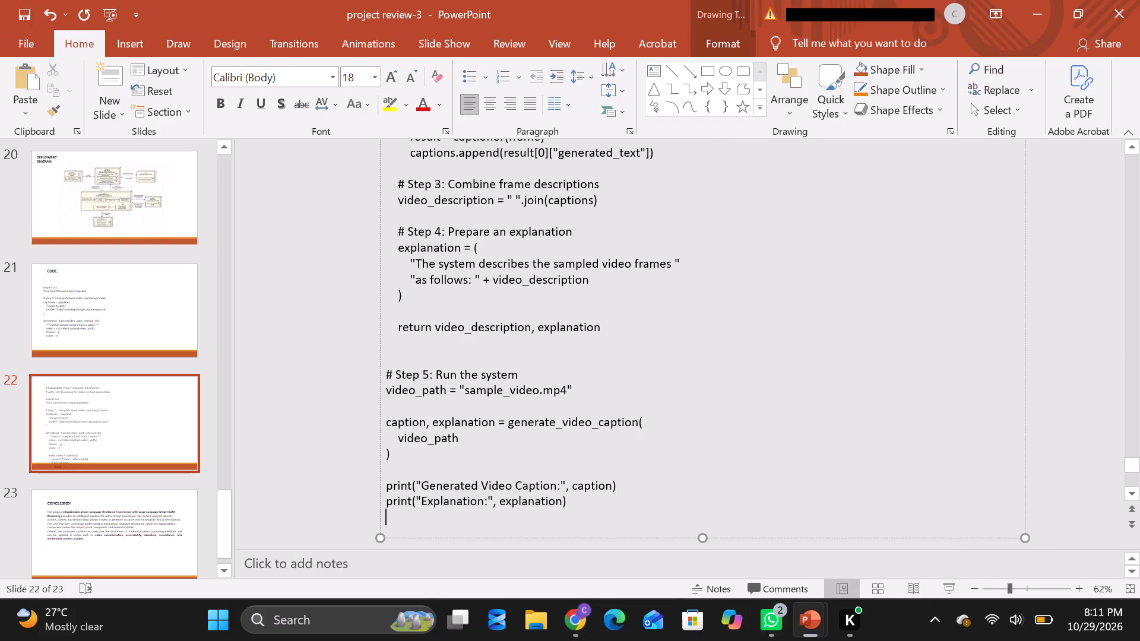
On slide 22, delete the code from the # Explainable Vision-Language Transformer comment through count = 0, so it starts at while video.isOpened().
{"action": "scroll", "coordinate": [500, 292], "scroll_direction": "up", "scroll_amount": 10}
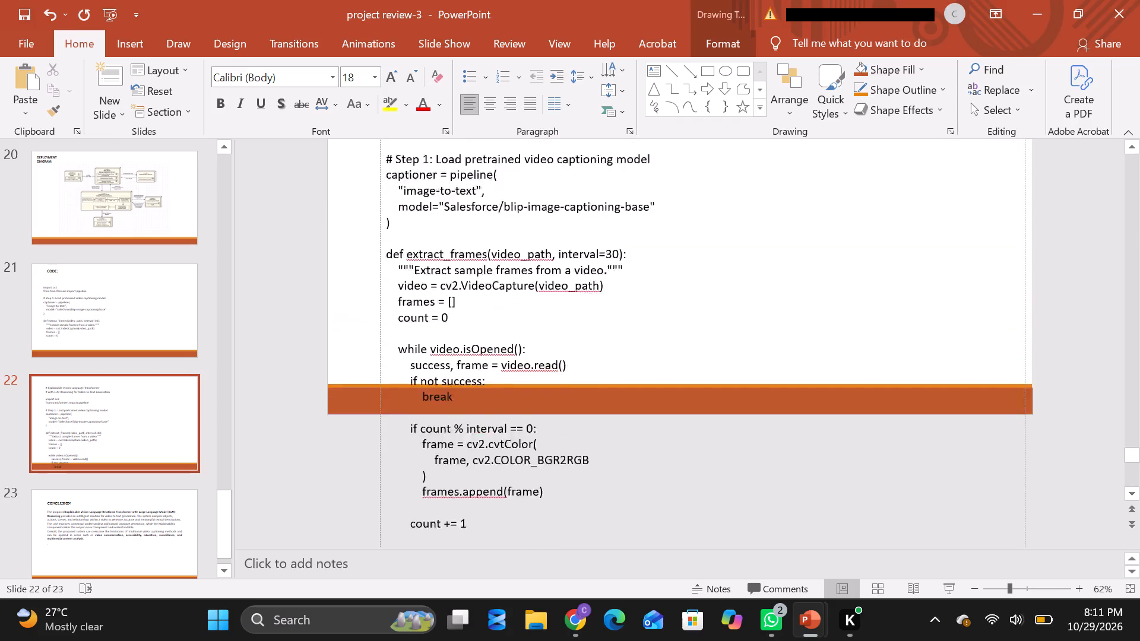
{"action": "scroll", "coordinate": [500, 292], "scroll_direction": "up", "scroll_amount": 1}
{"action": "scroll", "coordinate": [500, 292], "scroll_direction": "down", "scroll_amount": 1}
{"action": "scroll", "coordinate": [500, 292], "scroll_direction": "up", "scroll_amount": 2}
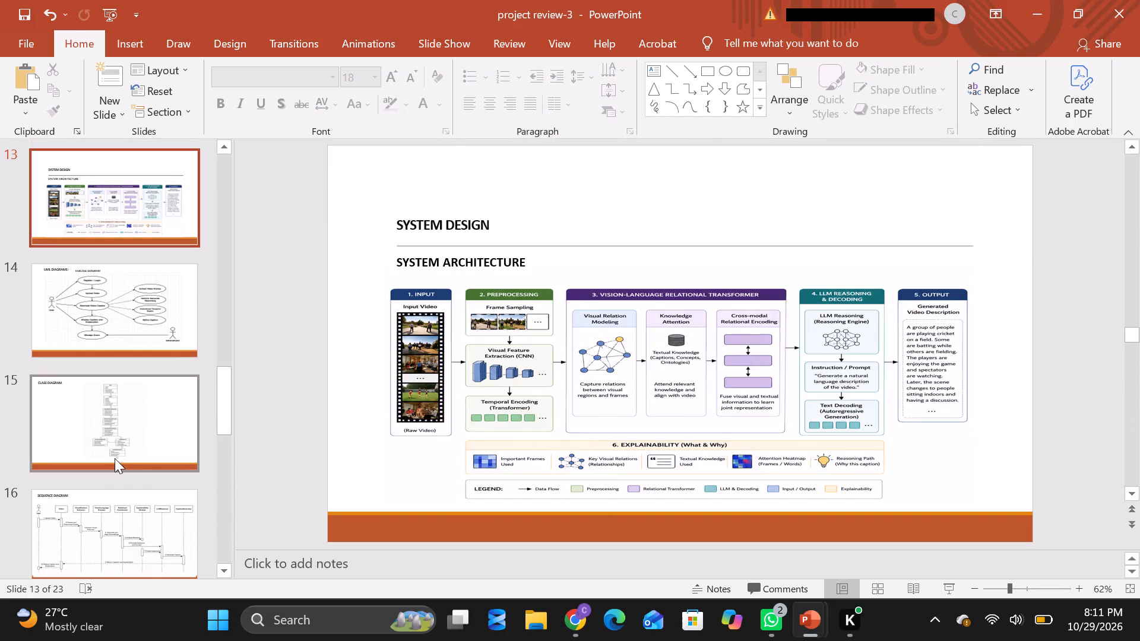
{"action": "left_click", "coordinate": [115, 458]}
{"action": "key", "text": "Down"}
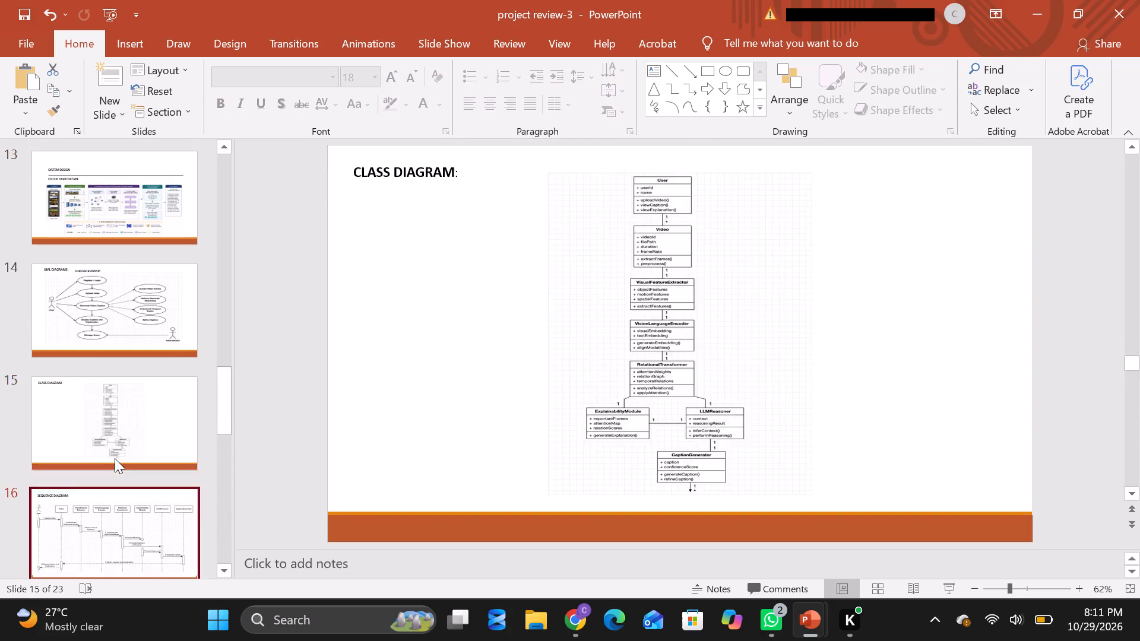
{"action": "key", "text": "Down"}
{"action": "key", "text": "Down"}
{"action": "key", "text": "Down"}
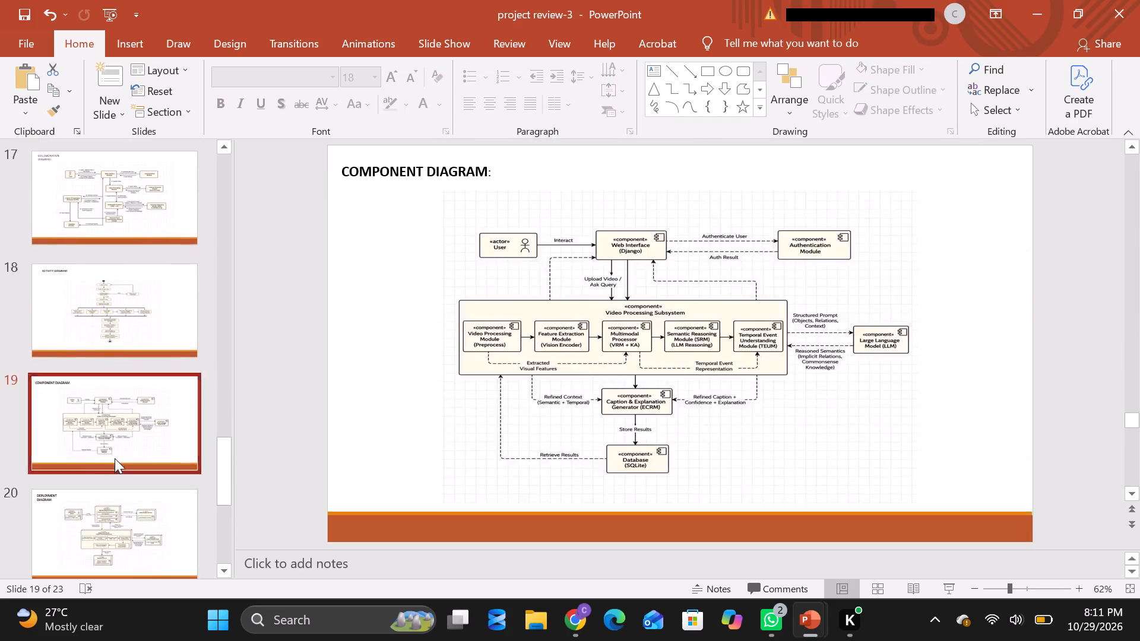
{"action": "key", "text": "Down"}
{"action": "key", "text": "Down"}
{"action": "key", "text": "Down"}
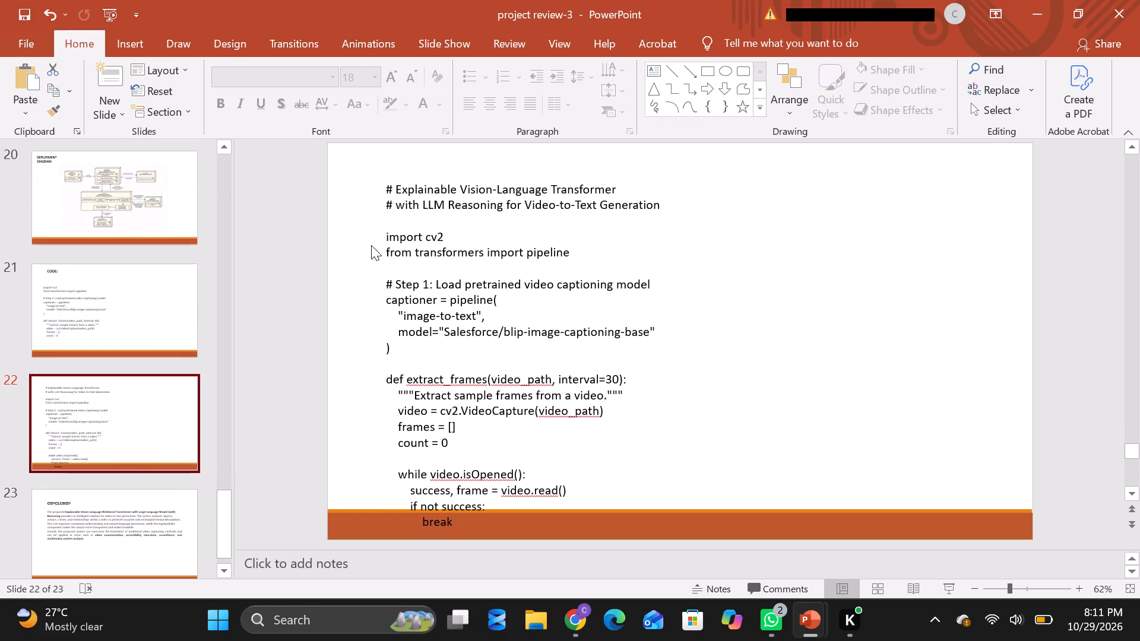
{"action": "left_click_drag", "start_coordinate": [388, 187], "coordinate": [489, 313]}
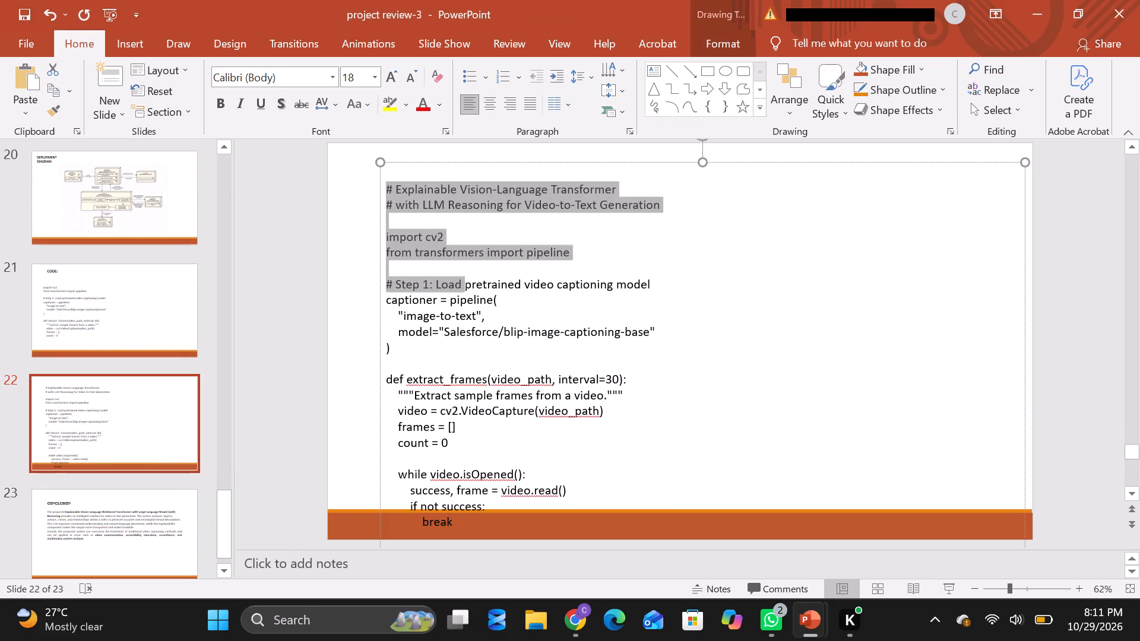
{"action": "left_click_drag", "start_coordinate": [489, 313], "coordinate": [473, 488]}
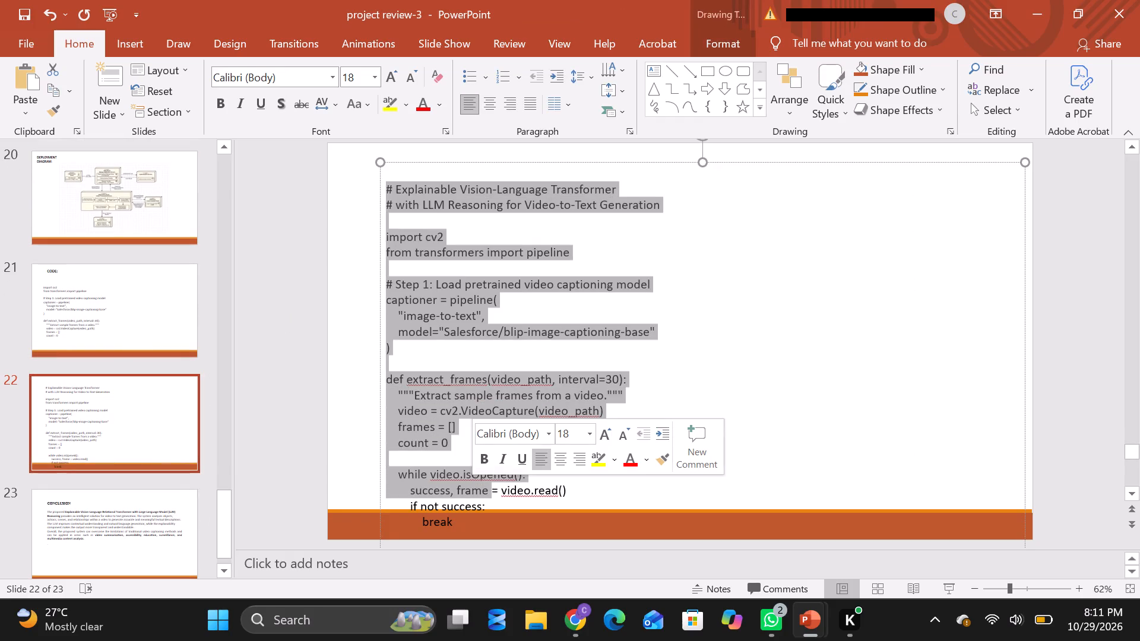
{"action": "left_click", "coordinate": [454, 454]}
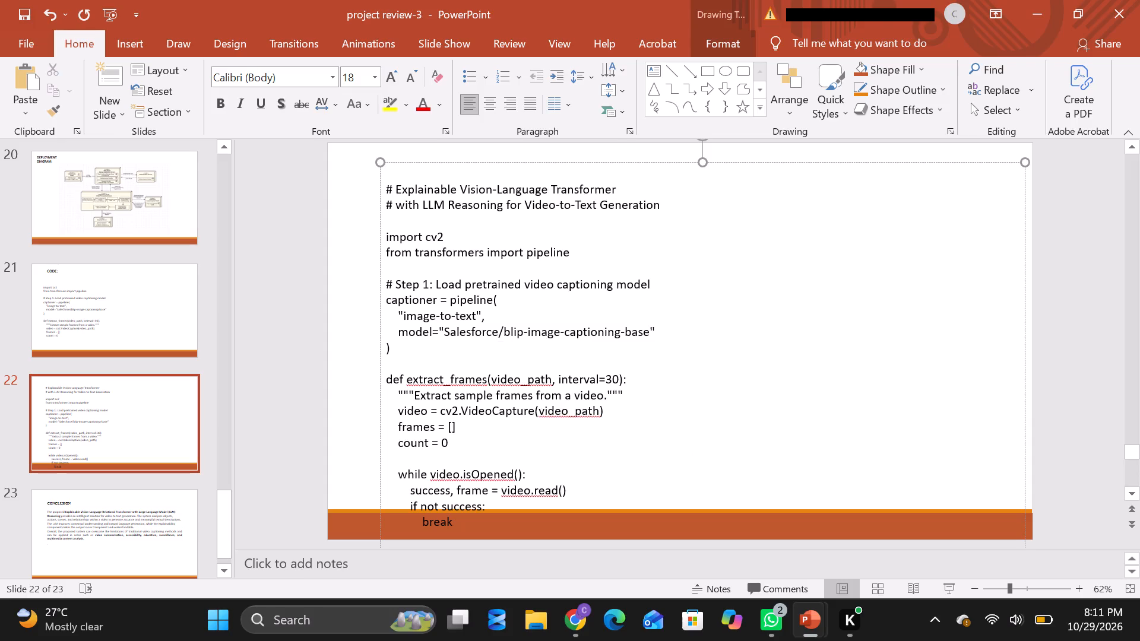
{"action": "left_click_drag", "start_coordinate": [398, 186], "coordinate": [481, 423]}
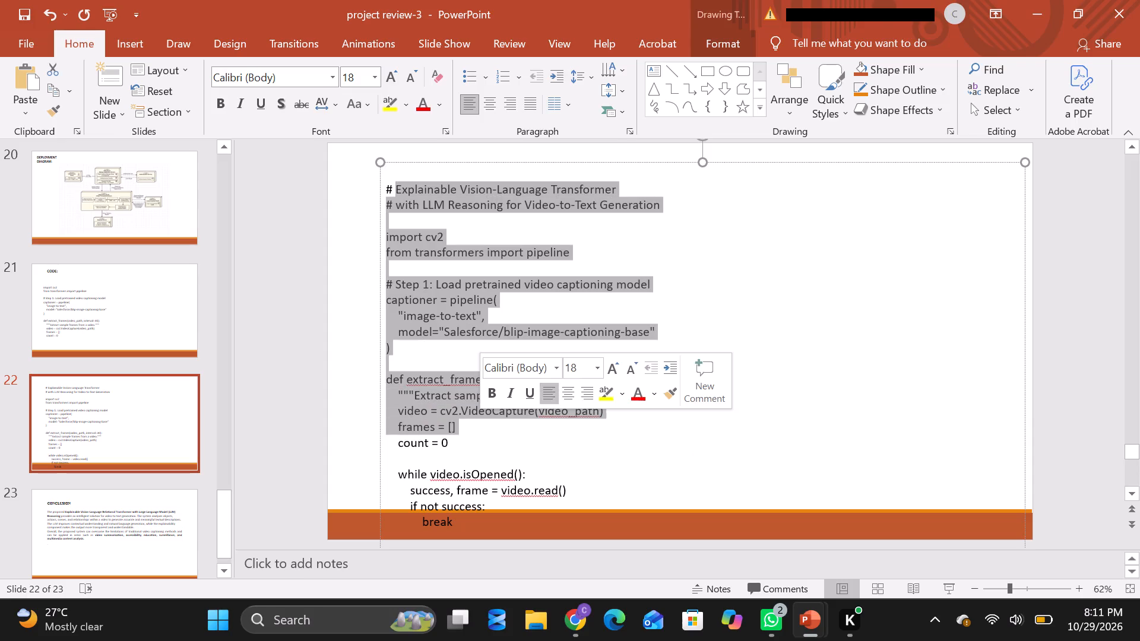
{"action": "key", "text": "BackSpace"}
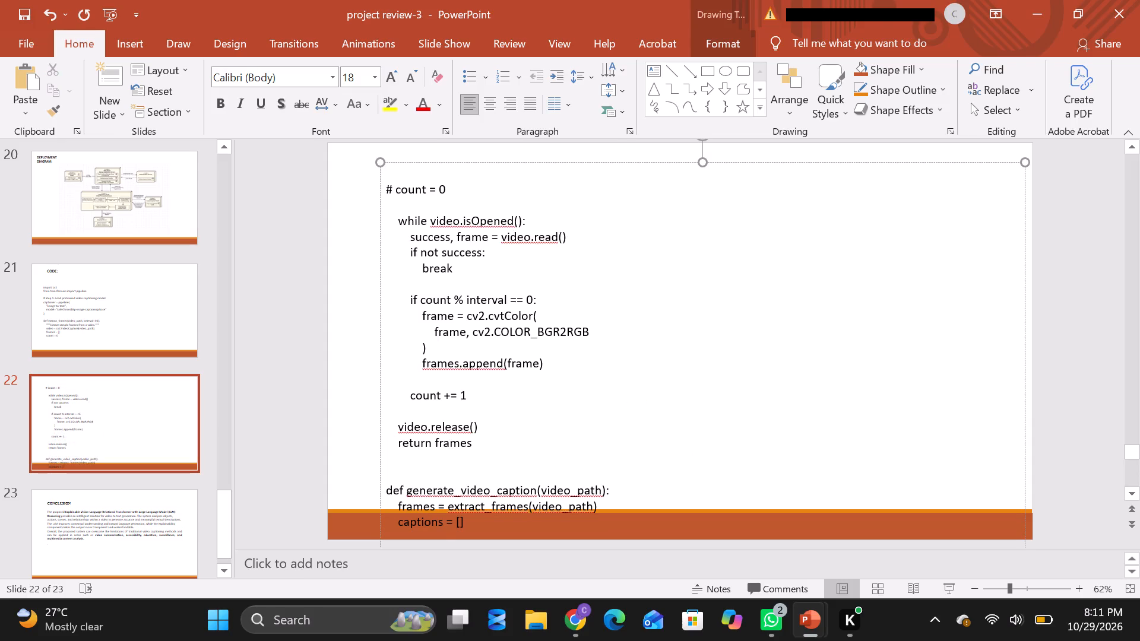
{"action": "left_click_drag", "start_coordinate": [387, 187], "coordinate": [449, 186]}
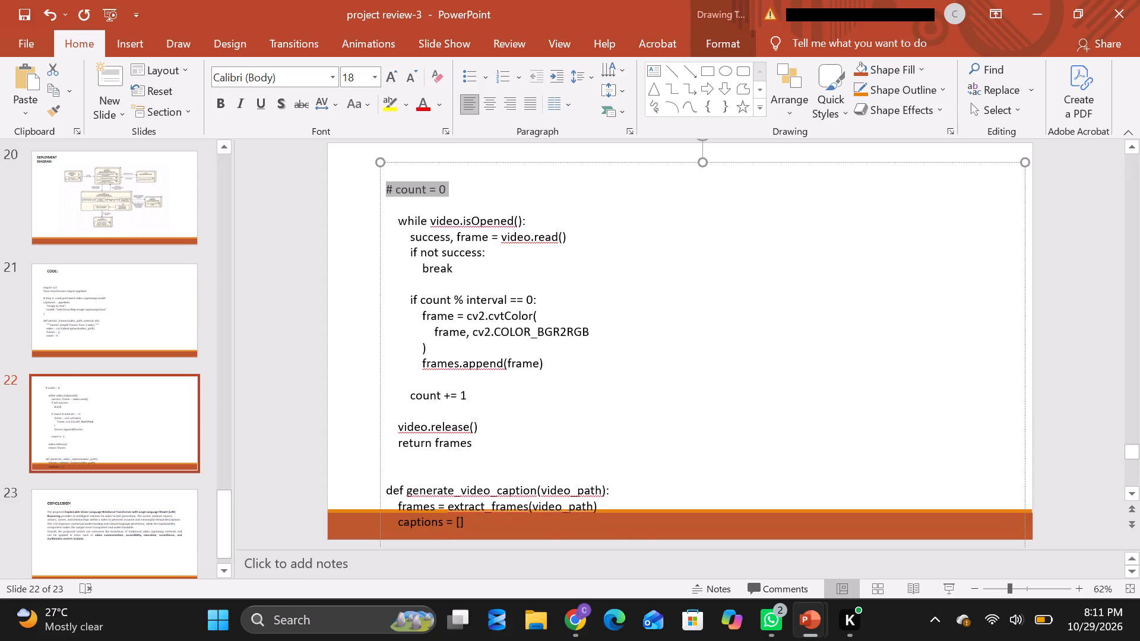
{"action": "left_click_drag", "start_coordinate": [449, 186], "coordinate": [452, 186]}
{"action": "key", "text": "BackSpace"}
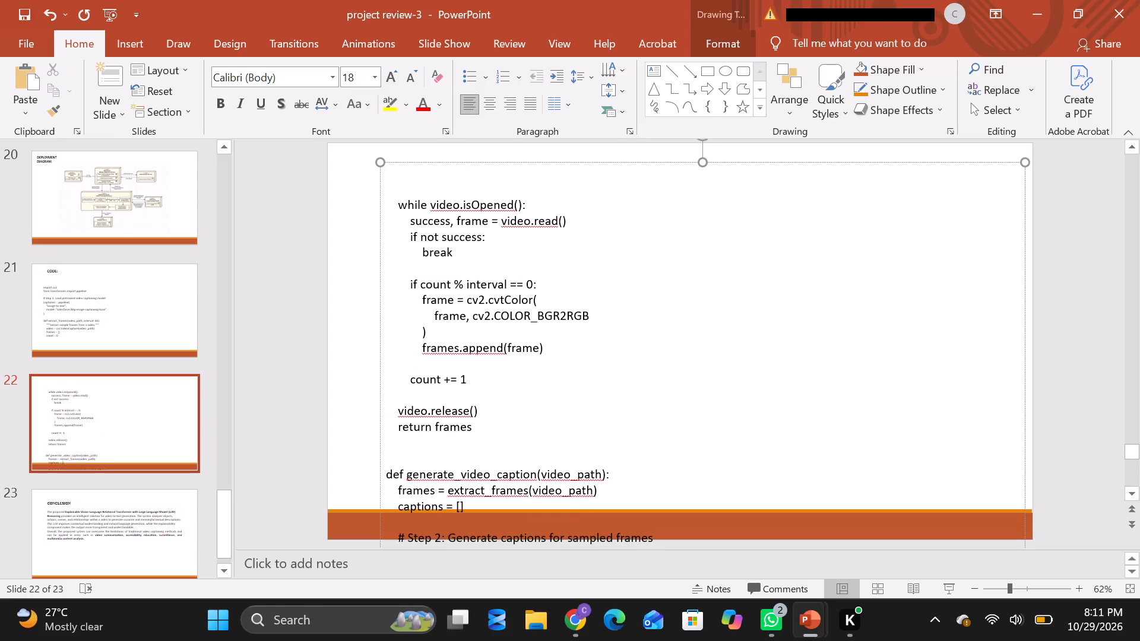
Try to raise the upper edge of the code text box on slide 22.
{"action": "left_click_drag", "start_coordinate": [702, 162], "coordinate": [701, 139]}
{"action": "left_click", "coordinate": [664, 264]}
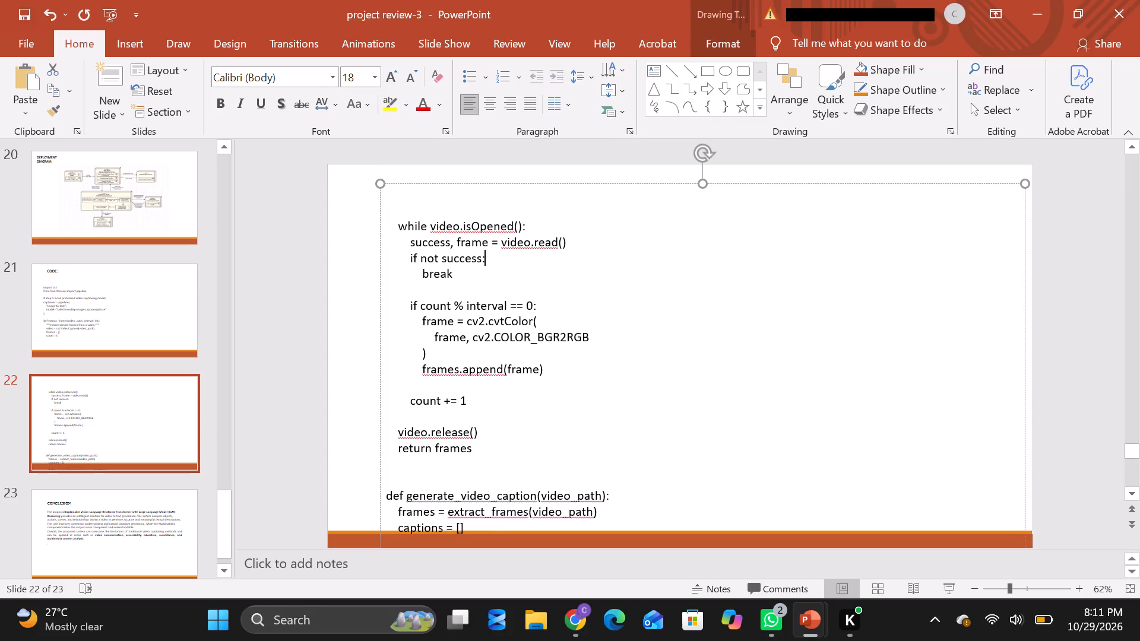
On slide 21, delete the # Step 1 comment line and the captioner = pipeline( line.
{"action": "scroll", "coordinate": [664, 264], "scroll_direction": "down", "scroll_amount": 4}
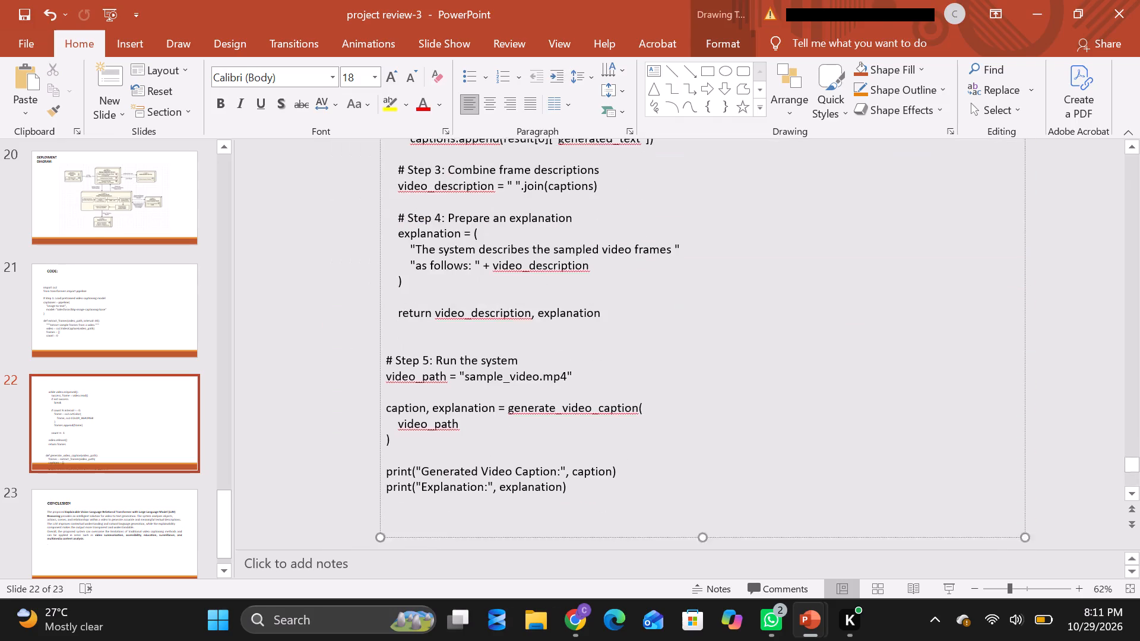
{"action": "scroll", "coordinate": [664, 264], "scroll_direction": "down", "scroll_amount": 1}
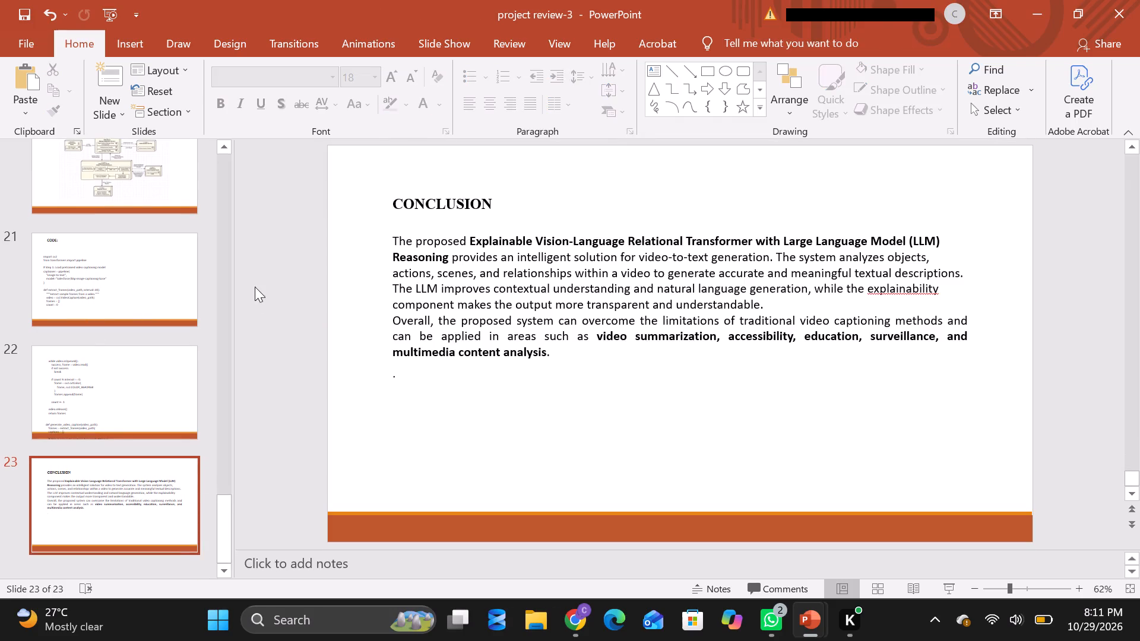
{"action": "left_click", "coordinate": [137, 252]}
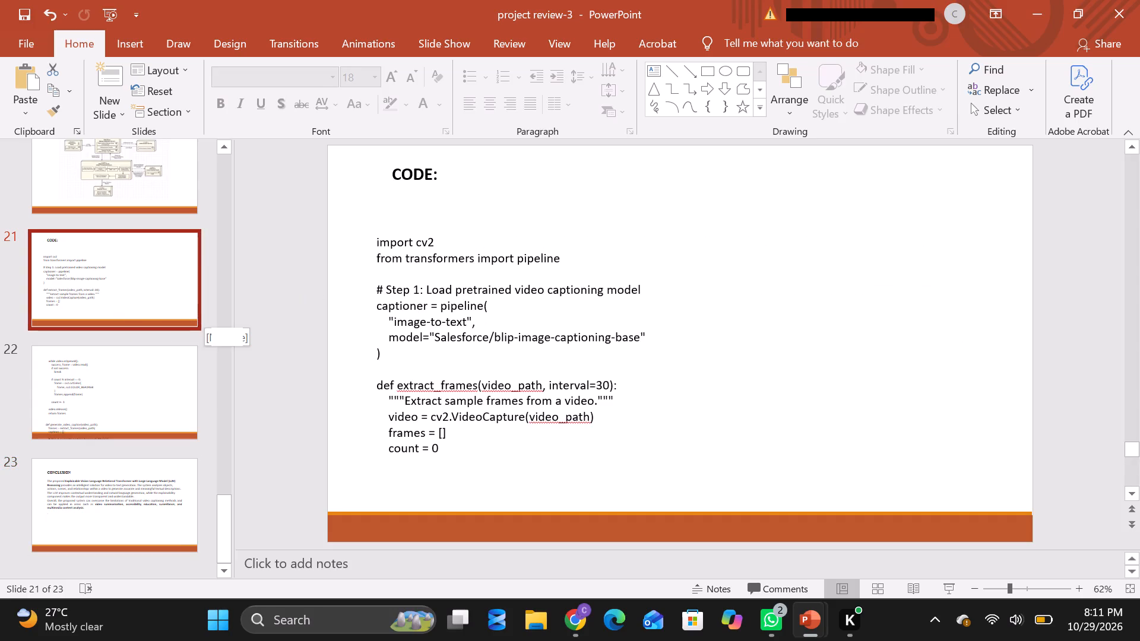
{"action": "left_click_drag", "start_coordinate": [377, 286], "coordinate": [636, 299]}
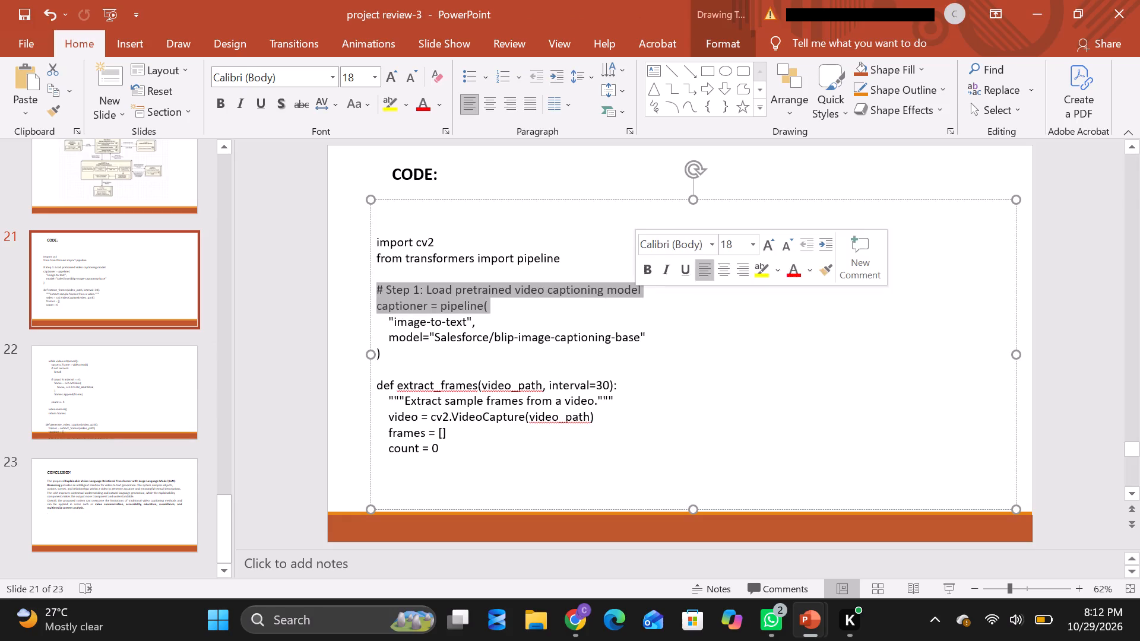
{"action": "key", "text": "BackSpace"}
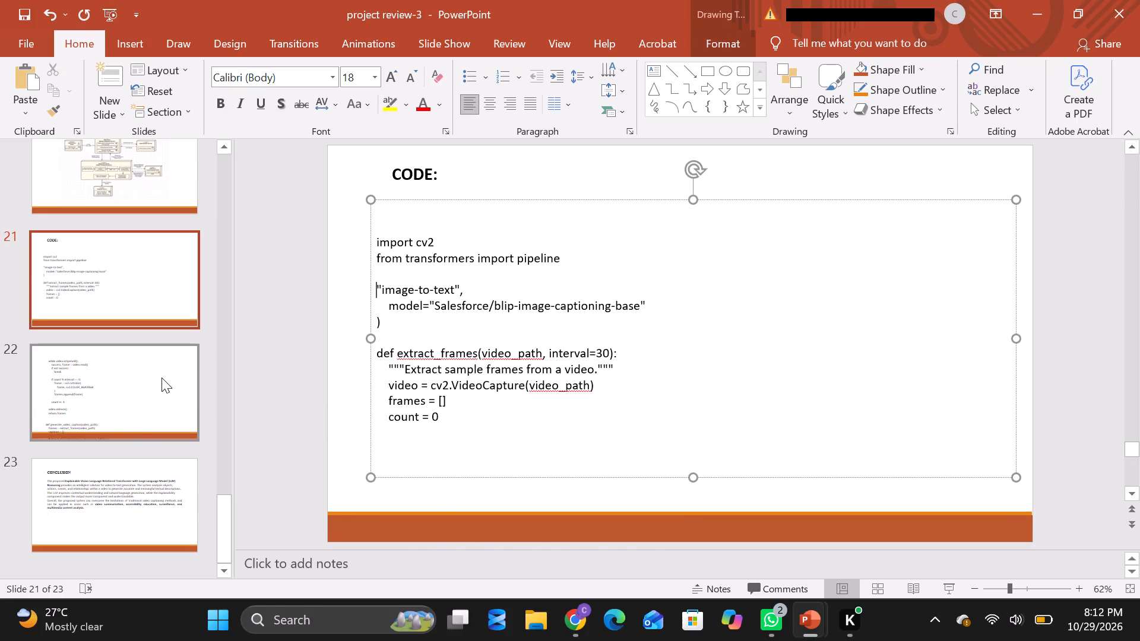
Copy the while video.isOpened(): line from slide 22 and paste it on a new line below count = 0 on slide 21.
{"action": "left_click", "coordinate": [161, 377]}
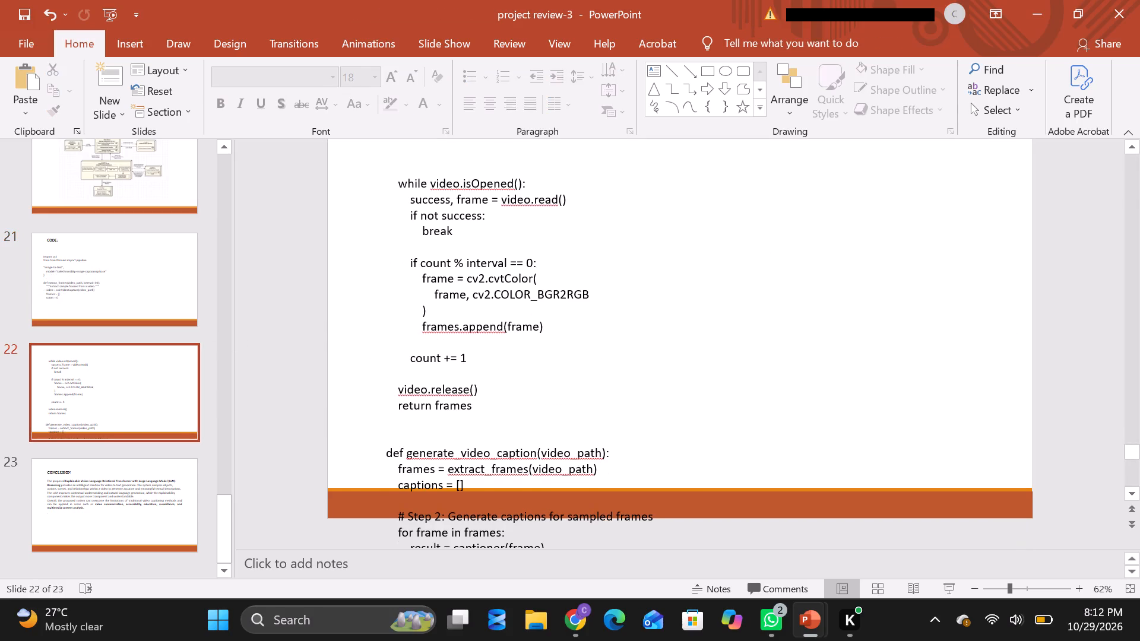
{"action": "left_click_drag", "start_coordinate": [401, 203], "coordinate": [530, 208]}
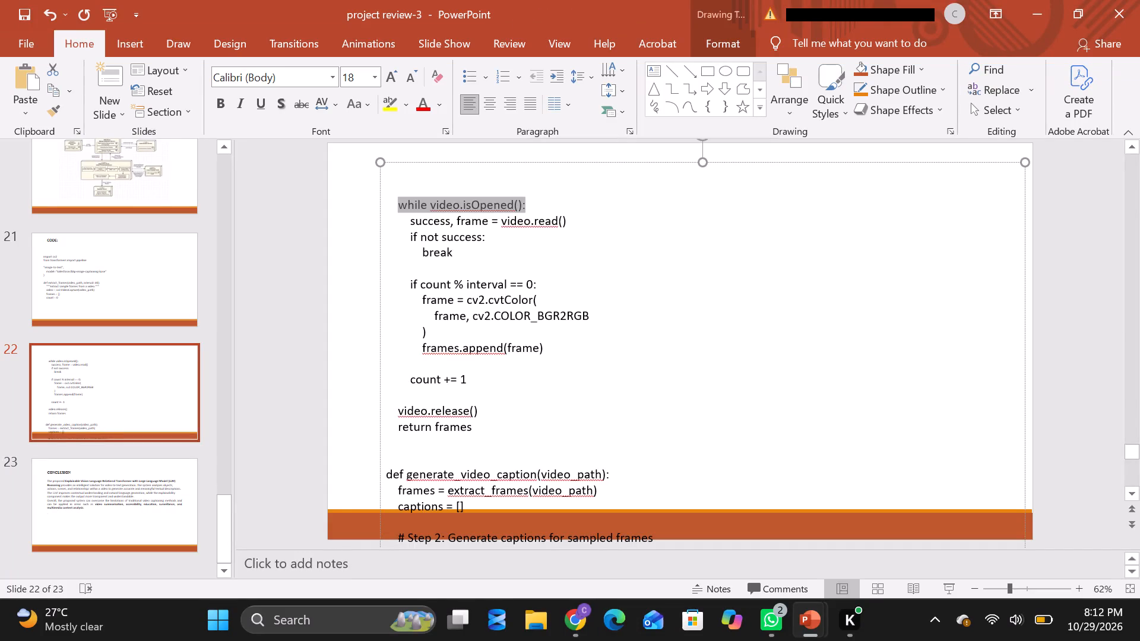
{"action": "key", "text": "ctrl+c"}
{"action": "left_click", "coordinate": [54, 305]}
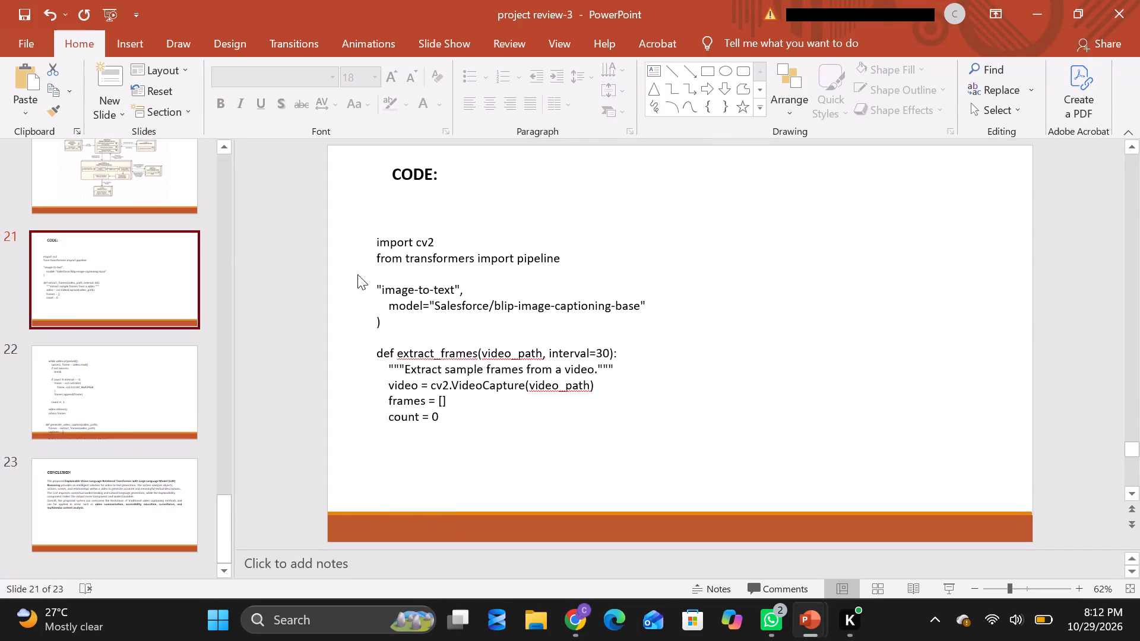
{"action": "left_click", "coordinate": [442, 415]}
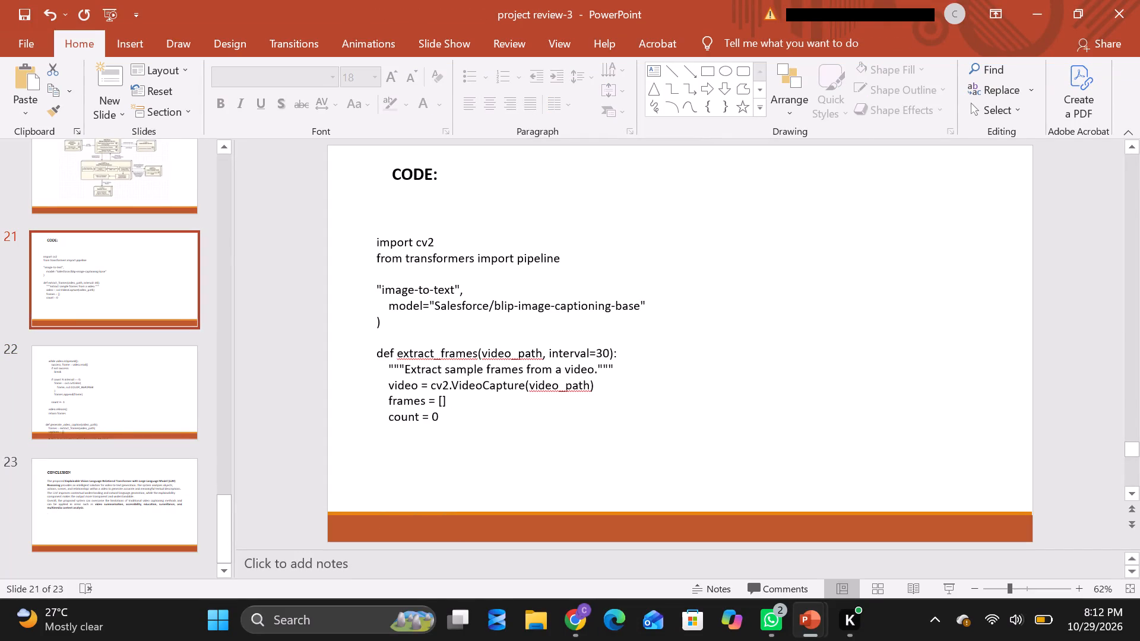
{"action": "key", "text": "Return"}
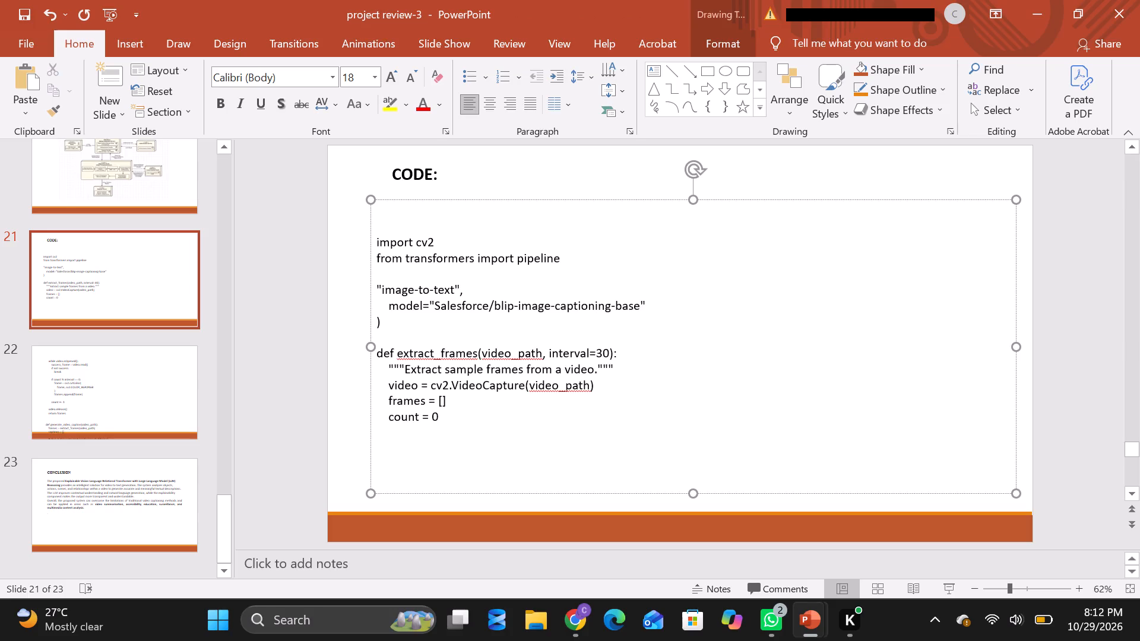
{"action": "key", "text": "ctrl+v"}
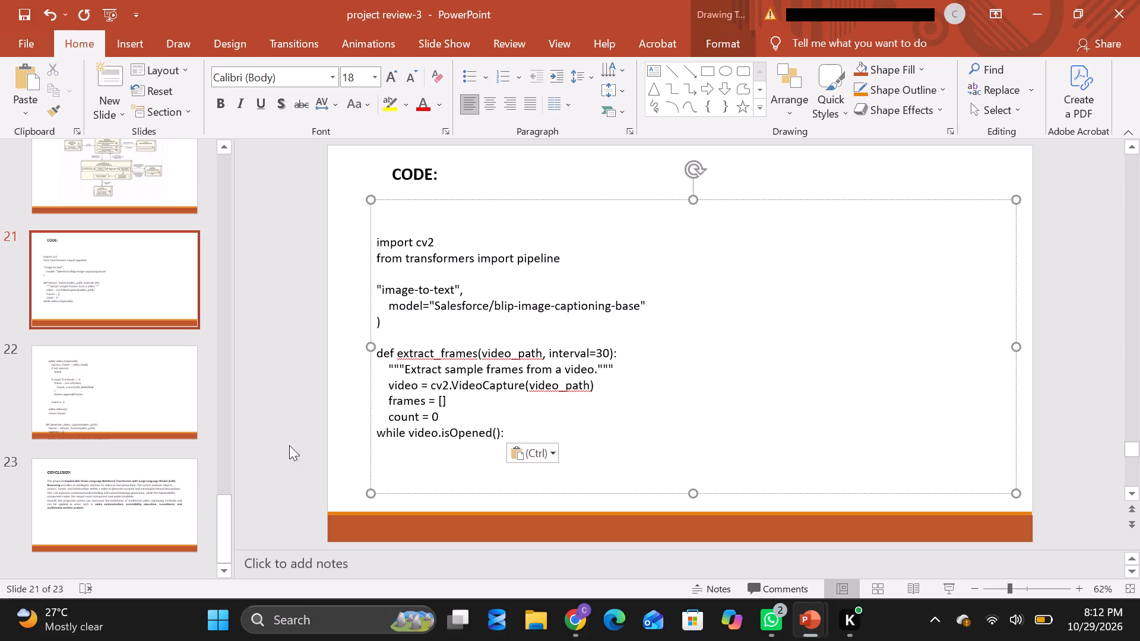
Copy the lines from success, frame = video.read() through break on slide 22 and paste them below while video.isOpened(): on slide 21.
{"action": "left_click", "coordinate": [146, 376]}
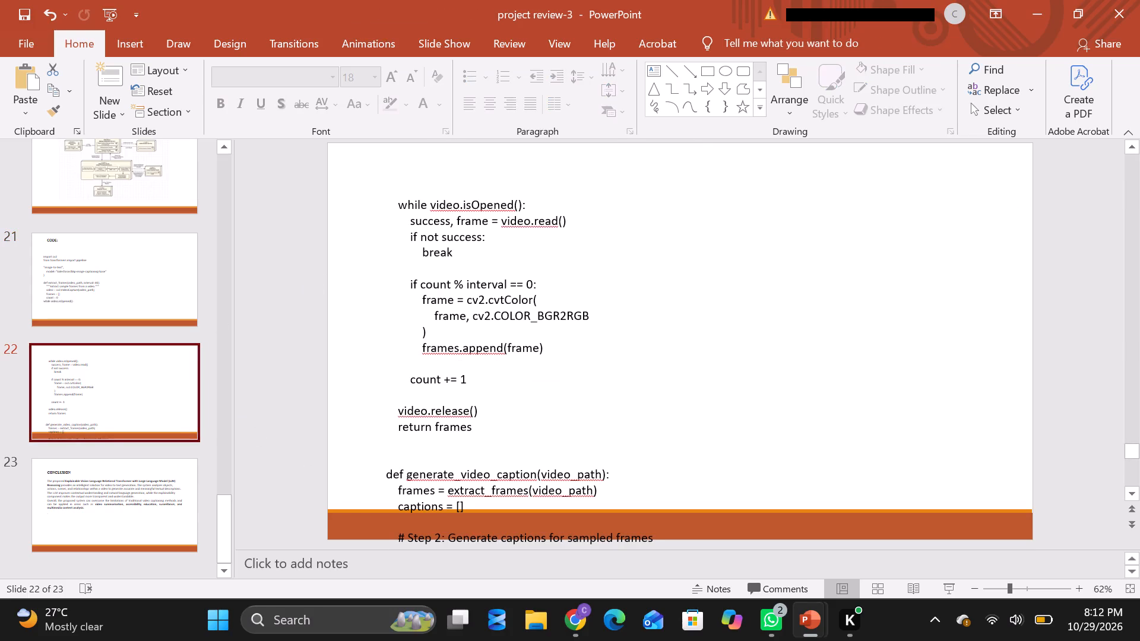
{"action": "left_click", "coordinate": [413, 220]}
{"action": "left_click_drag", "start_coordinate": [411, 217], "coordinate": [442, 233]}
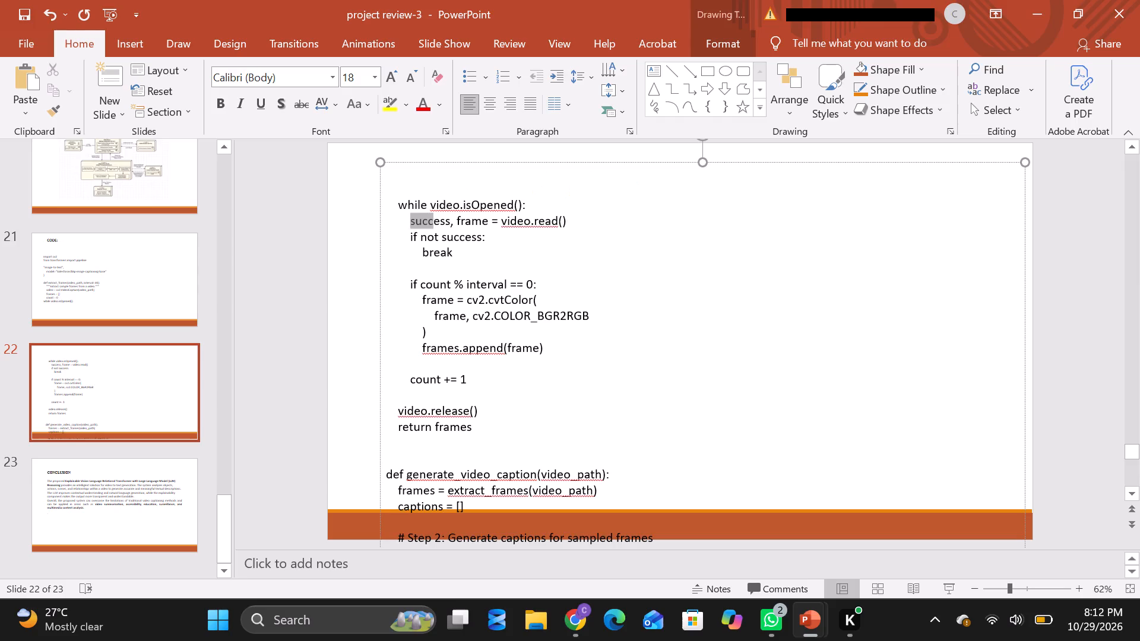
{"action": "left_click_drag", "start_coordinate": [442, 233], "coordinate": [464, 247]}
{"action": "key", "text": "ctrl+c"}
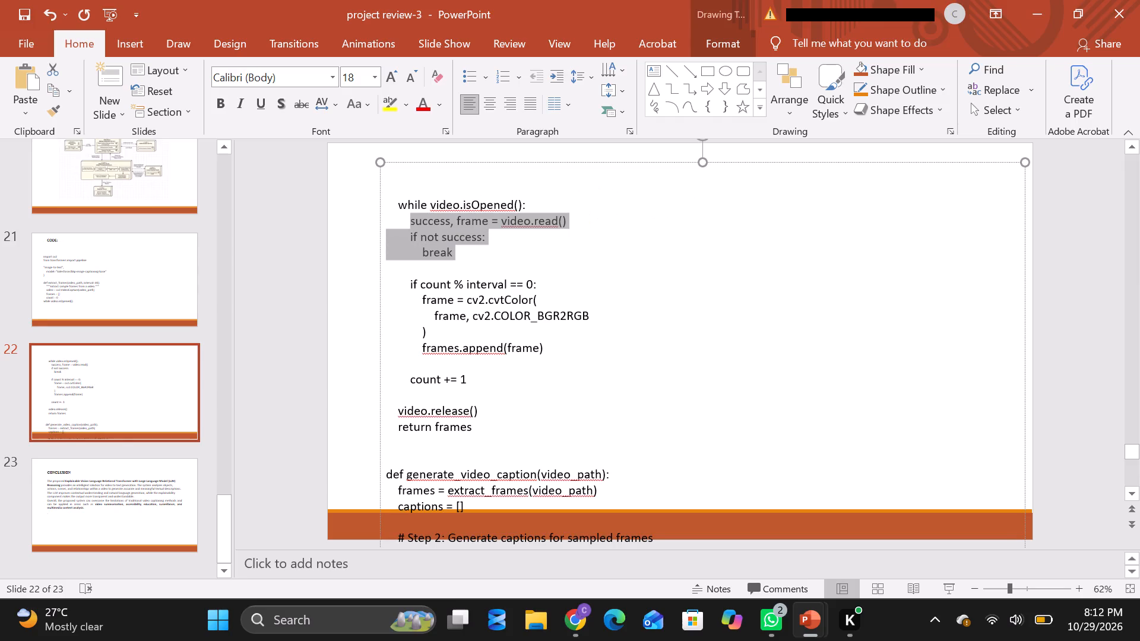
{"action": "left_click", "coordinate": [175, 247]}
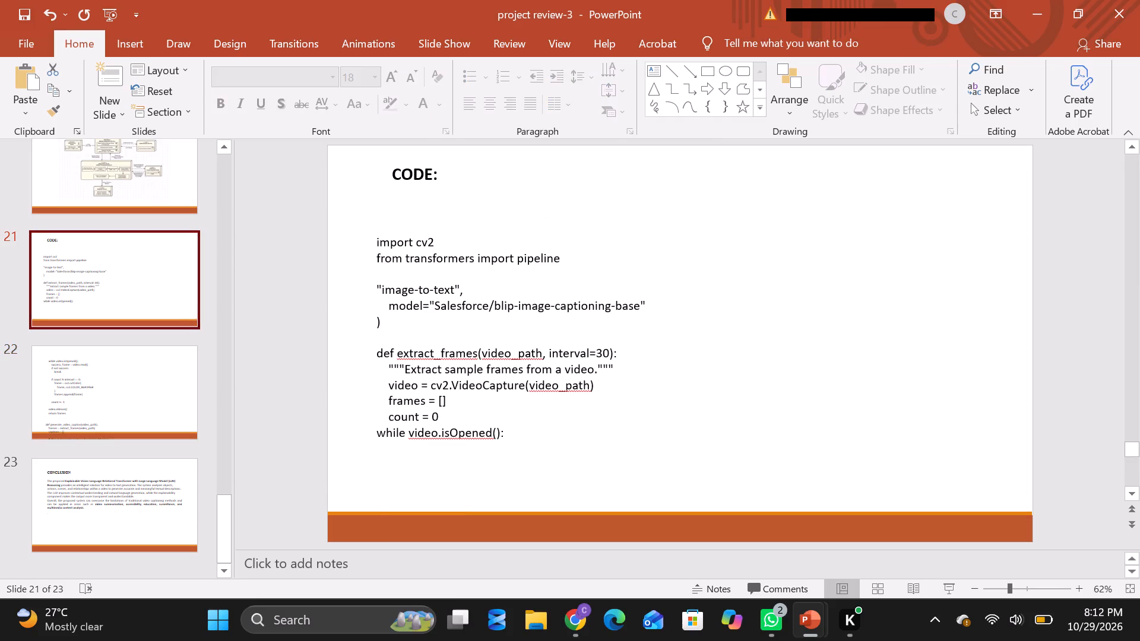
{"action": "left_click", "coordinate": [522, 438]}
{"action": "key", "text": "Return"}
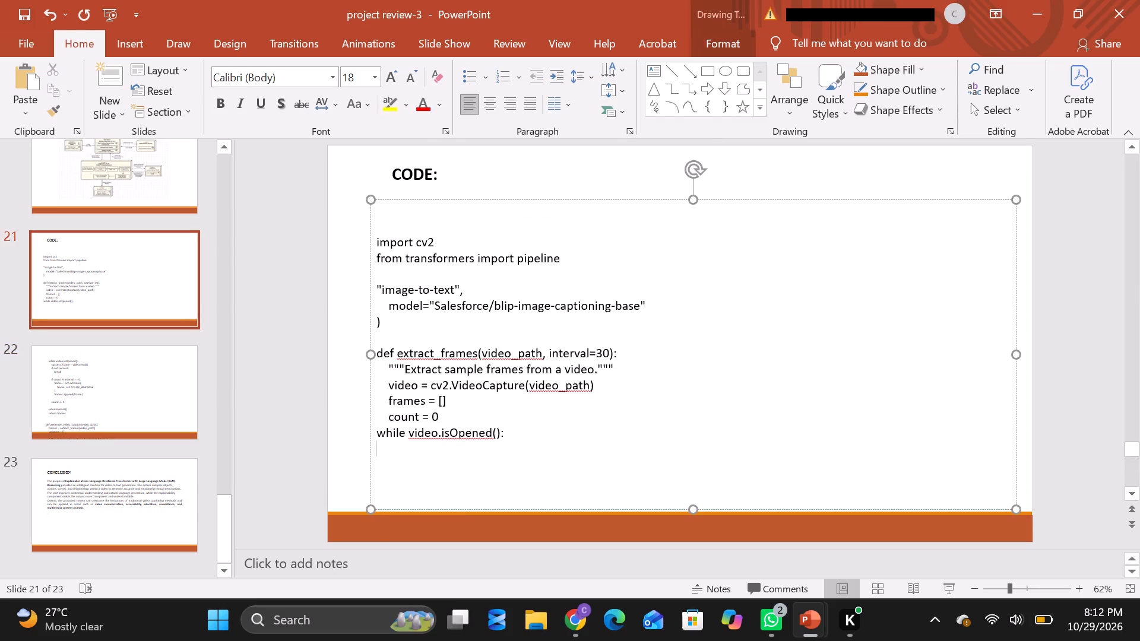
{"action": "key", "text": "ctrl+v"}
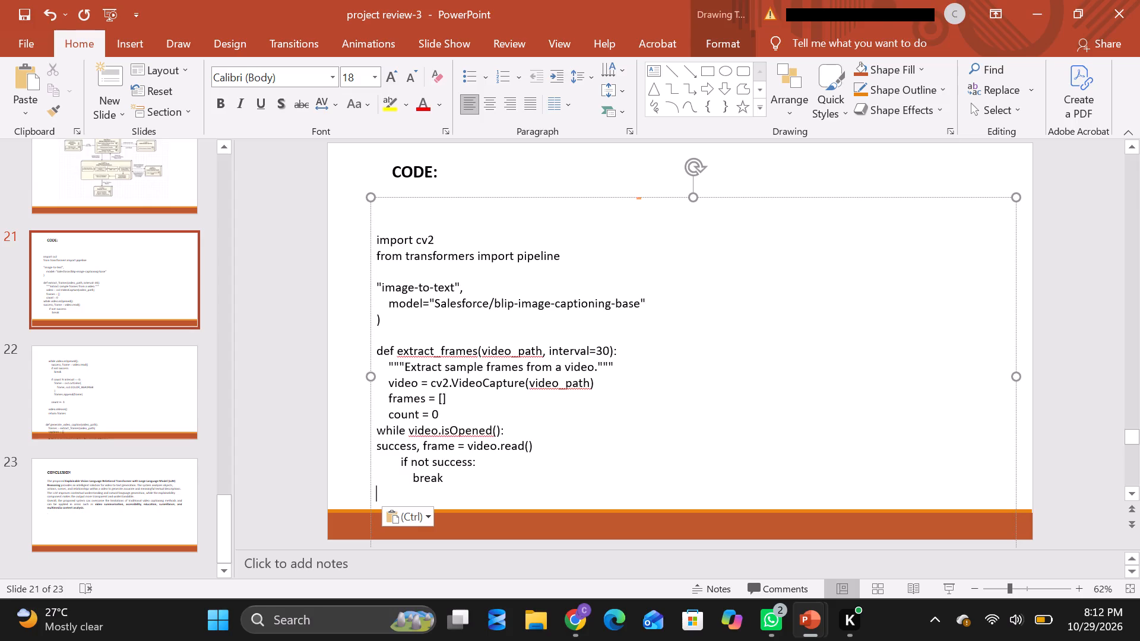
On slide 22, delete the code from while video.isOpened(): through break, so it starts at if count % interval == 0:.
{"action": "left_click", "coordinate": [154, 390]}
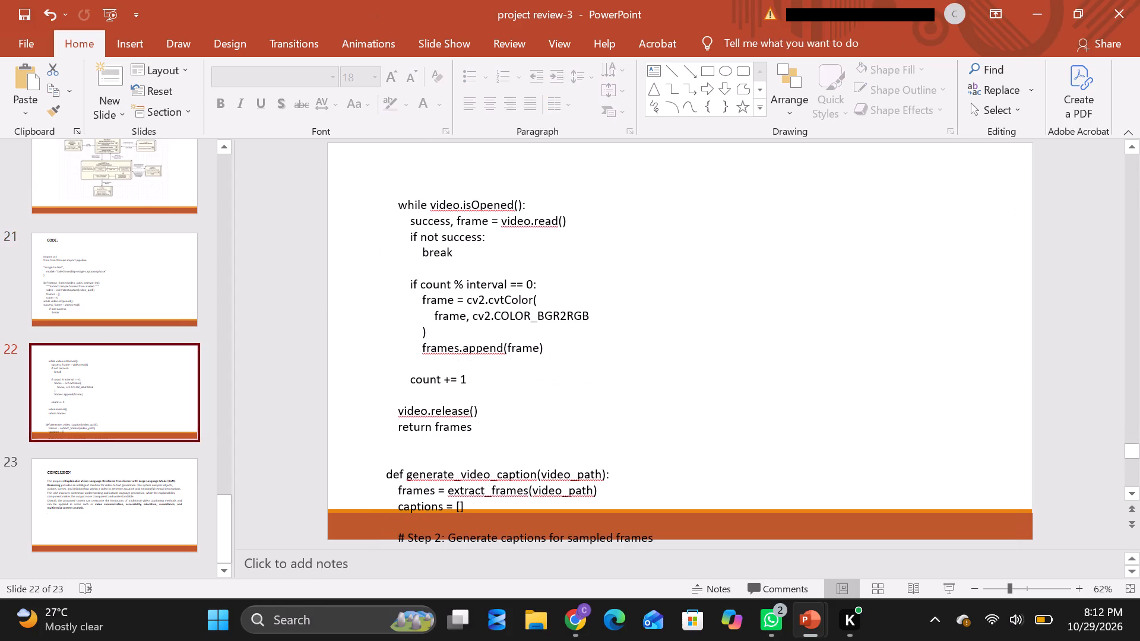
{"action": "left_click", "coordinate": [431, 203]}
{"action": "left_click_drag", "start_coordinate": [399, 205], "coordinate": [446, 206]}
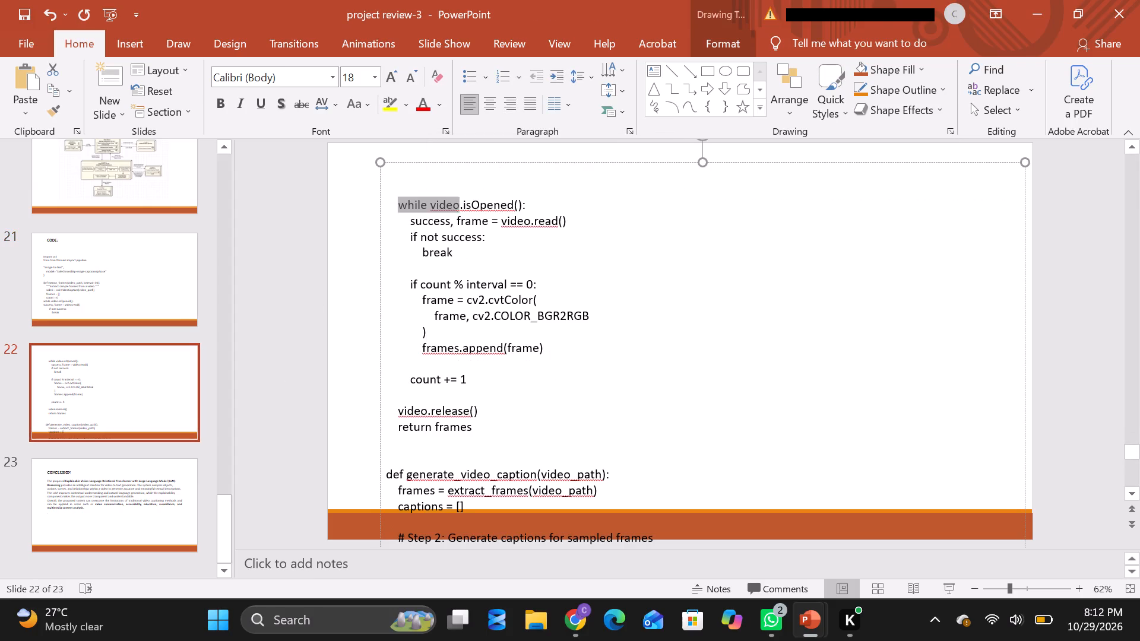
{"action": "left_click_drag", "start_coordinate": [446, 206], "coordinate": [468, 251]}
{"action": "key", "text": "BackSpace"}
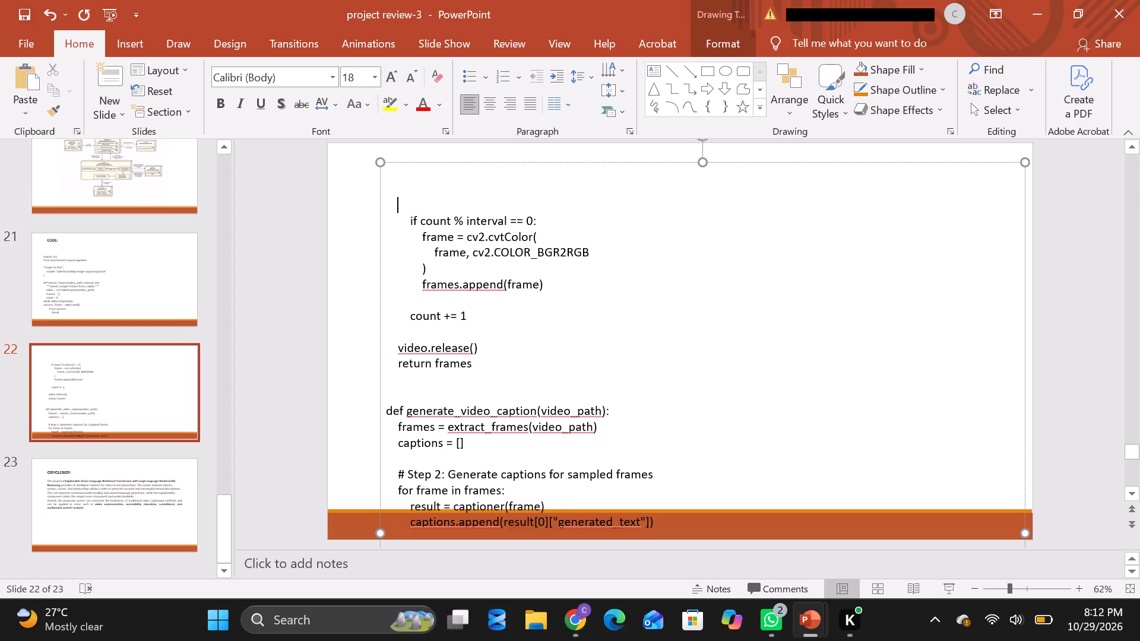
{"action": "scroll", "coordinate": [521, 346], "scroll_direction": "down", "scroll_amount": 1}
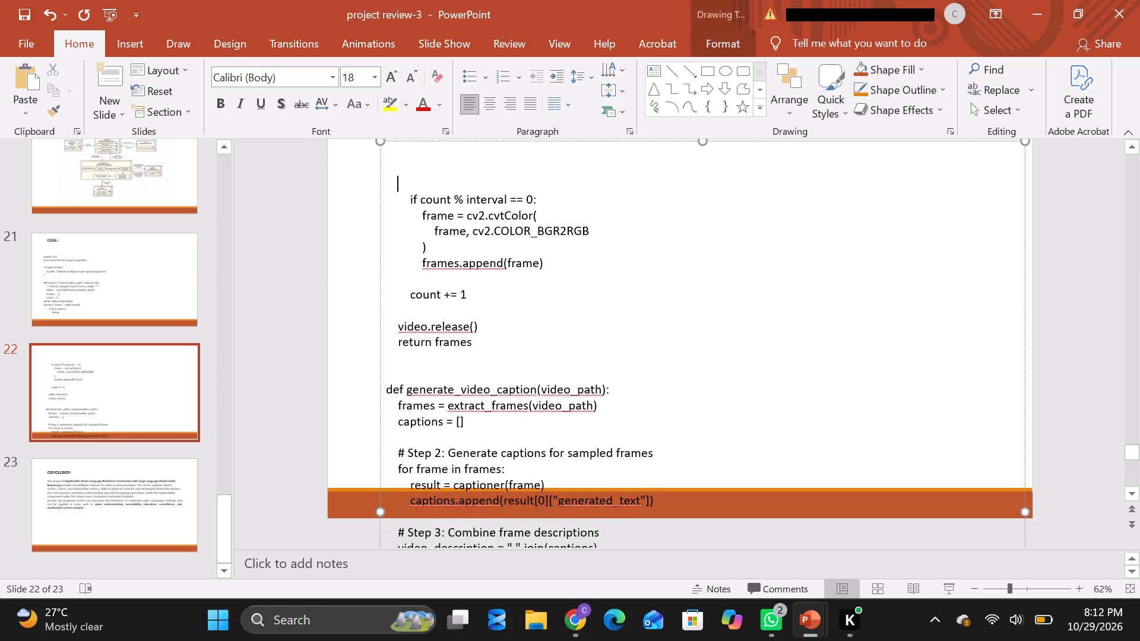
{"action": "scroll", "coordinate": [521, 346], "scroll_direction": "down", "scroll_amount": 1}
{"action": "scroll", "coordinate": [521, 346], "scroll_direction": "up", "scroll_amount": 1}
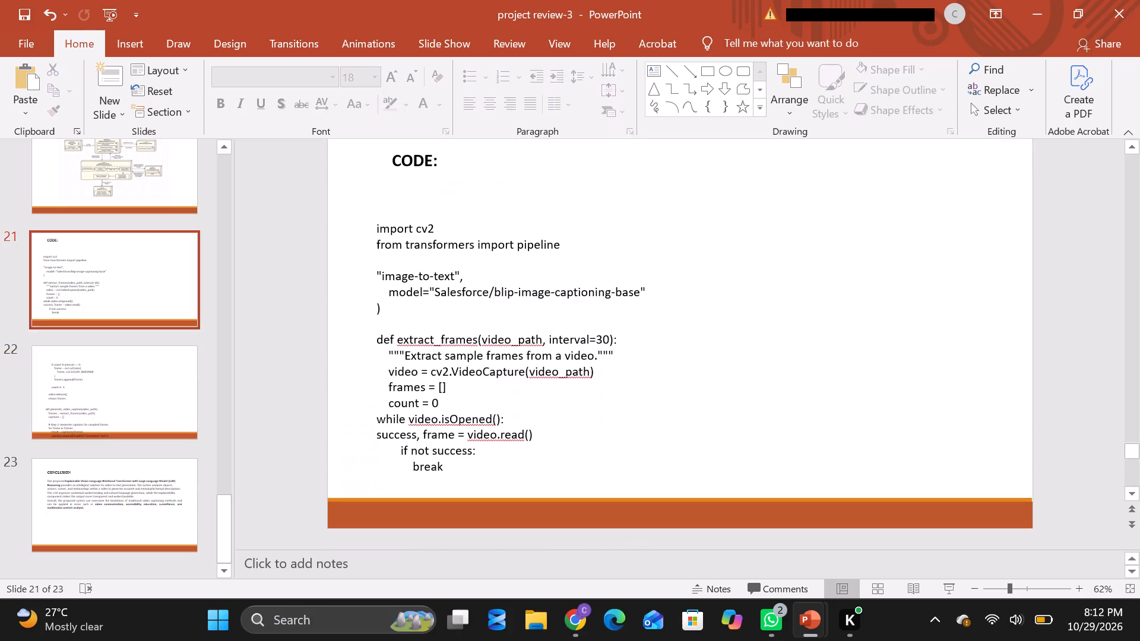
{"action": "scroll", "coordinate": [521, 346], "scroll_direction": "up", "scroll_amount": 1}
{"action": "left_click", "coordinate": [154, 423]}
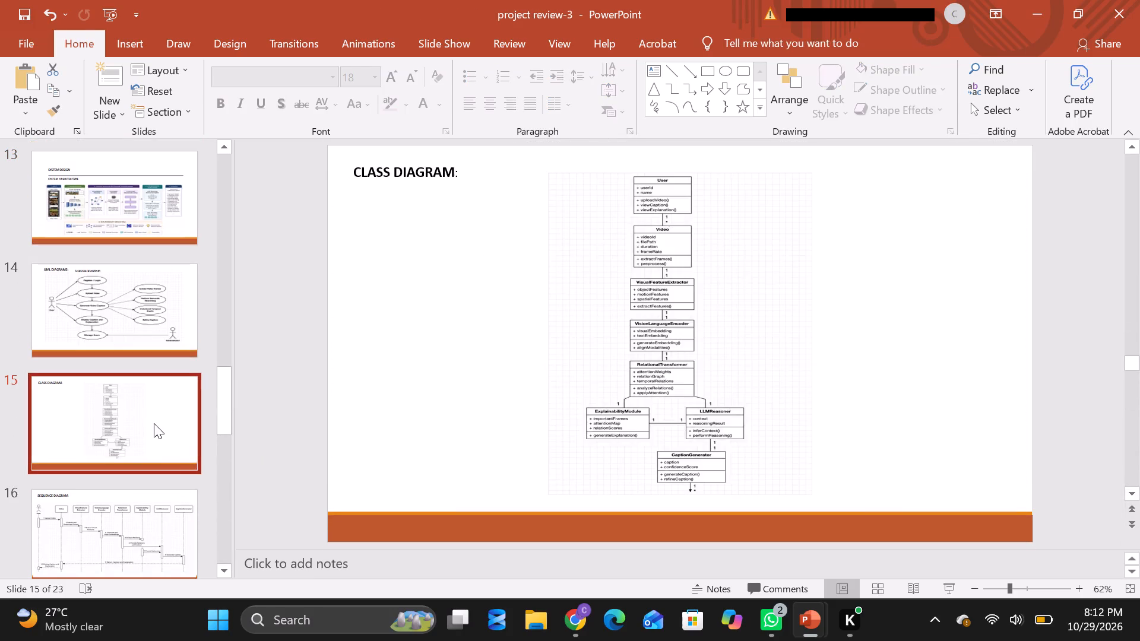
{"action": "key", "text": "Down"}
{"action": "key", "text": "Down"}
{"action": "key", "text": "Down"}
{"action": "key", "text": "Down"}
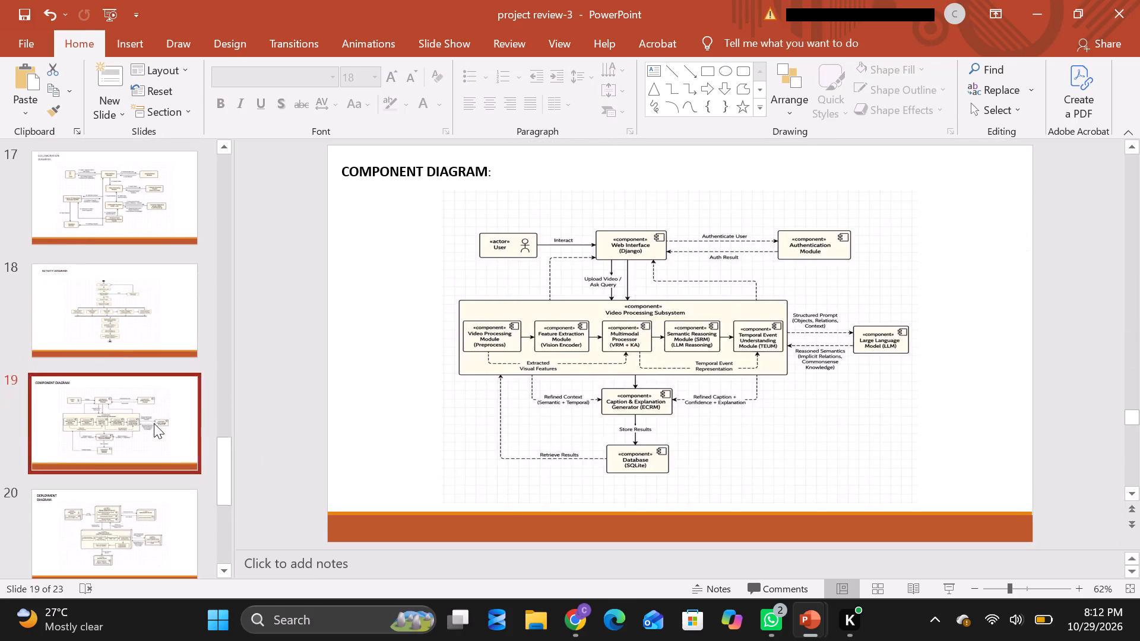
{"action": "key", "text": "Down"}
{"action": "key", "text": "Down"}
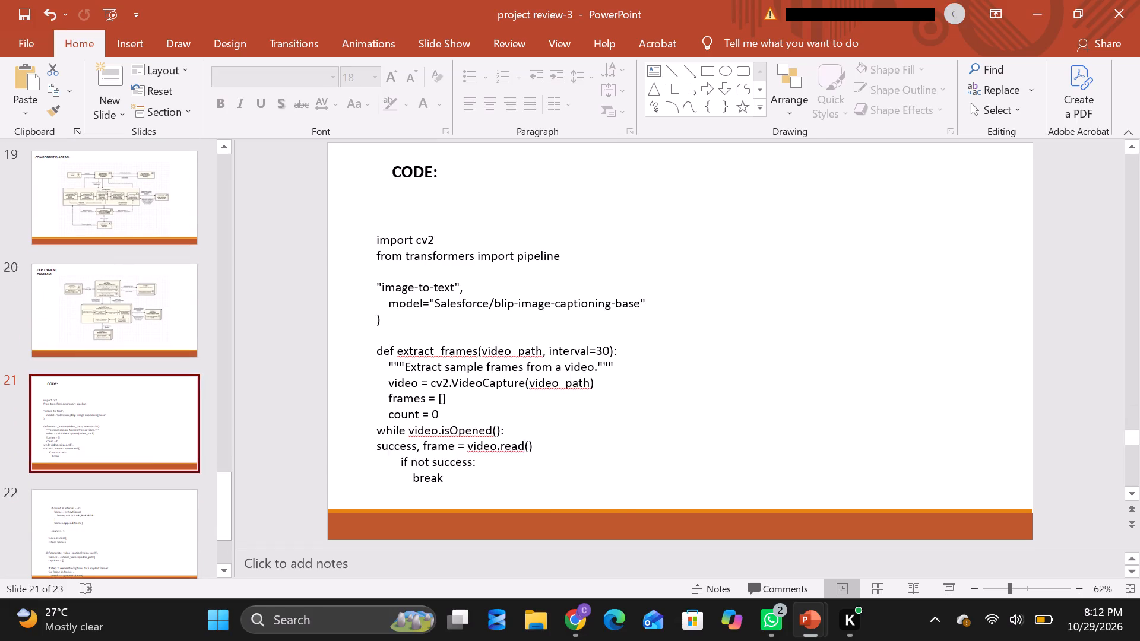
On slide 22, delete the # Step 2, # Step 3, # Step 4 and # Step 5 comments from the code.
{"action": "left_click", "coordinate": [85, 510]}
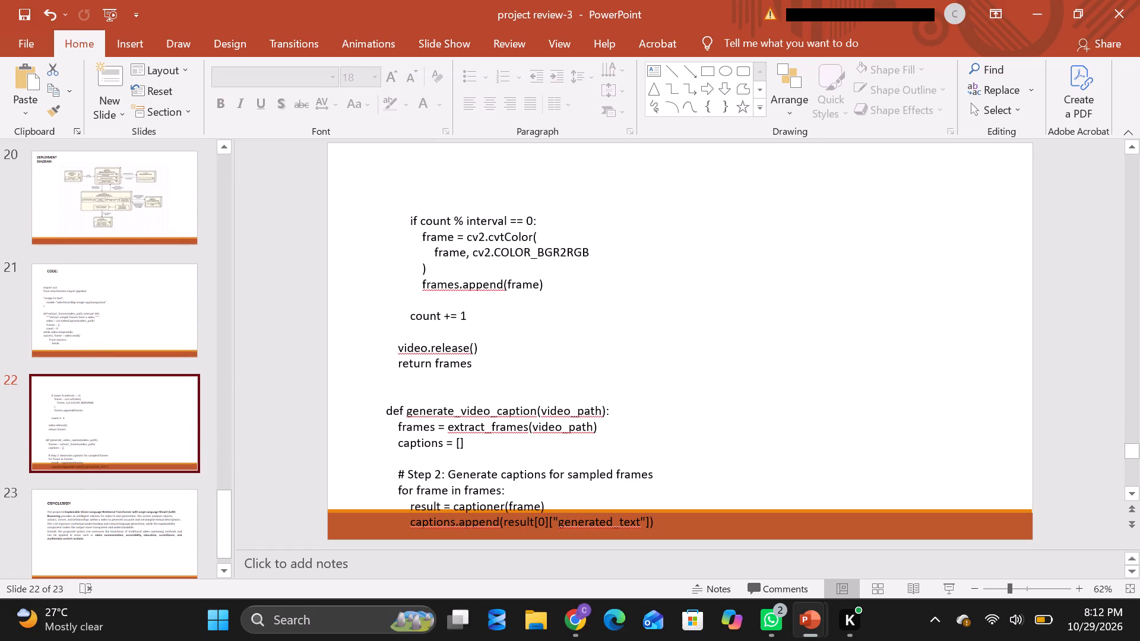
{"action": "left_click_drag", "start_coordinate": [395, 472], "coordinate": [416, 469]}
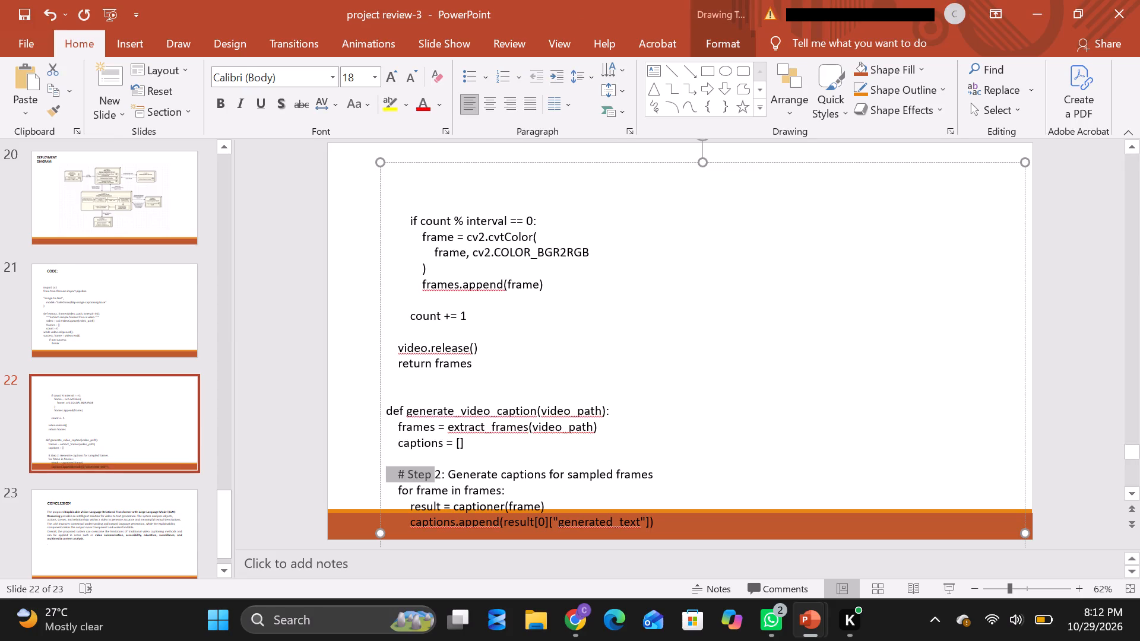
{"action": "left_click_drag", "start_coordinate": [416, 469], "coordinate": [647, 472]}
{"action": "key", "text": "BackSpace"}
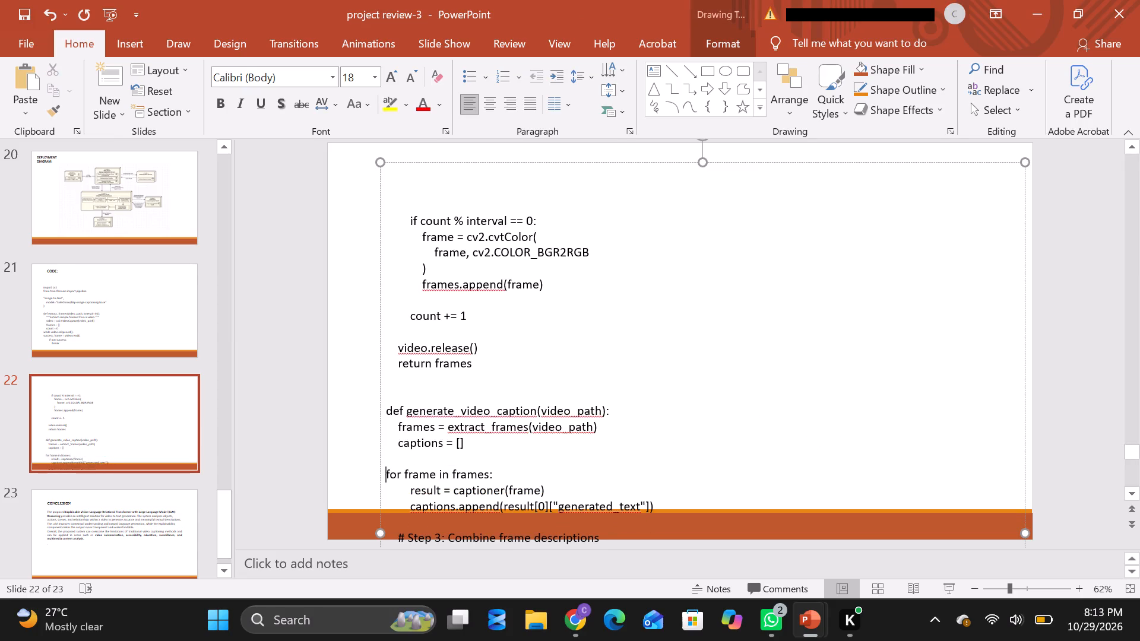
{"action": "left_click_drag", "start_coordinate": [399, 540], "coordinate": [594, 541]}
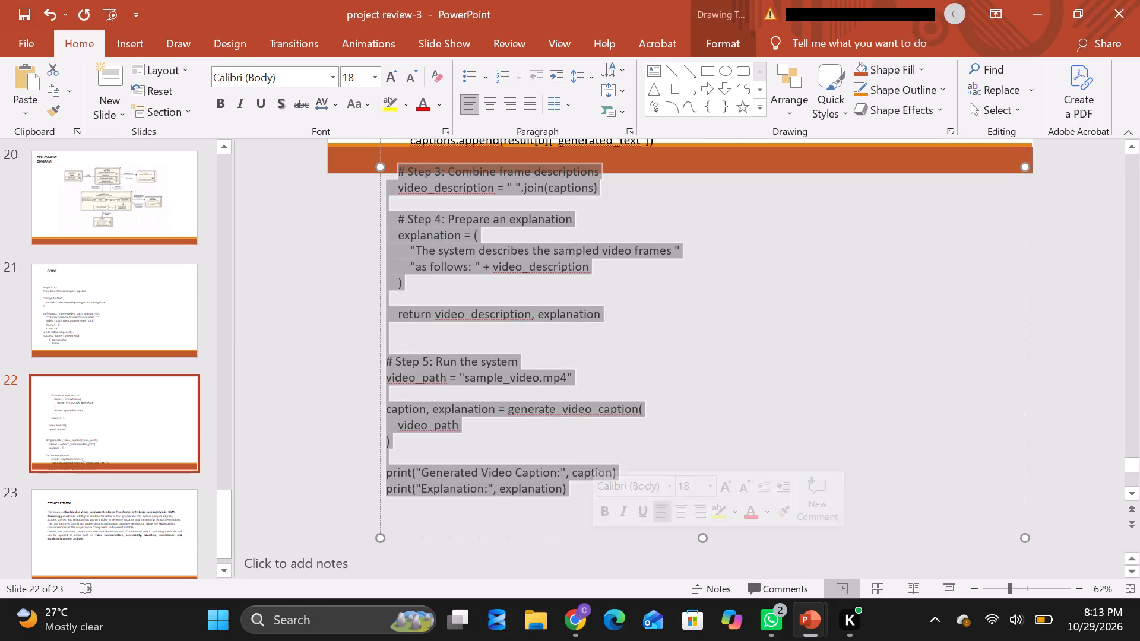
{"action": "left_click", "coordinate": [651, 339]}
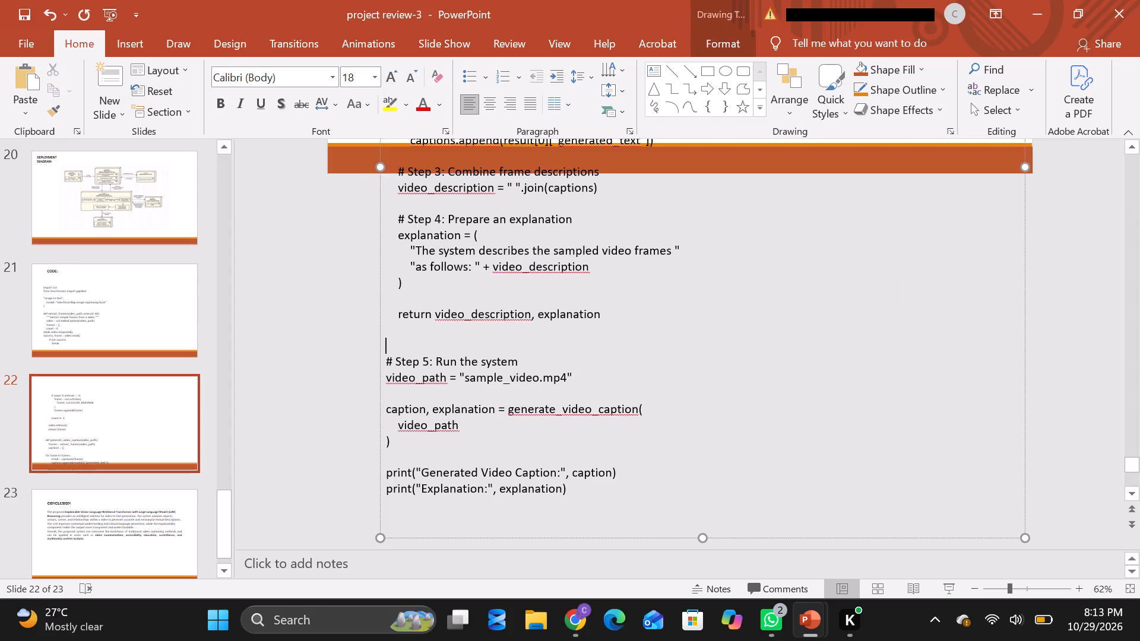
{"action": "left_click_drag", "start_coordinate": [398, 169], "coordinate": [616, 166]}
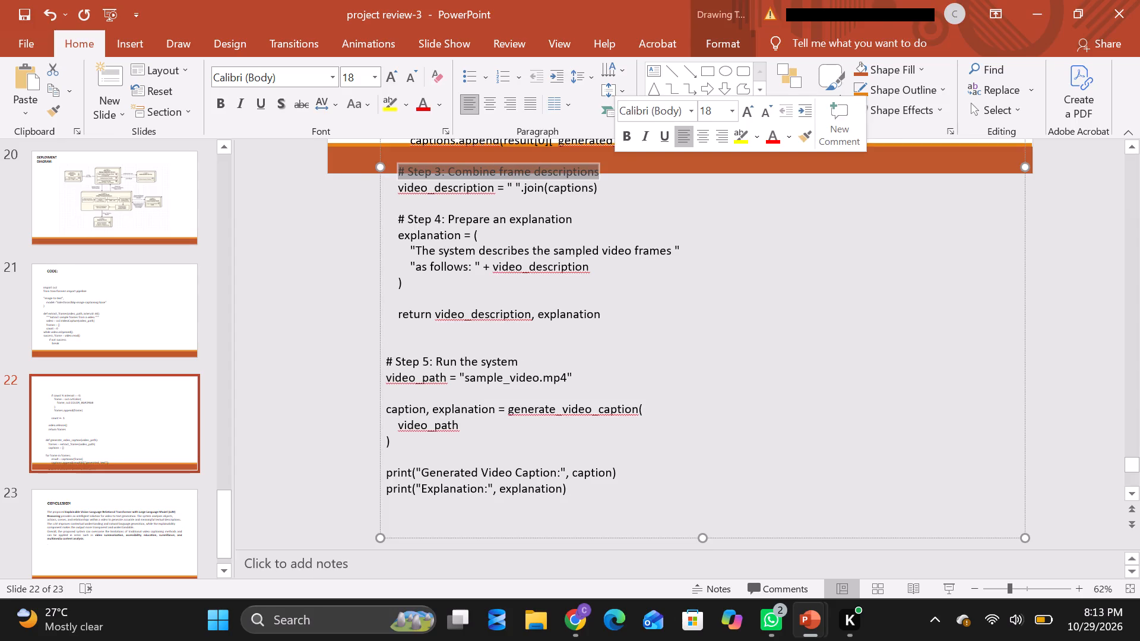
{"action": "key", "text": "BackSpace"}
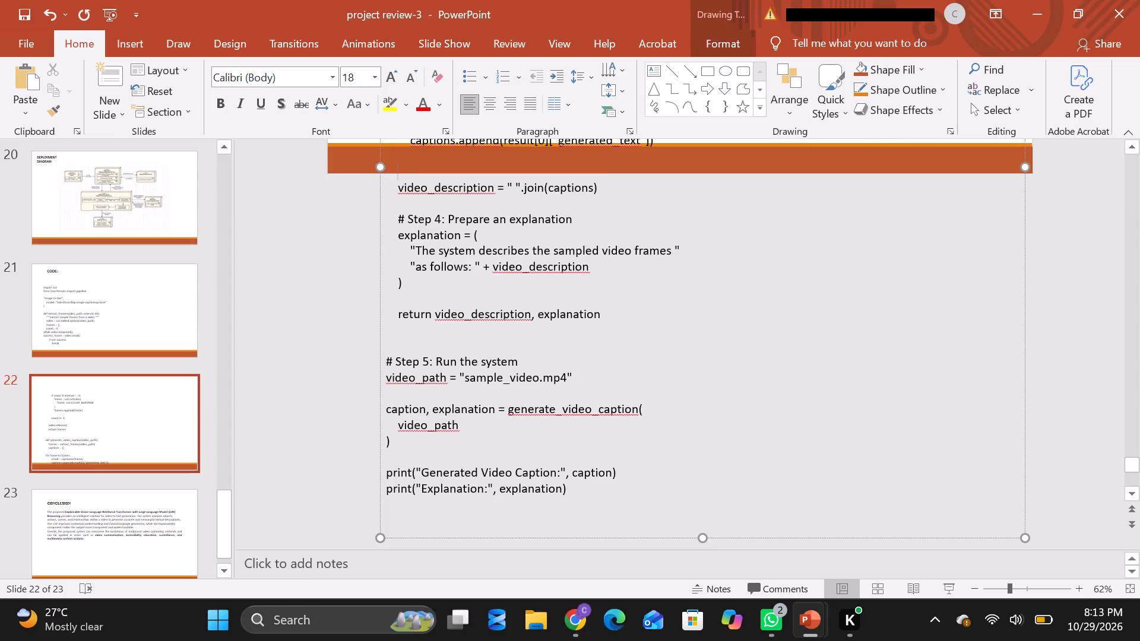
{"action": "left_click_drag", "start_coordinate": [396, 218], "coordinate": [606, 221]}
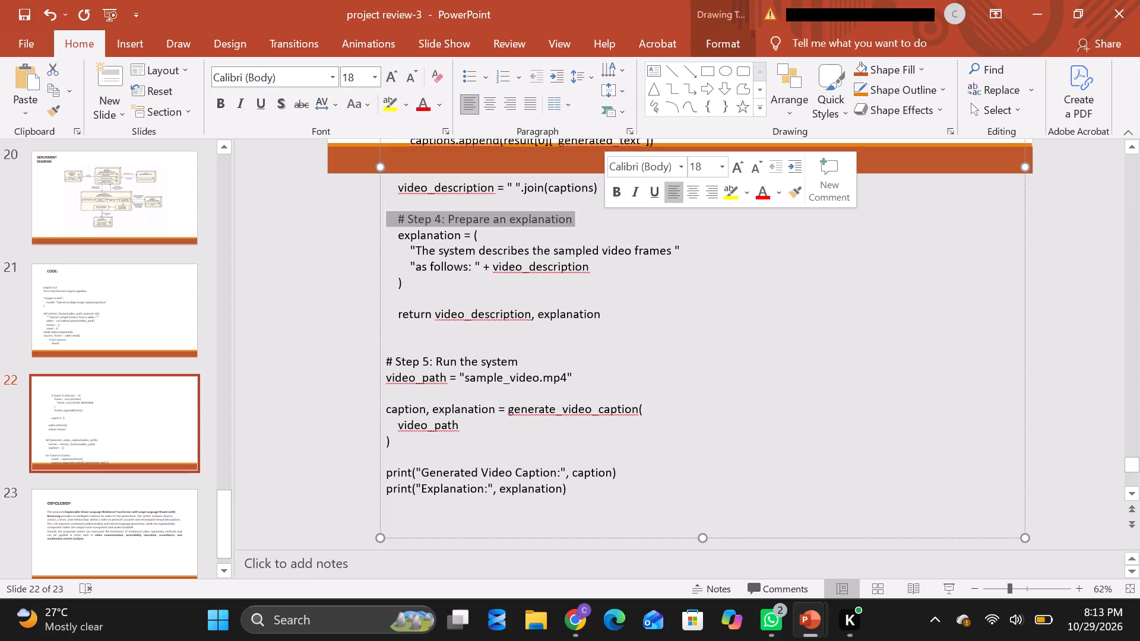
{"action": "key", "text": "BackSpace"}
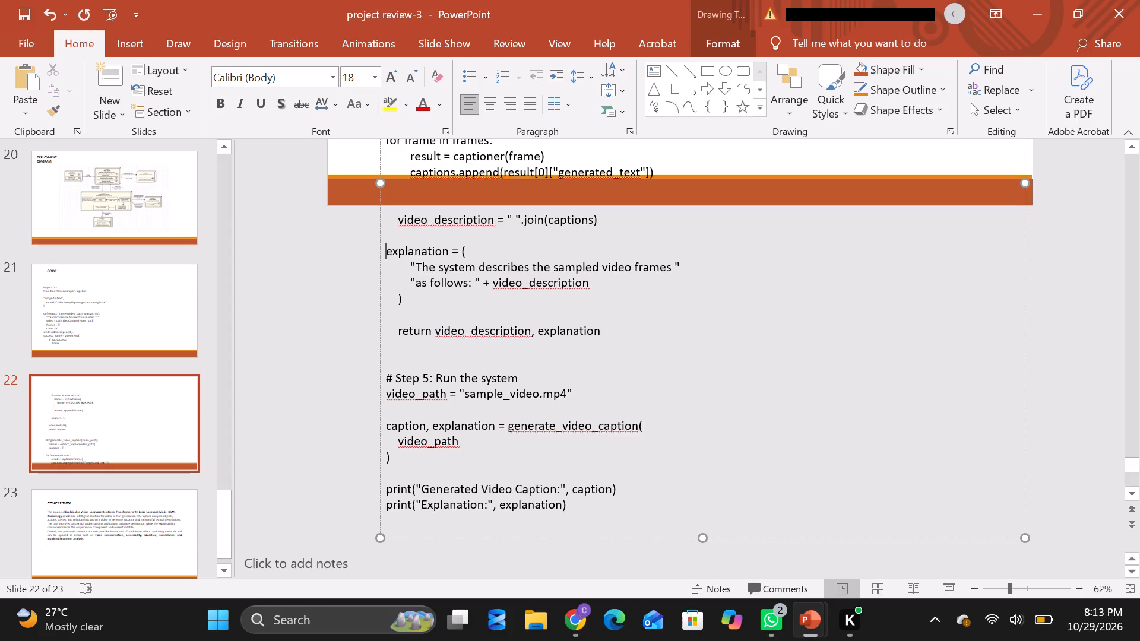
{"action": "left_click_drag", "start_coordinate": [388, 376], "coordinate": [528, 376]}
{"action": "key", "text": "BackSpace"}
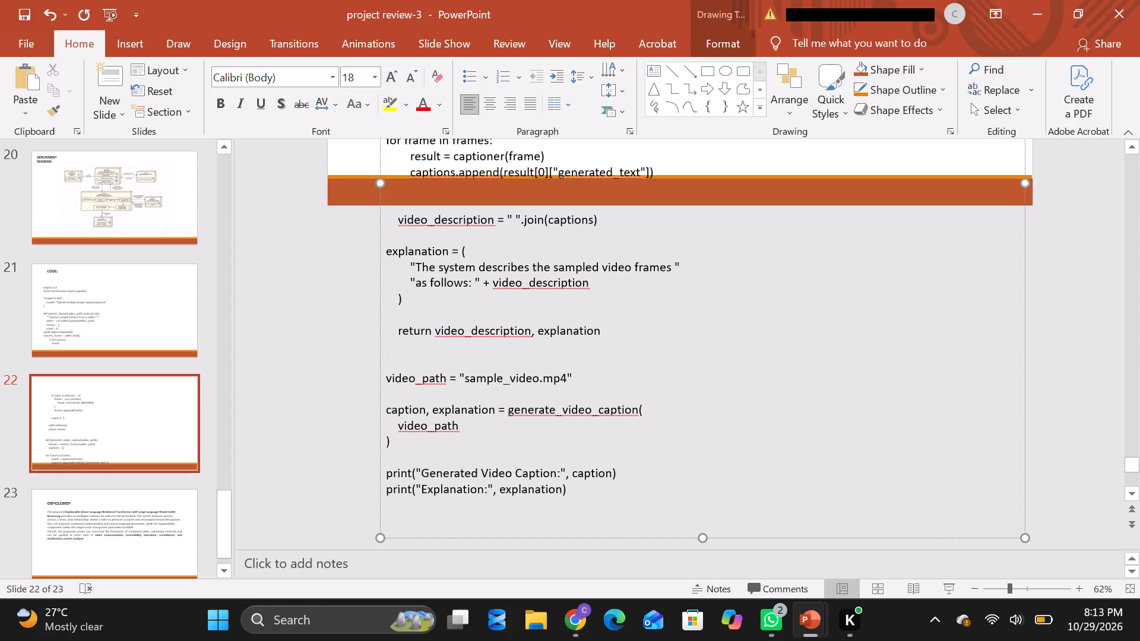
On slide 22, copy the code from video_description = " ".join(captions) through the final print line and remove it from the slide.
{"action": "left_click_drag", "start_coordinate": [395, 221], "coordinate": [609, 521]}
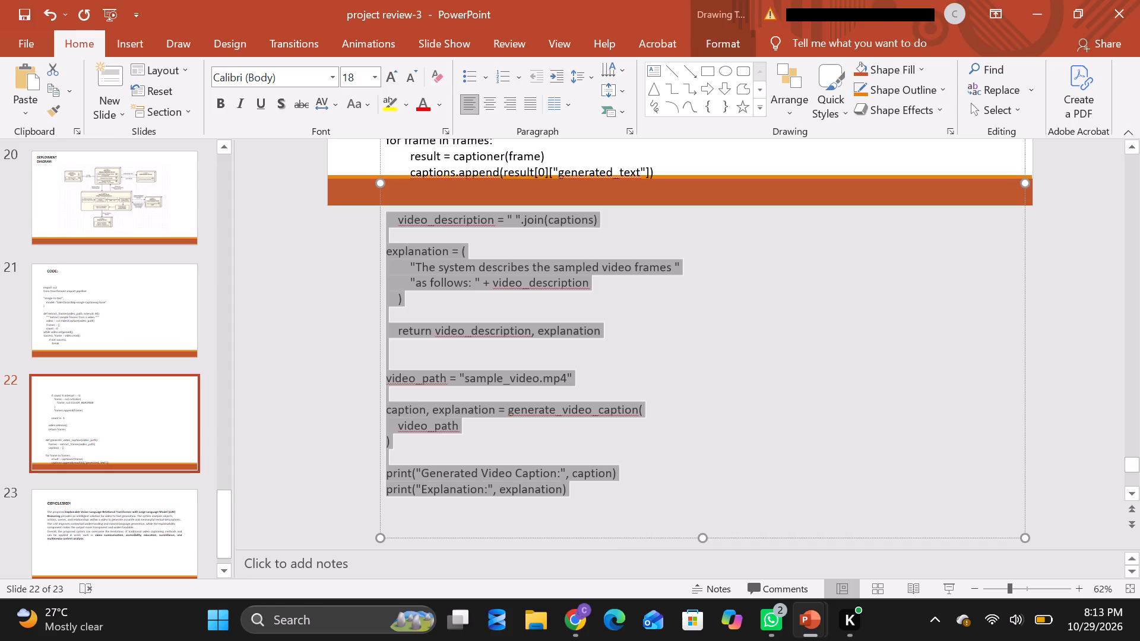
{"action": "left_click_drag", "start_coordinate": [609, 521], "coordinate": [618, 550]}
{"action": "key", "text": "ctrl+c"}
{"action": "key", "text": "BackSpace"}
{"action": "left_click", "coordinate": [774, 401]}
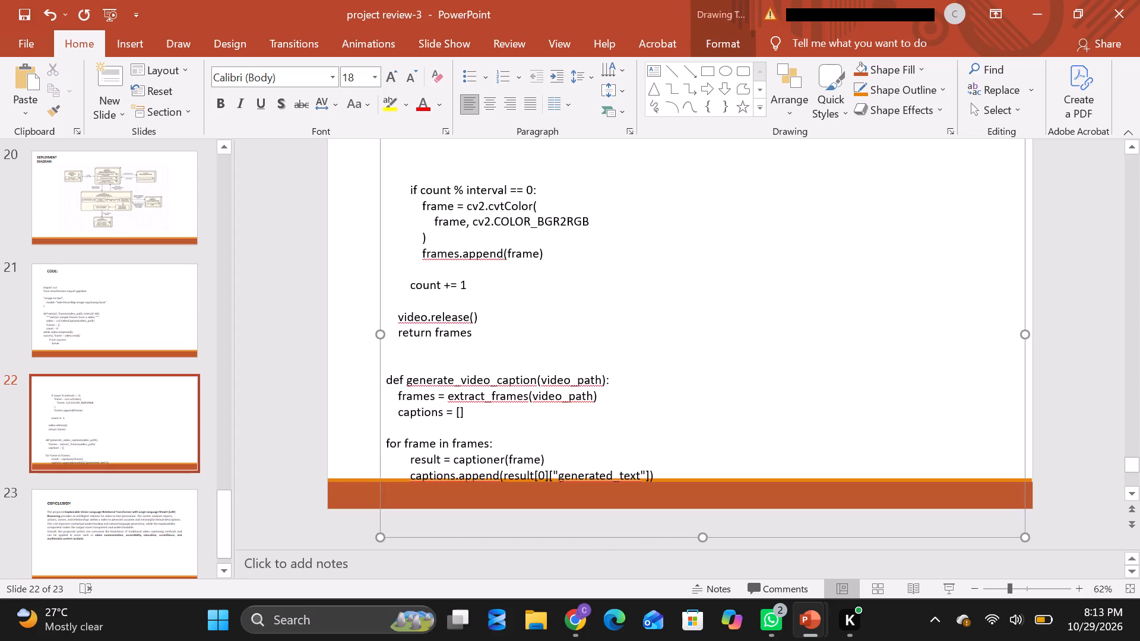
Move the code text box on slide 22 toward the slide's left edge and slightly up, so the code clears the orange footer band.
{"action": "scroll", "coordinate": [646, 348], "scroll_direction": "up", "scroll_amount": 1}
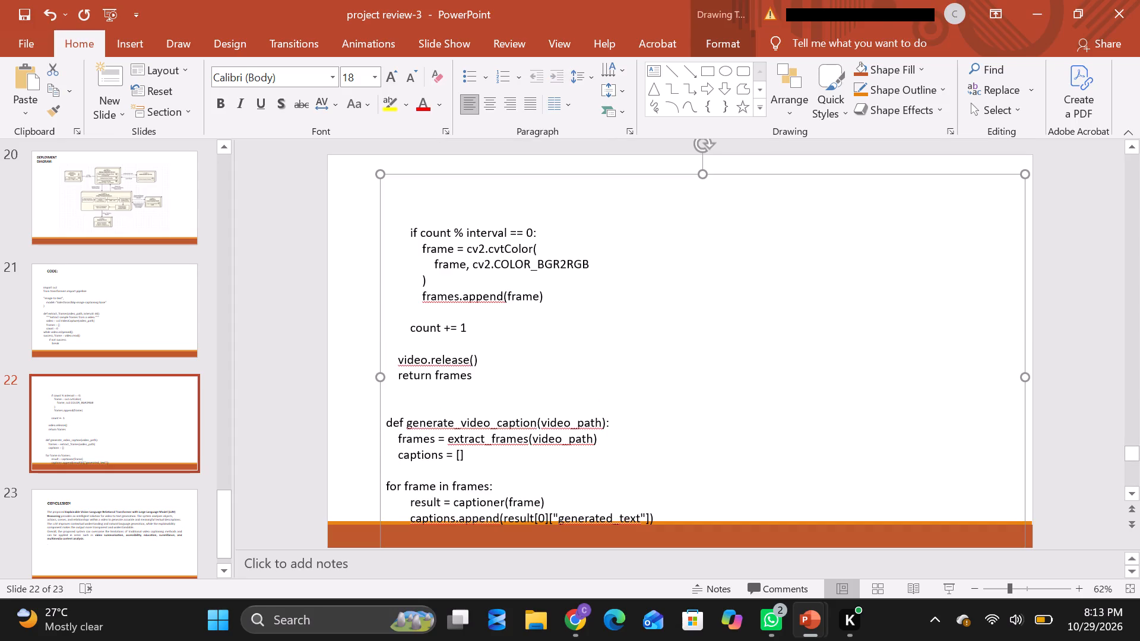
{"action": "left_click_drag", "start_coordinate": [381, 370], "coordinate": [340, 369]}
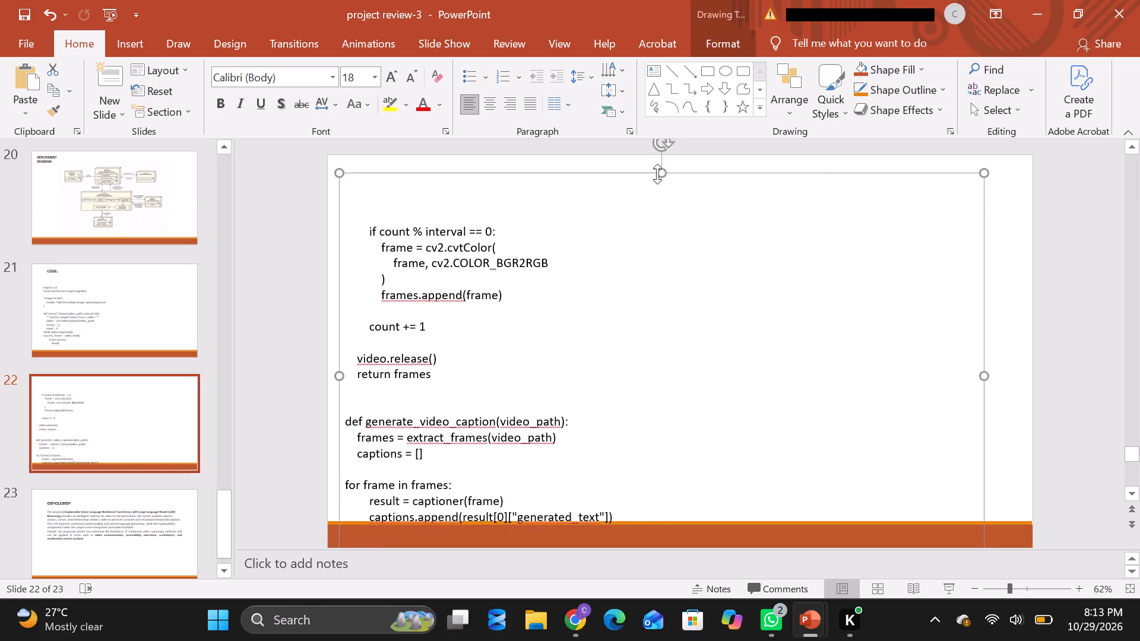
{"action": "left_click_drag", "start_coordinate": [645, 170], "coordinate": [642, 139]}
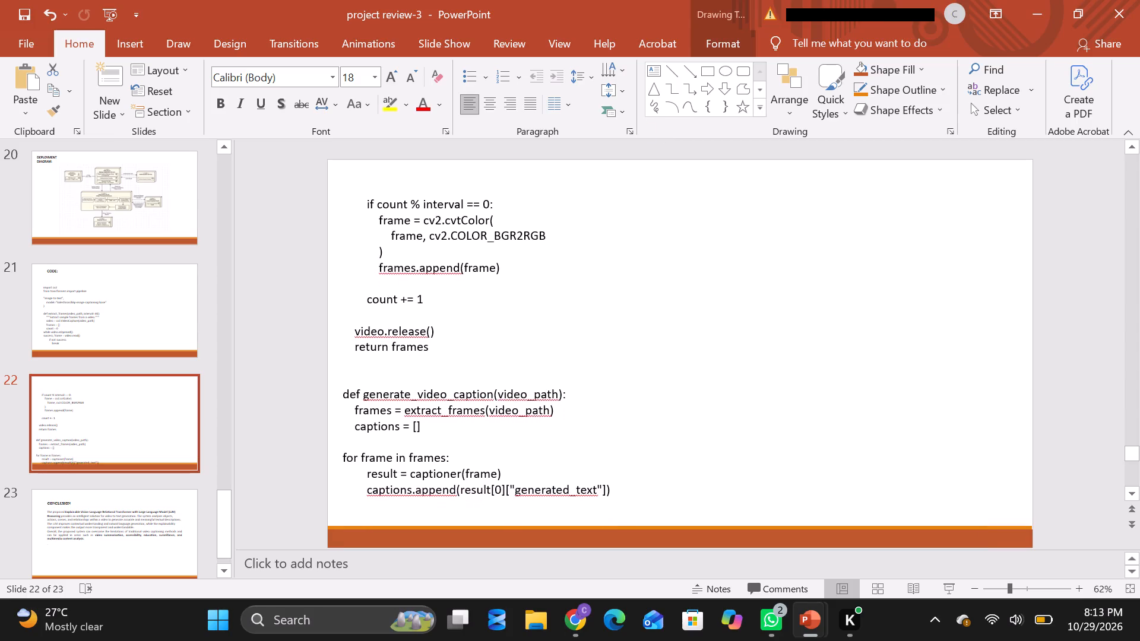
{"action": "left_click_drag", "start_coordinate": [642, 139], "coordinate": [642, 125]}
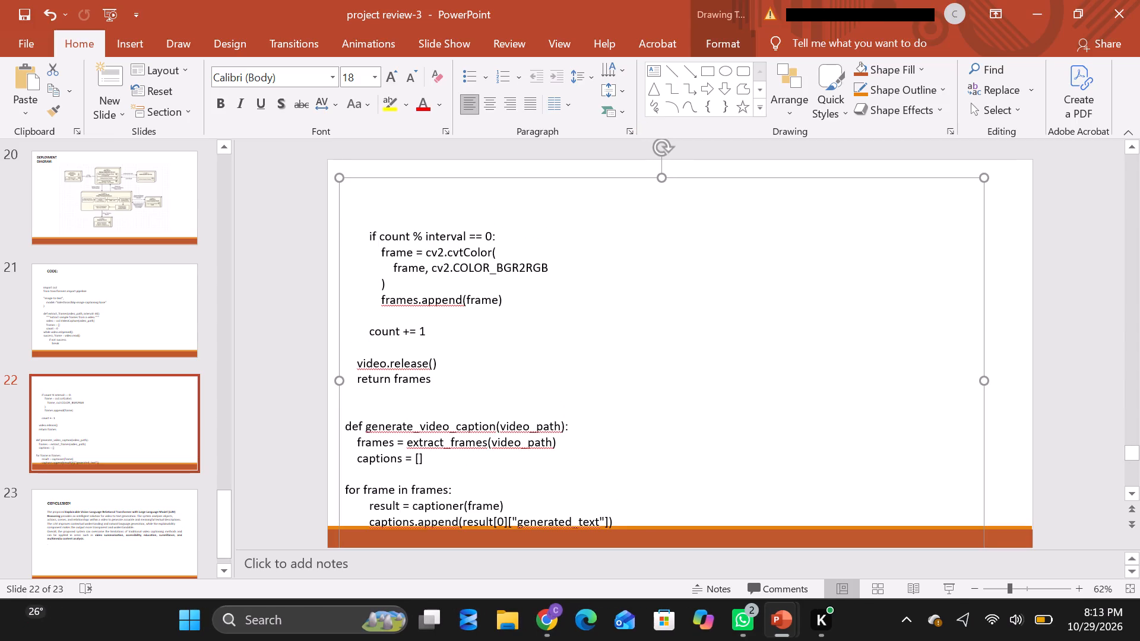
{"action": "left_click_drag", "start_coordinate": [629, 178], "coordinate": [629, 170]}
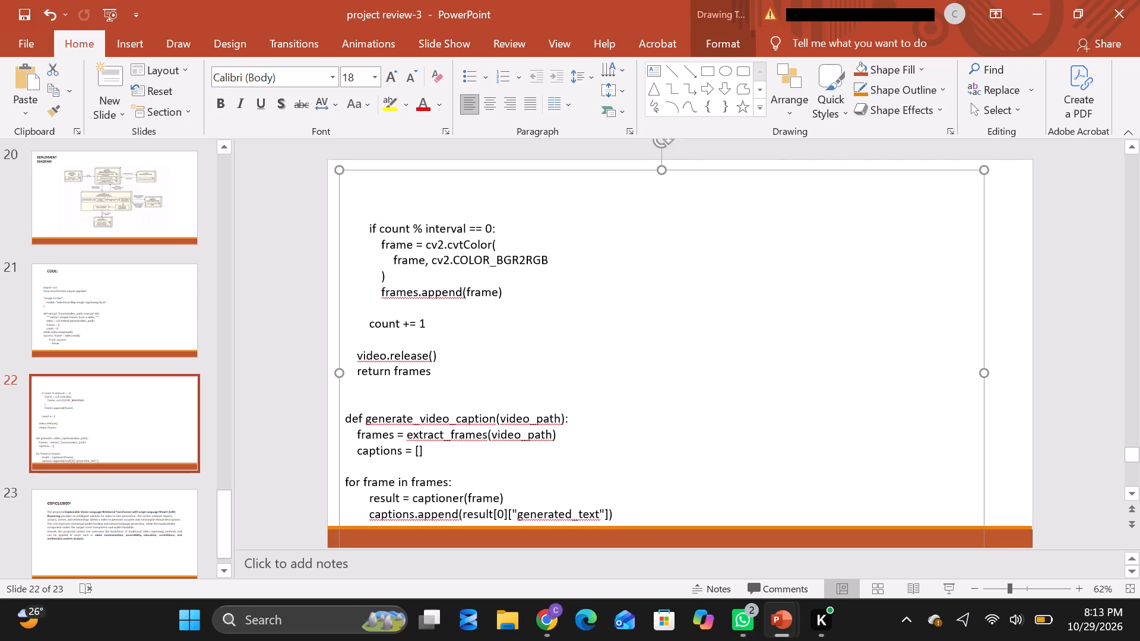
{"action": "left_click", "coordinate": [518, 223]}
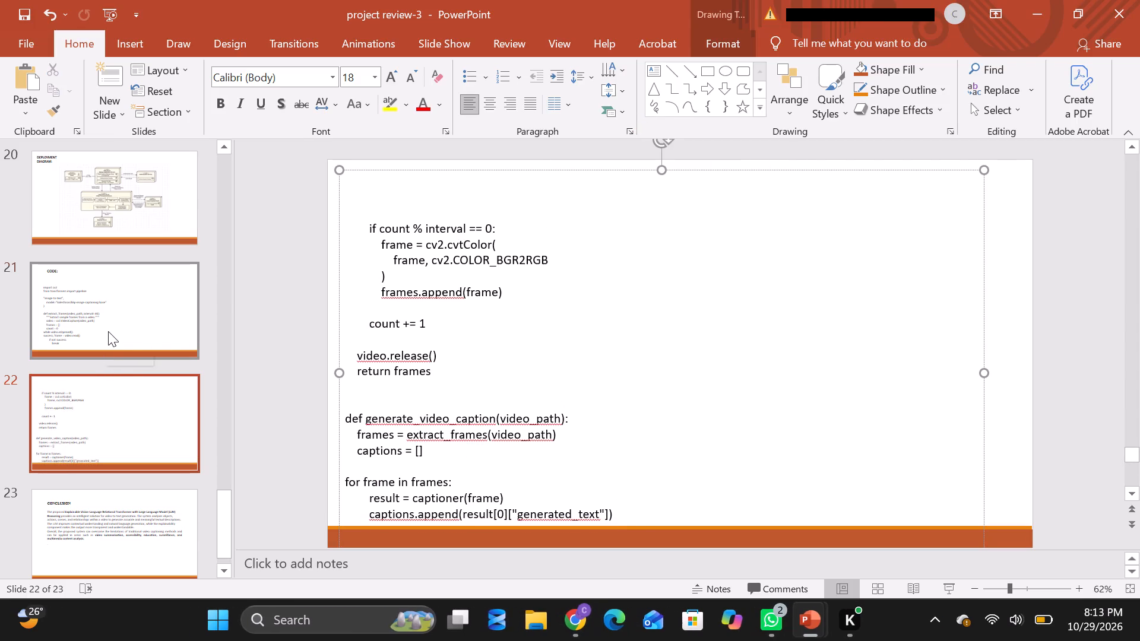
On slide 21, move the code text box up toward the CODE: heading, leaving more room above the orange footer band.
{"action": "left_click", "coordinate": [108, 331]}
{"action": "left_click", "coordinate": [359, 302]}
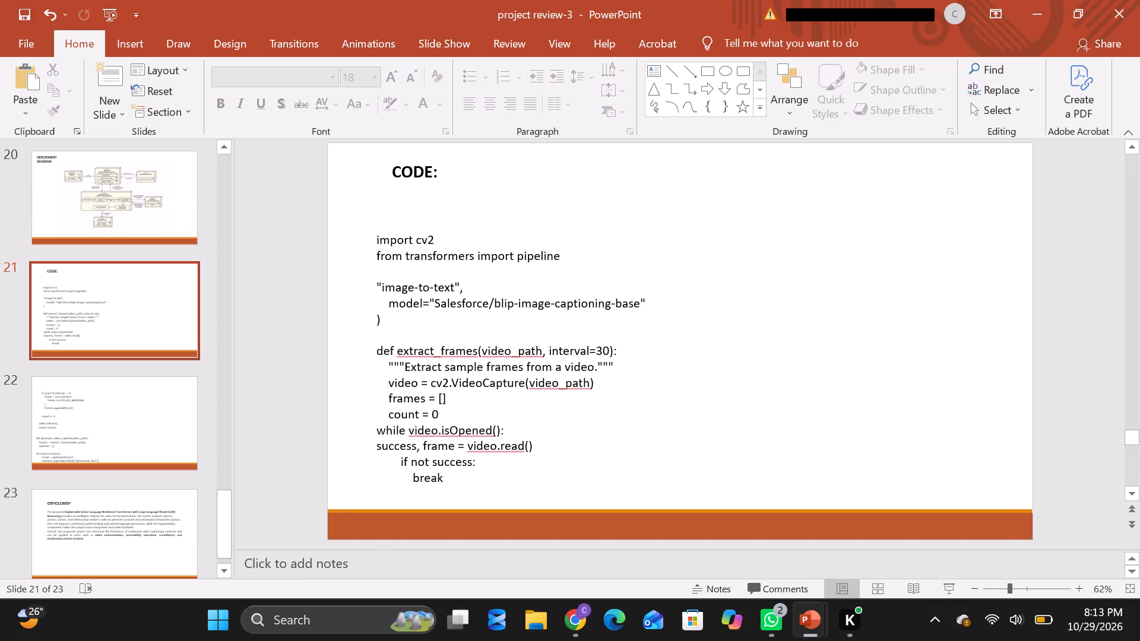
{"action": "left_click", "coordinate": [395, 291]}
{"action": "left_click_drag", "start_coordinate": [585, 198], "coordinate": [585, 192]}
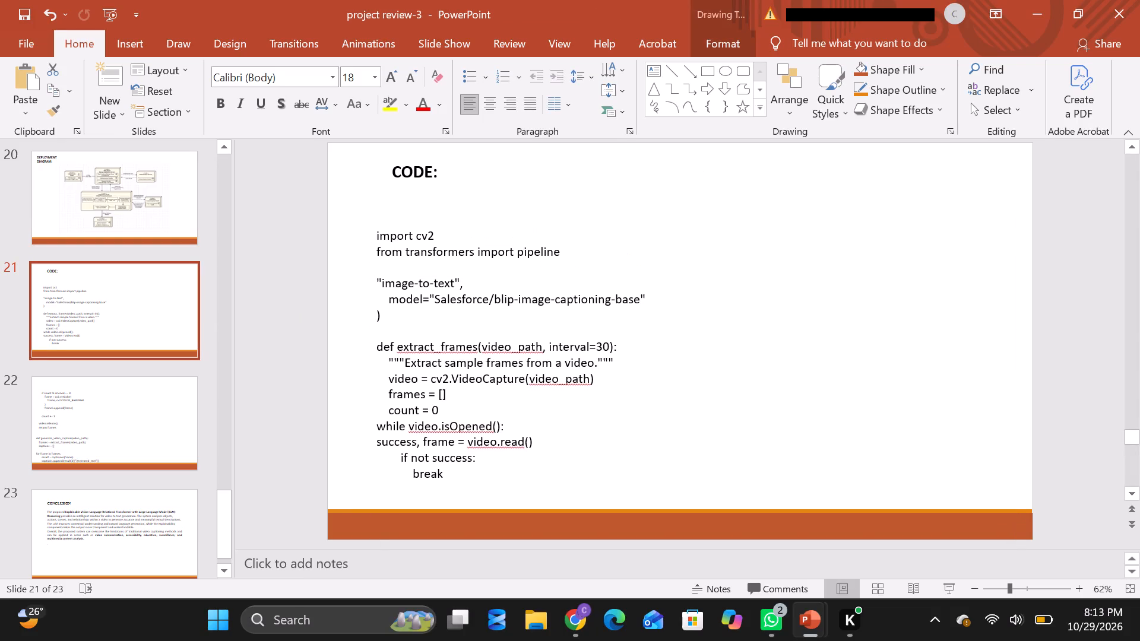
{"action": "left_click_drag", "start_coordinate": [585, 192], "coordinate": [585, 170]}
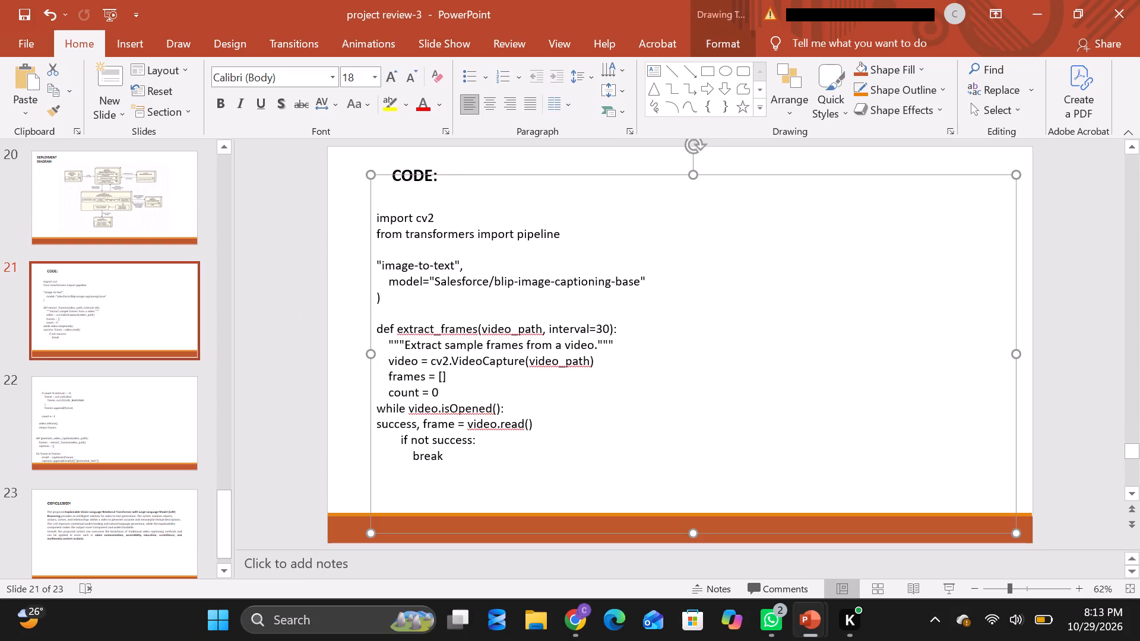
{"action": "left_click", "coordinate": [478, 454]}
On slide 22, copy the code from if count % interval == 0: through the closing parenthesis after frame, cv2.COLOR_BGR2RGB.
{"action": "left_click", "coordinate": [68, 439]}
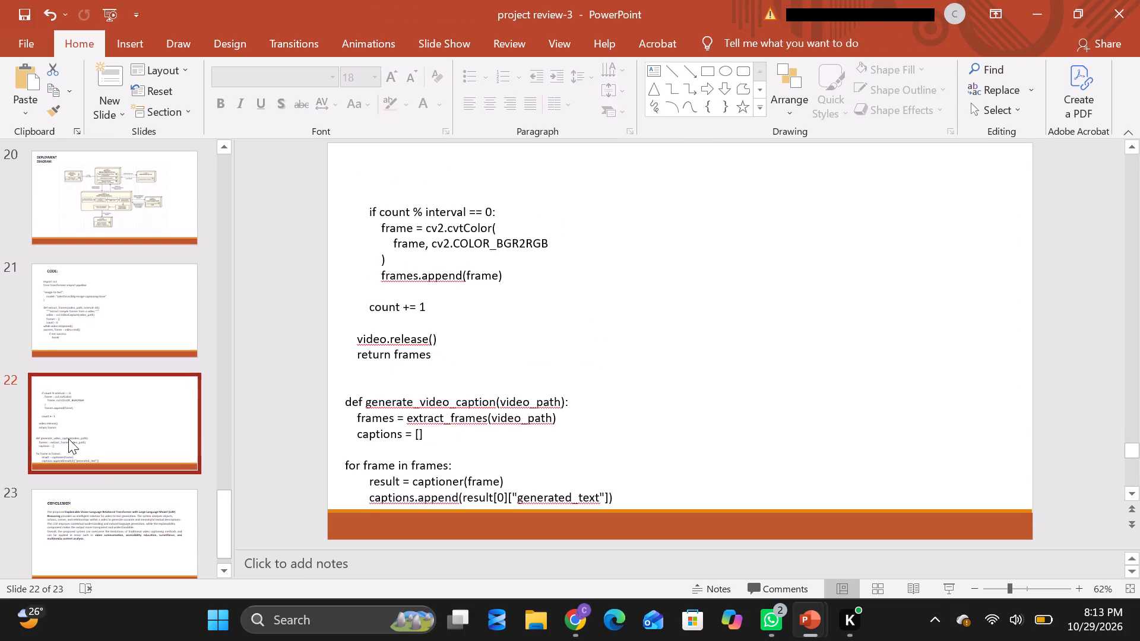
{"action": "left_click_drag", "start_coordinate": [370, 211], "coordinate": [408, 211]}
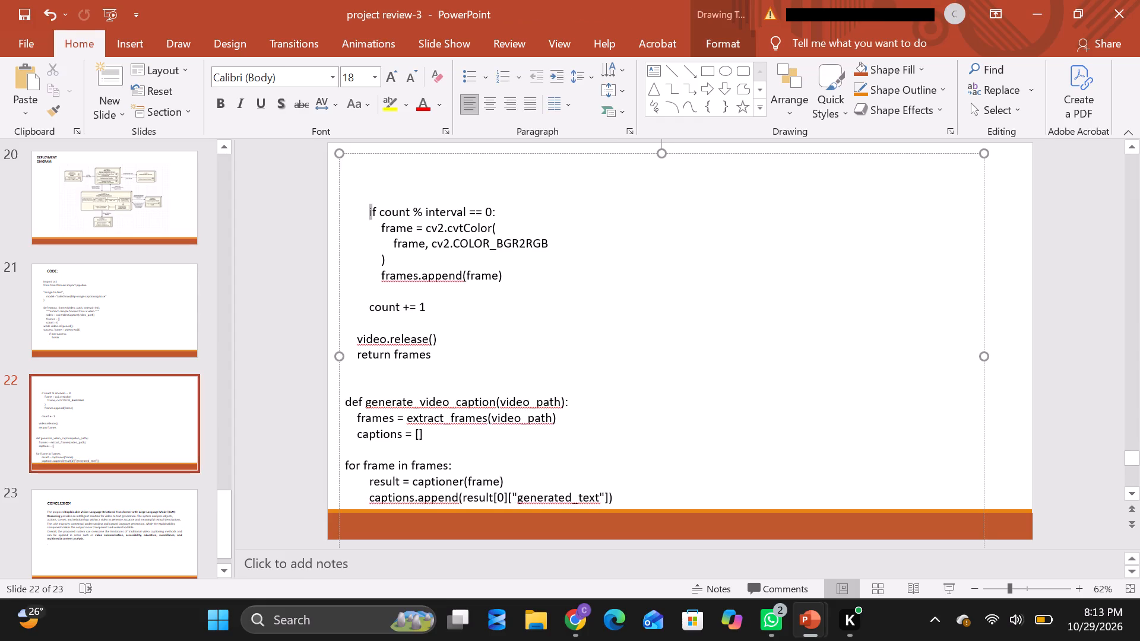
{"action": "left_click_drag", "start_coordinate": [408, 211], "coordinate": [453, 256]}
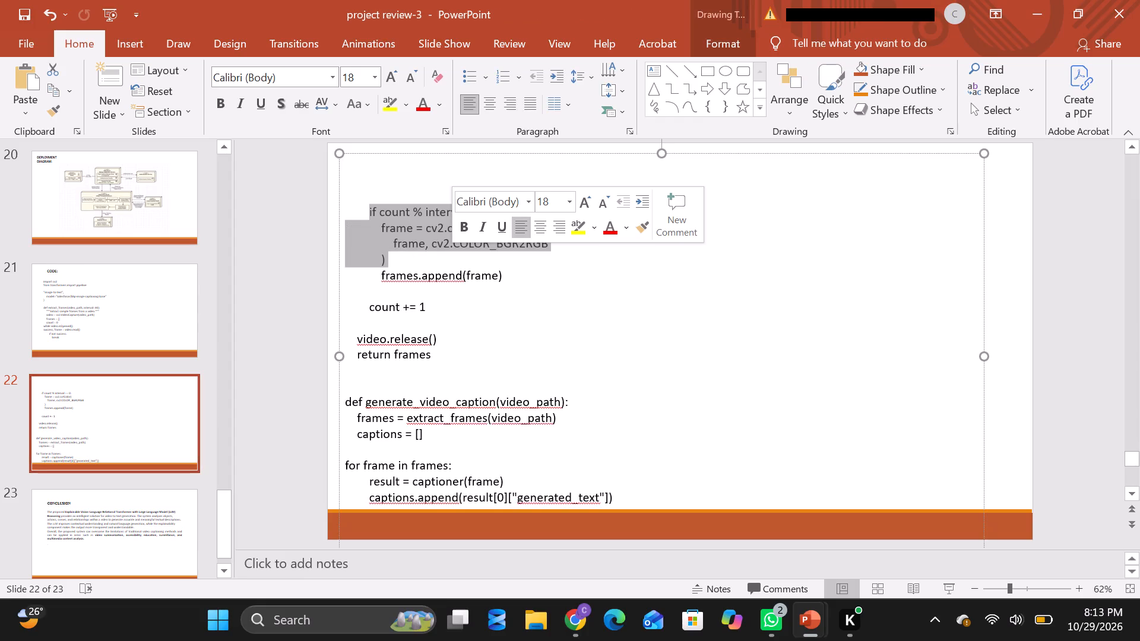
{"action": "key", "text": "ctrl+c"}
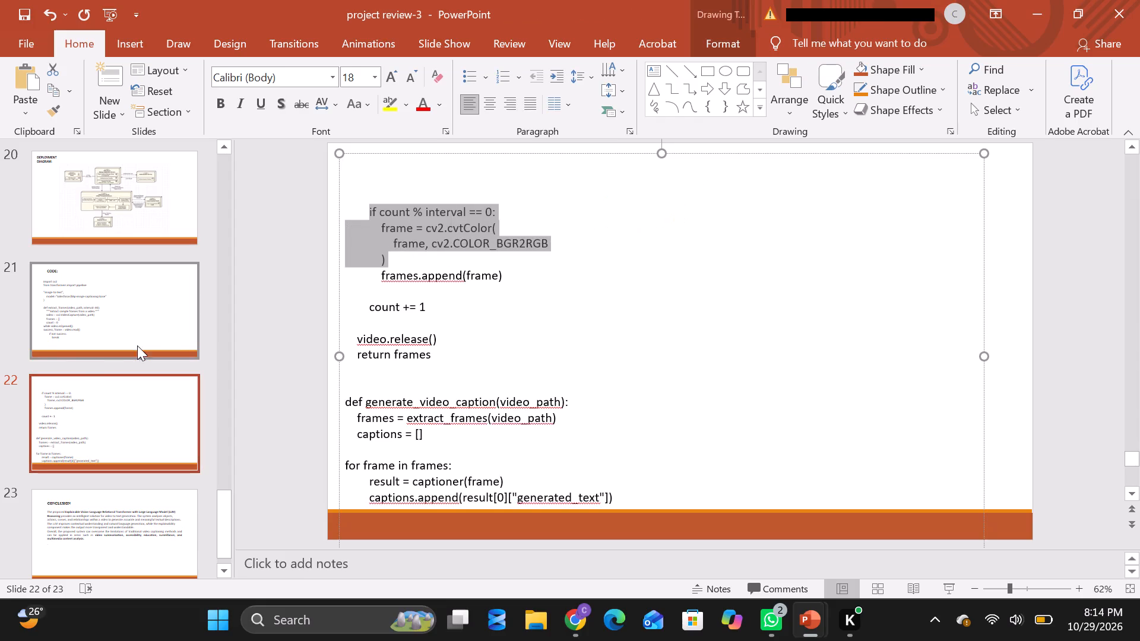
On slide 21, move the code text box further up so import cv2 sits directly below the CODE: heading.
{"action": "left_click", "coordinate": [88, 314]}
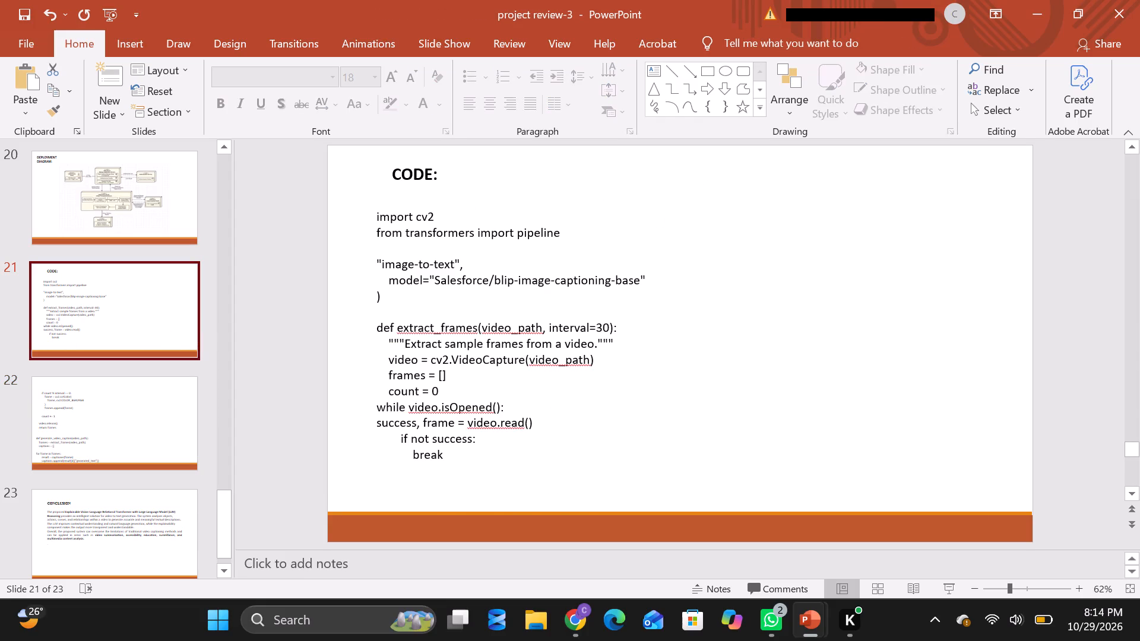
{"action": "left_click", "coordinate": [432, 212]}
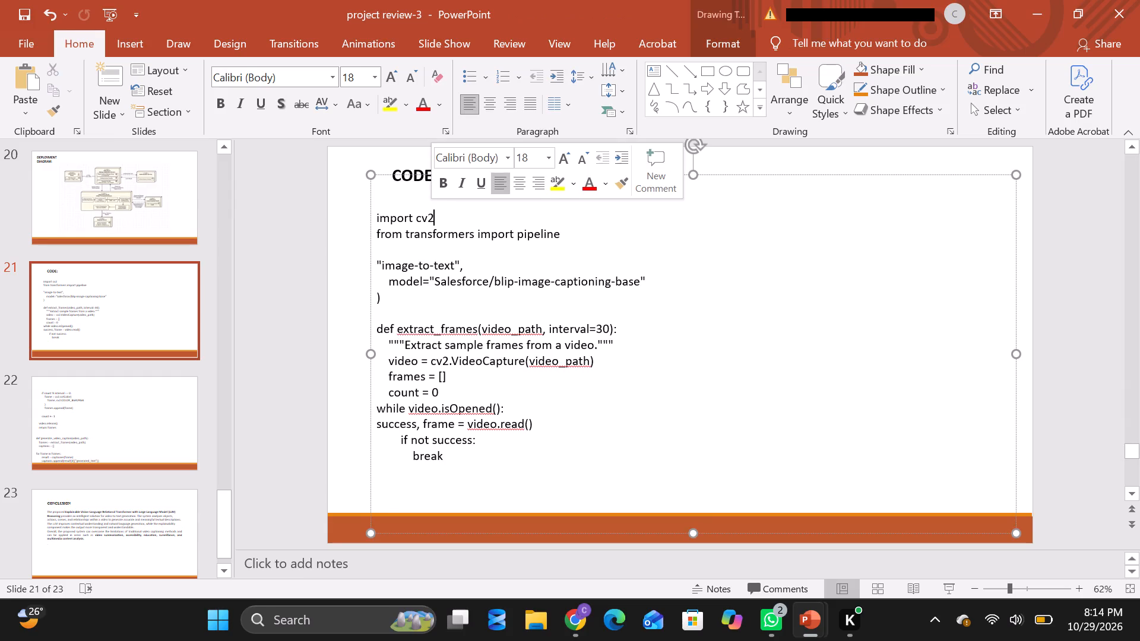
{"action": "left_click", "coordinate": [705, 242]}
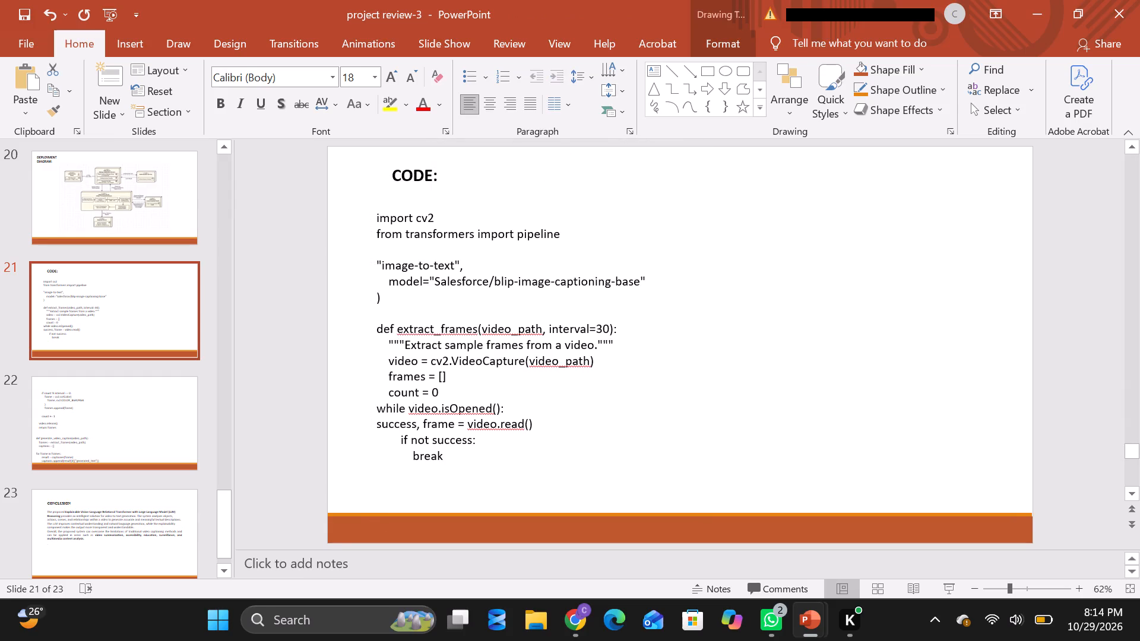
{"action": "left_click_drag", "start_coordinate": [661, 176], "coordinate": [663, 151]}
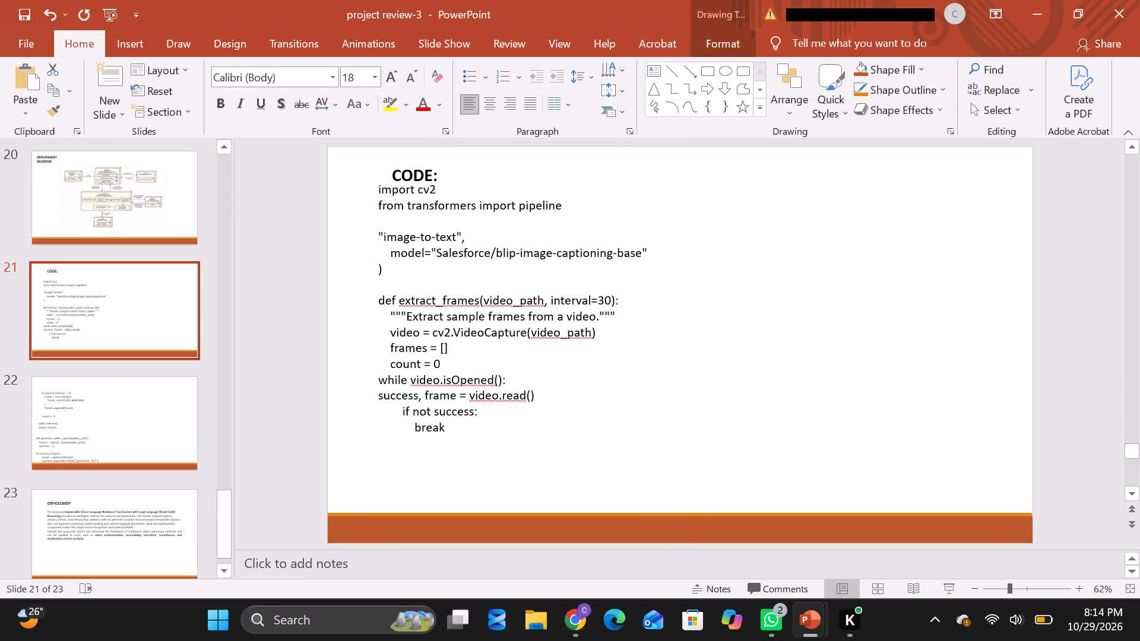
{"action": "left_click_drag", "start_coordinate": [663, 151], "coordinate": [663, 154]}
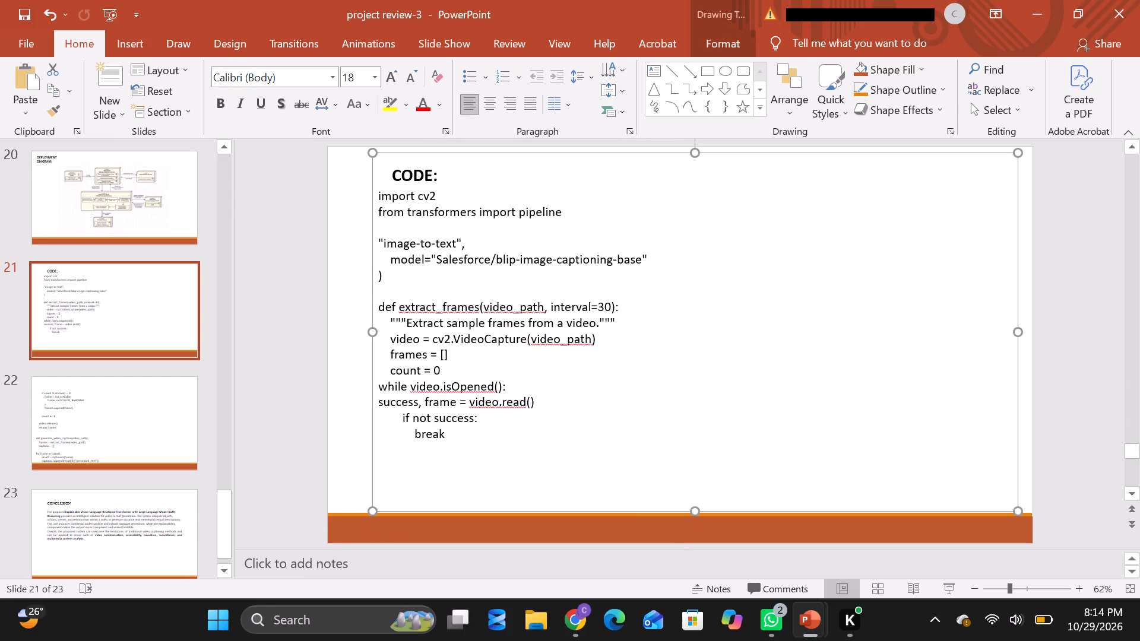
Paste the copied if count % interval == 0: block on a new line after break on slide 21.
{"action": "left_click", "coordinate": [455, 431]}
{"action": "key", "text": "Return"}
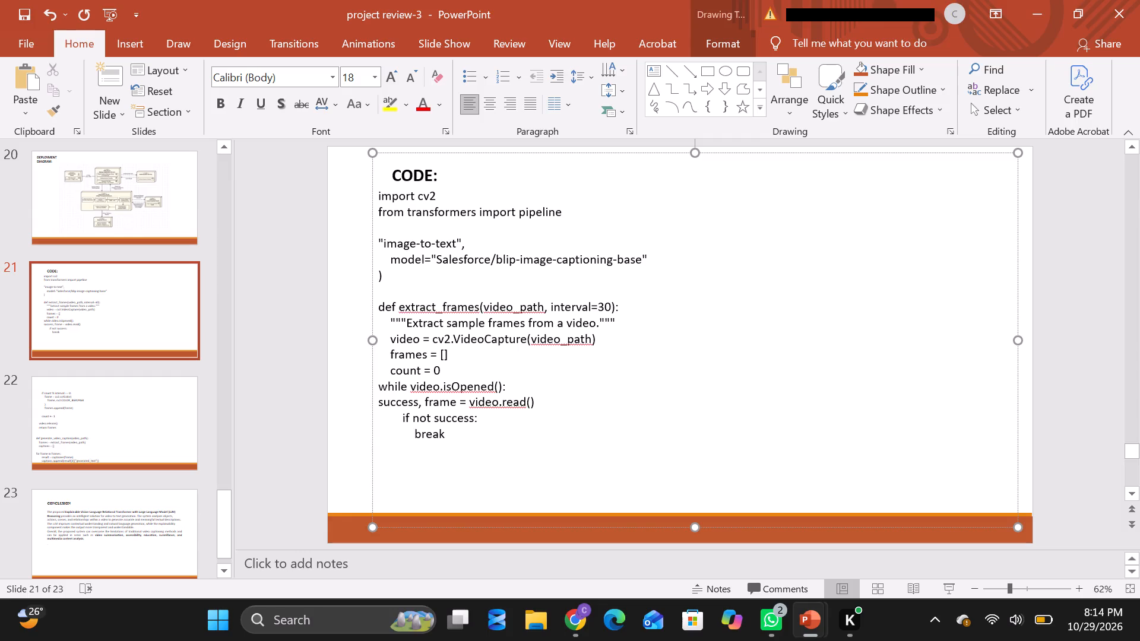
{"action": "key", "text": "c"}
{"action": "key", "text": "BackSpace"}
{"action": "key", "text": "ctrl+v"}
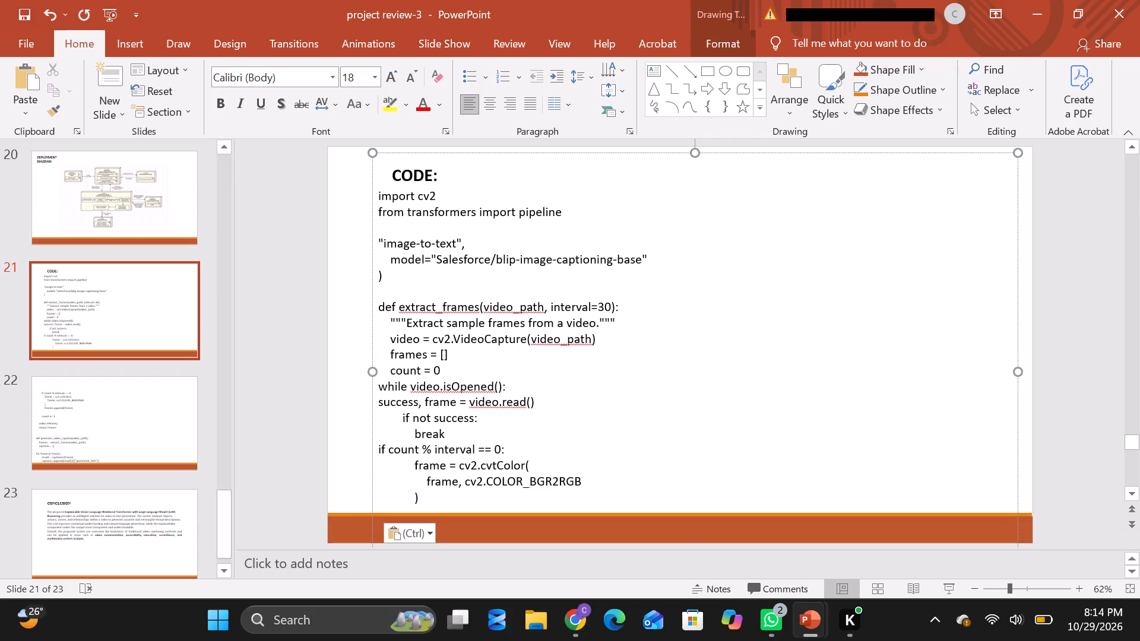
Remove the blank line above def extract_frames(video_path, interval=30): on slide 21.
{"action": "left_click", "coordinate": [380, 307]}
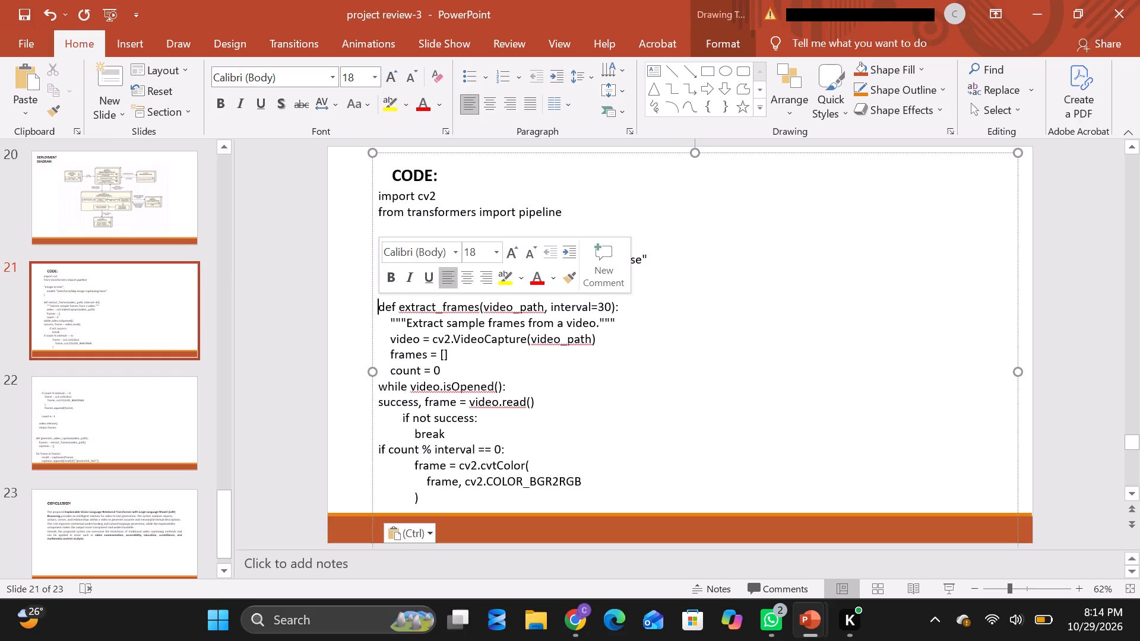
{"action": "key", "text": "BackSpace"}
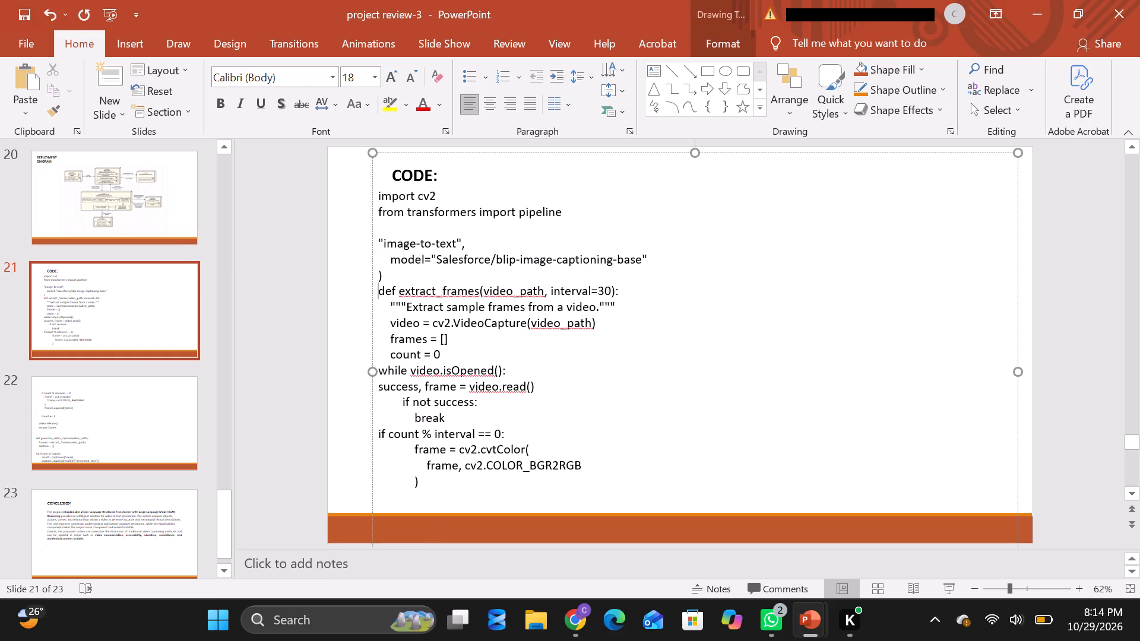
On slide 22, delete the code from if count % interval == 0: through the closing parenthesis, so it starts at frames.append(frame).
{"action": "left_click", "coordinate": [110, 437]}
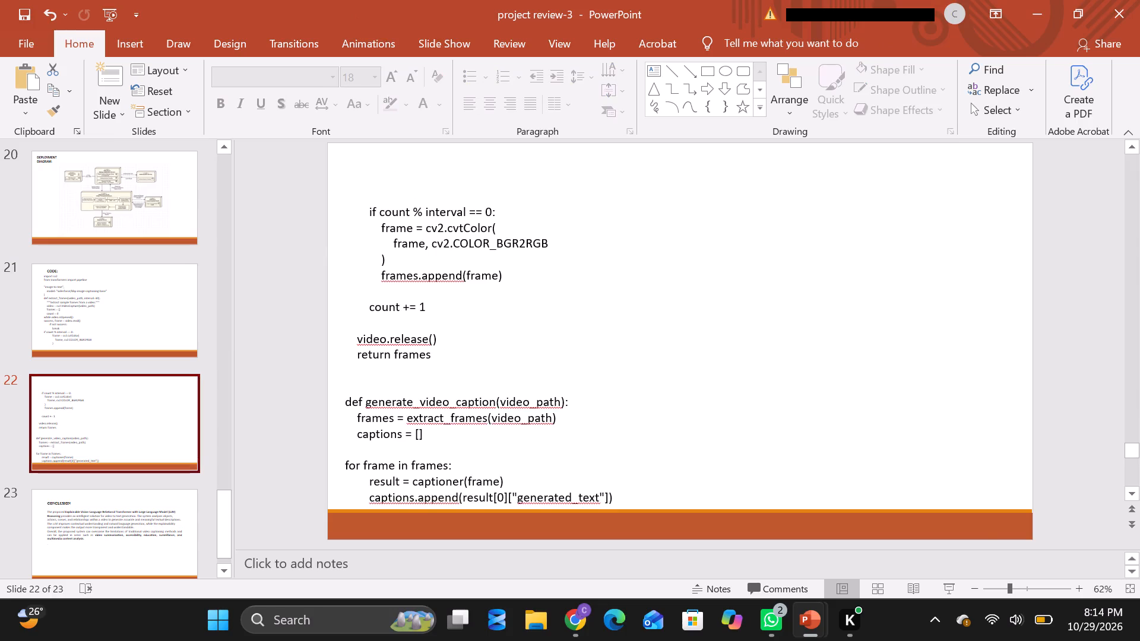
{"action": "left_click_drag", "start_coordinate": [362, 206], "coordinate": [529, 320]}
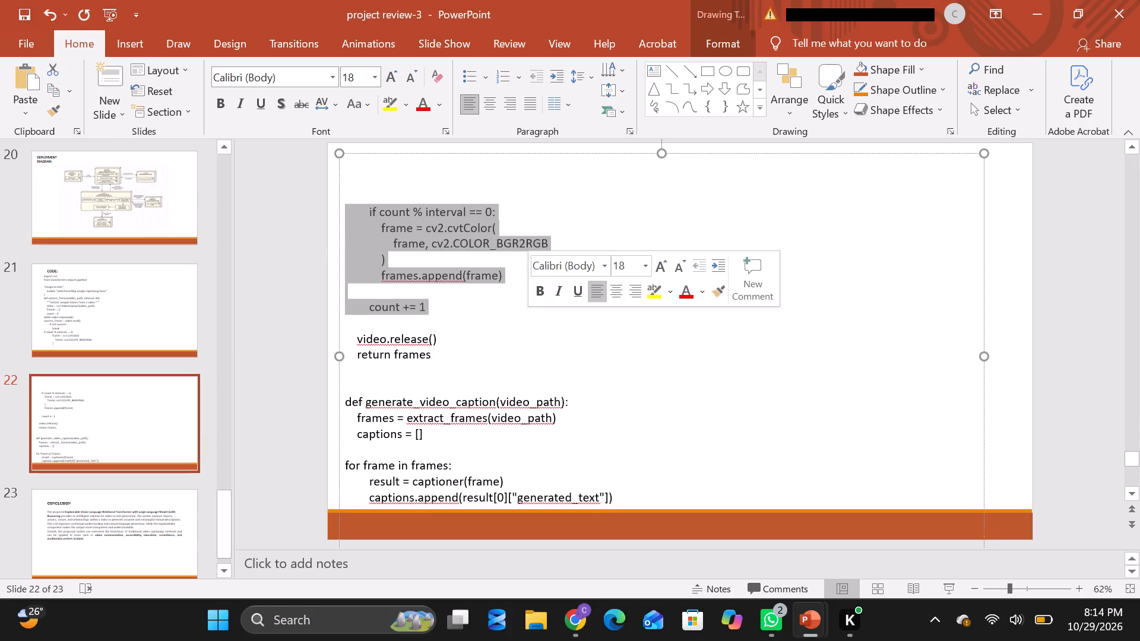
{"action": "left_click", "coordinate": [529, 320]}
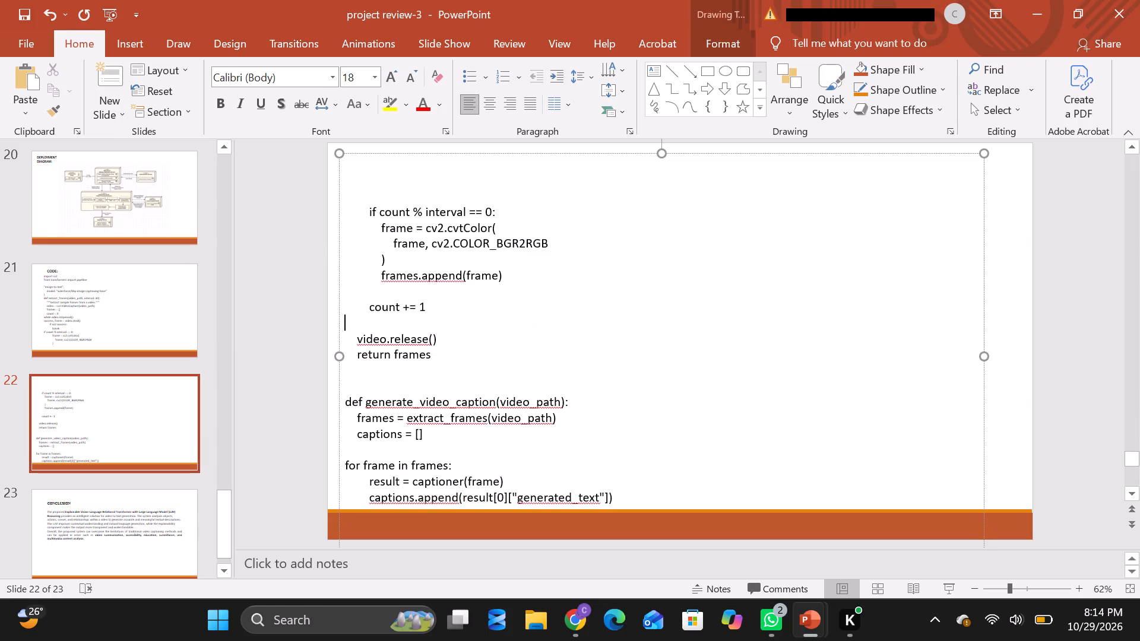
{"action": "left_click", "coordinate": [110, 306]}
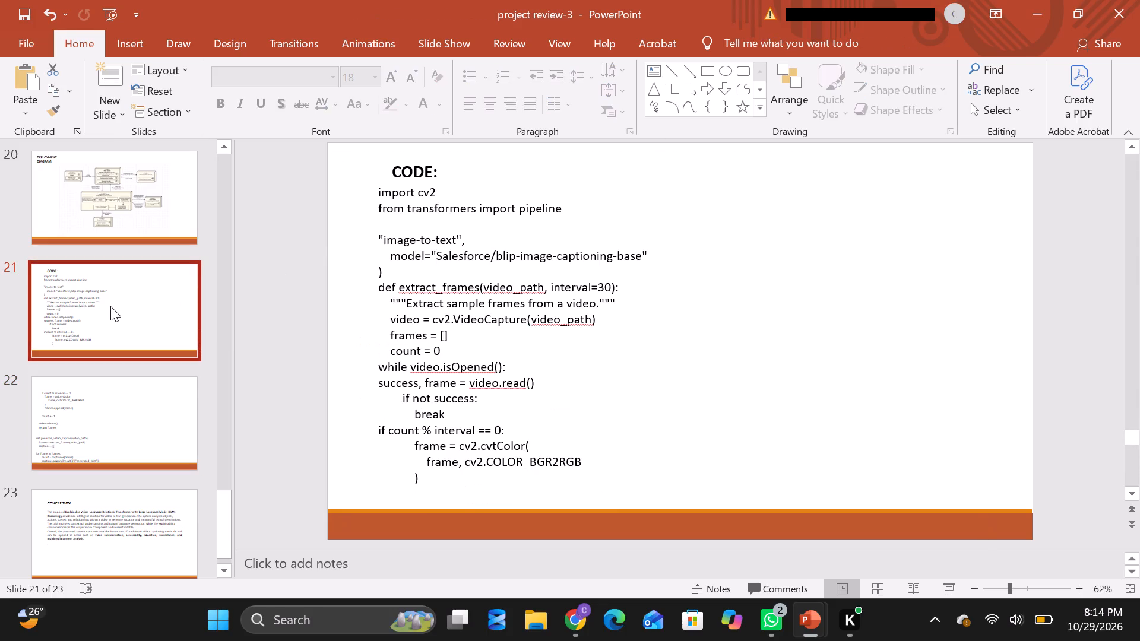
{"action": "left_click", "coordinate": [97, 381]}
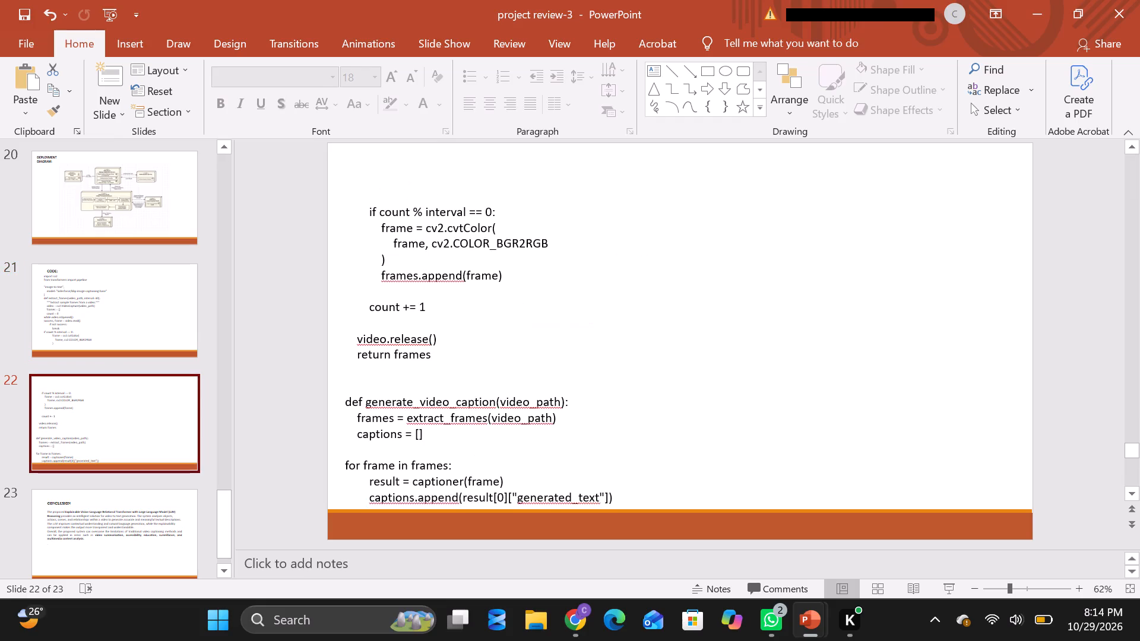
{"action": "left_click_drag", "start_coordinate": [370, 209], "coordinate": [436, 262]}
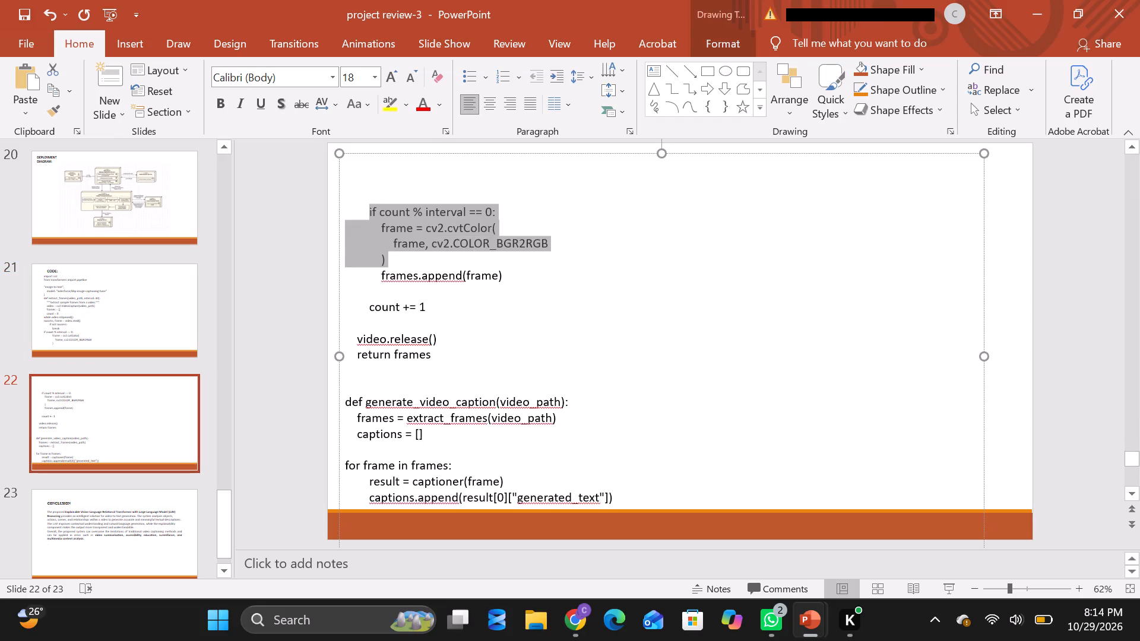
{"action": "left_click_drag", "start_coordinate": [436, 262], "coordinate": [438, 260]}
{"action": "key", "text": "BackSpace"}
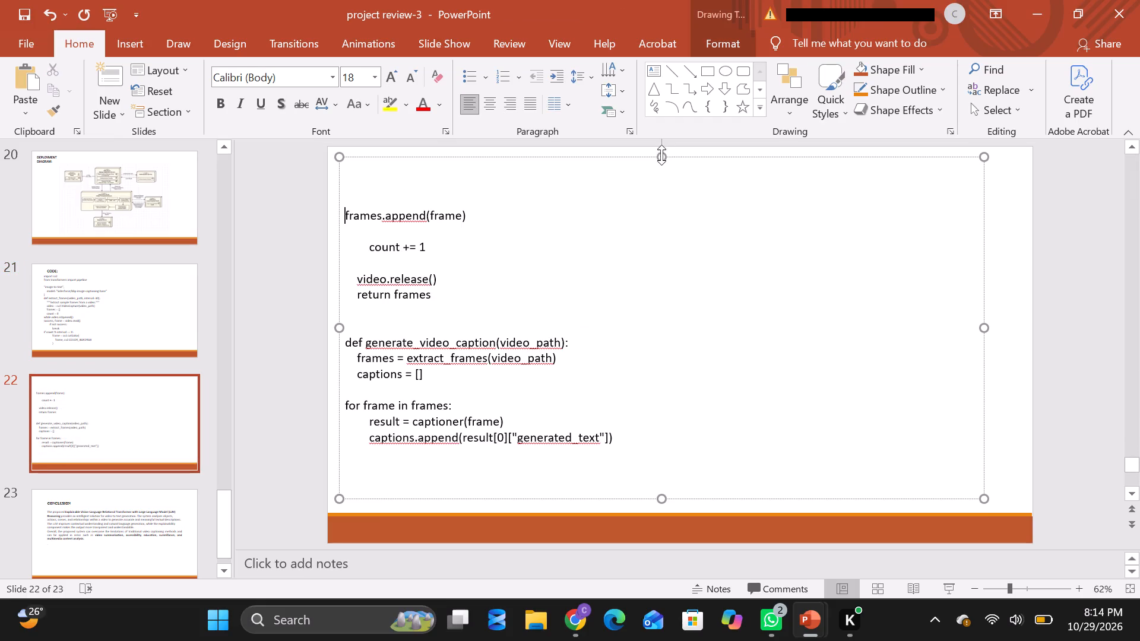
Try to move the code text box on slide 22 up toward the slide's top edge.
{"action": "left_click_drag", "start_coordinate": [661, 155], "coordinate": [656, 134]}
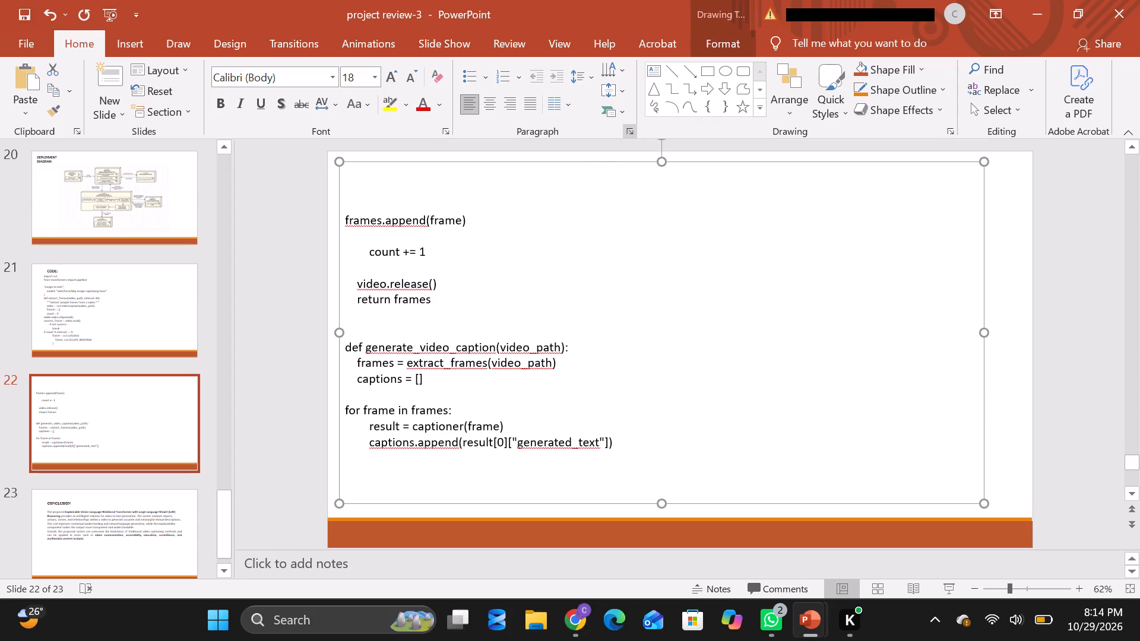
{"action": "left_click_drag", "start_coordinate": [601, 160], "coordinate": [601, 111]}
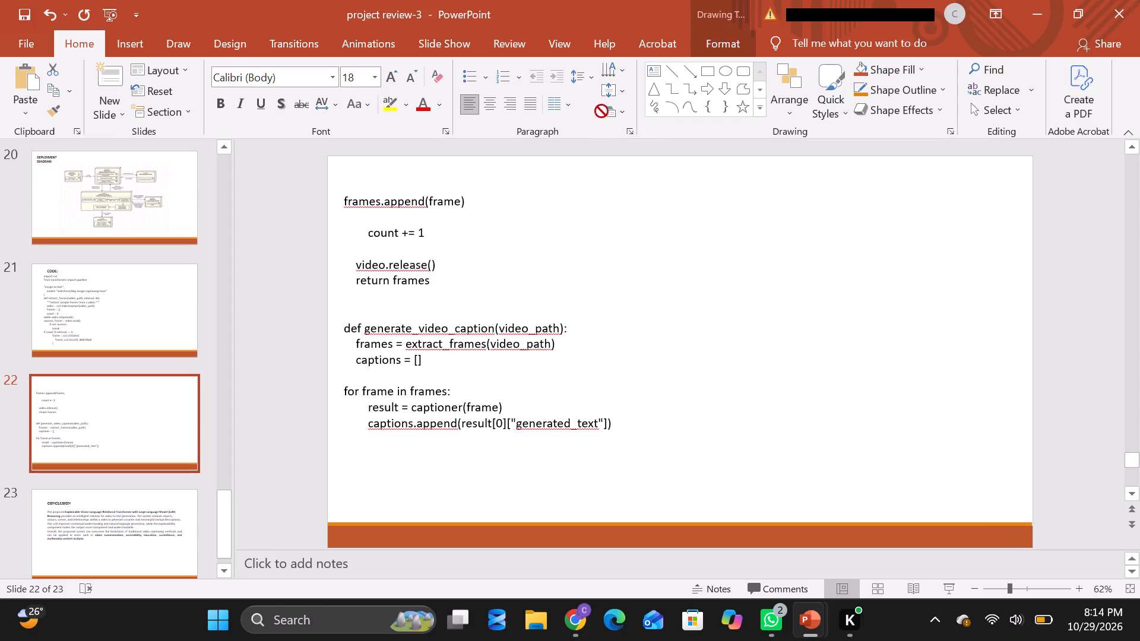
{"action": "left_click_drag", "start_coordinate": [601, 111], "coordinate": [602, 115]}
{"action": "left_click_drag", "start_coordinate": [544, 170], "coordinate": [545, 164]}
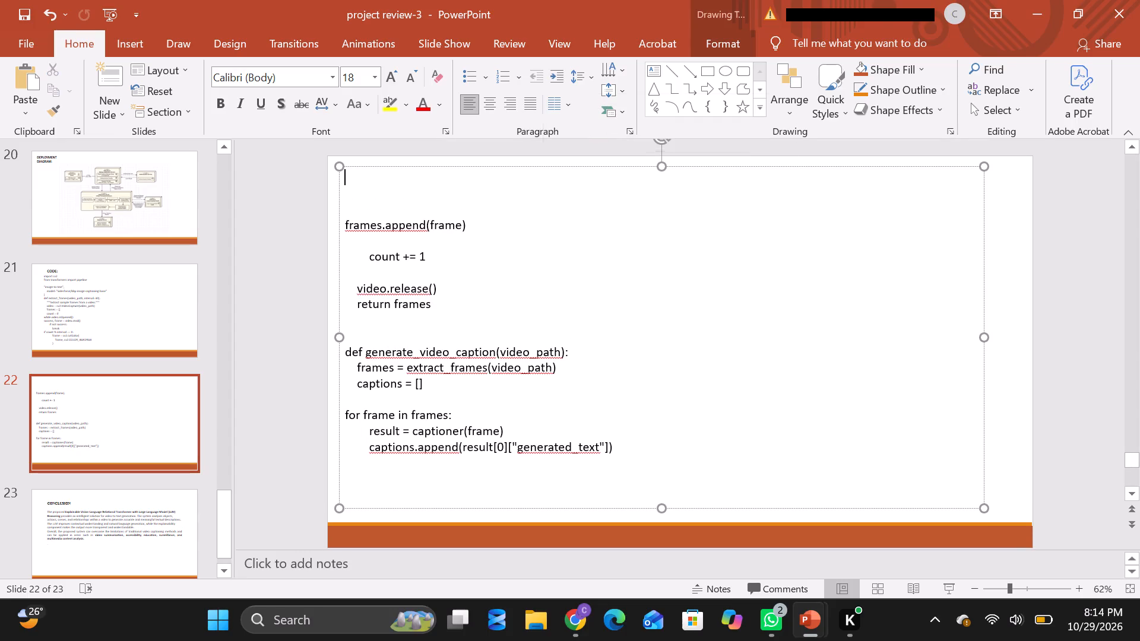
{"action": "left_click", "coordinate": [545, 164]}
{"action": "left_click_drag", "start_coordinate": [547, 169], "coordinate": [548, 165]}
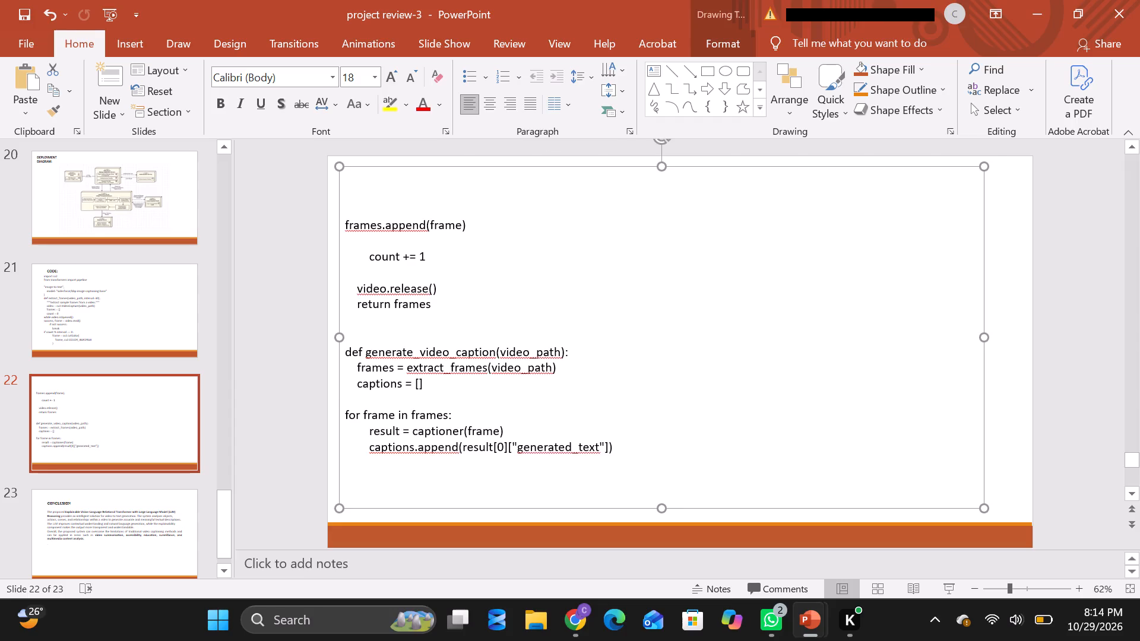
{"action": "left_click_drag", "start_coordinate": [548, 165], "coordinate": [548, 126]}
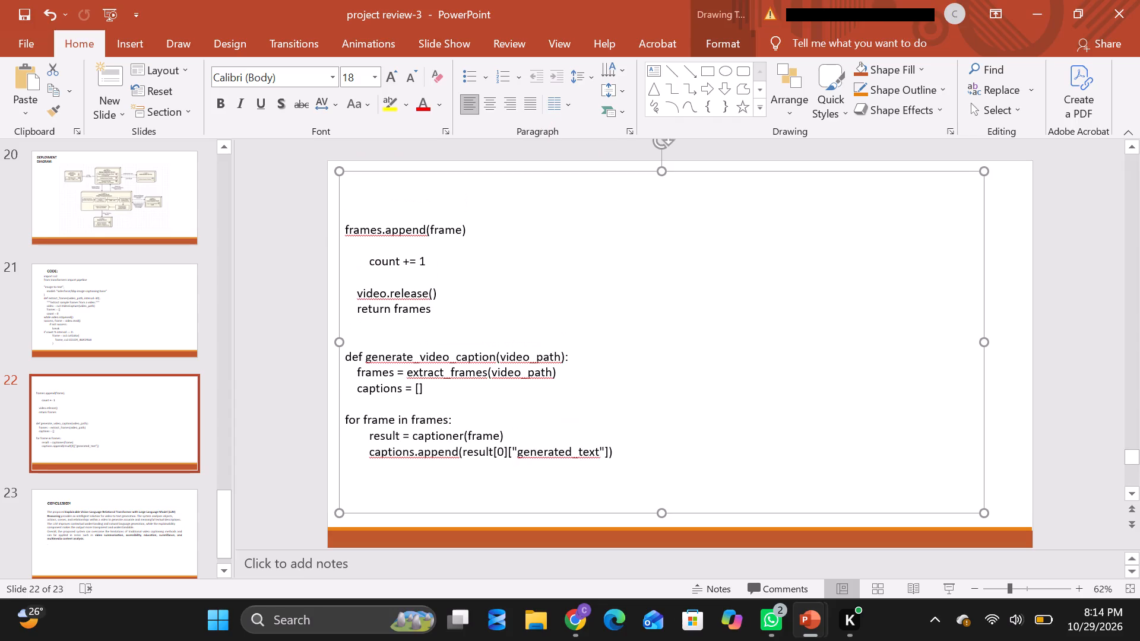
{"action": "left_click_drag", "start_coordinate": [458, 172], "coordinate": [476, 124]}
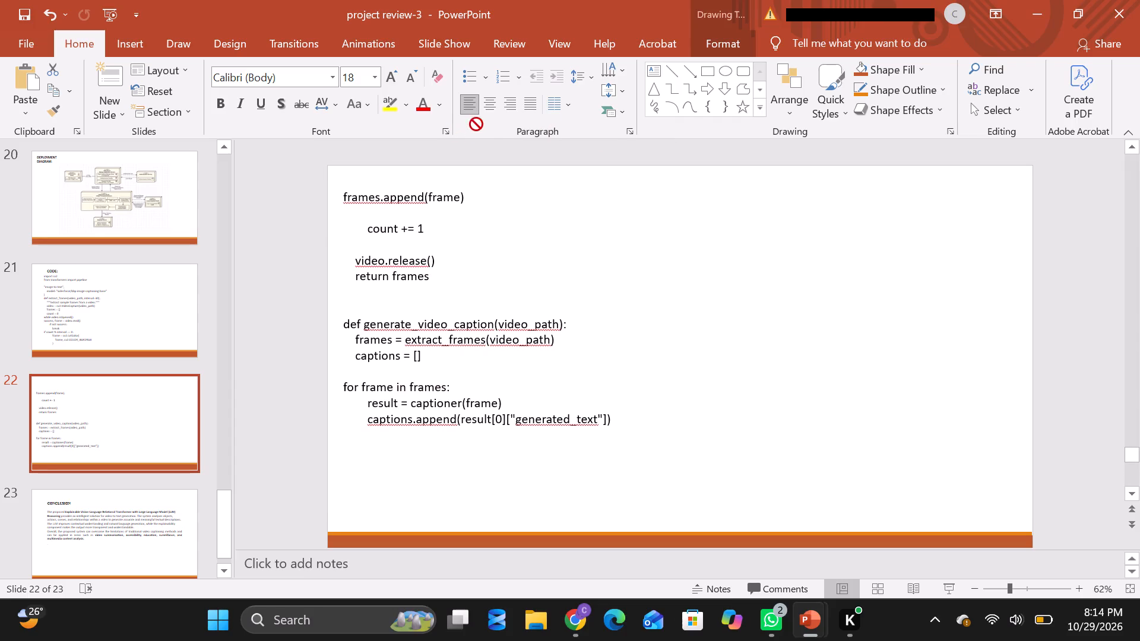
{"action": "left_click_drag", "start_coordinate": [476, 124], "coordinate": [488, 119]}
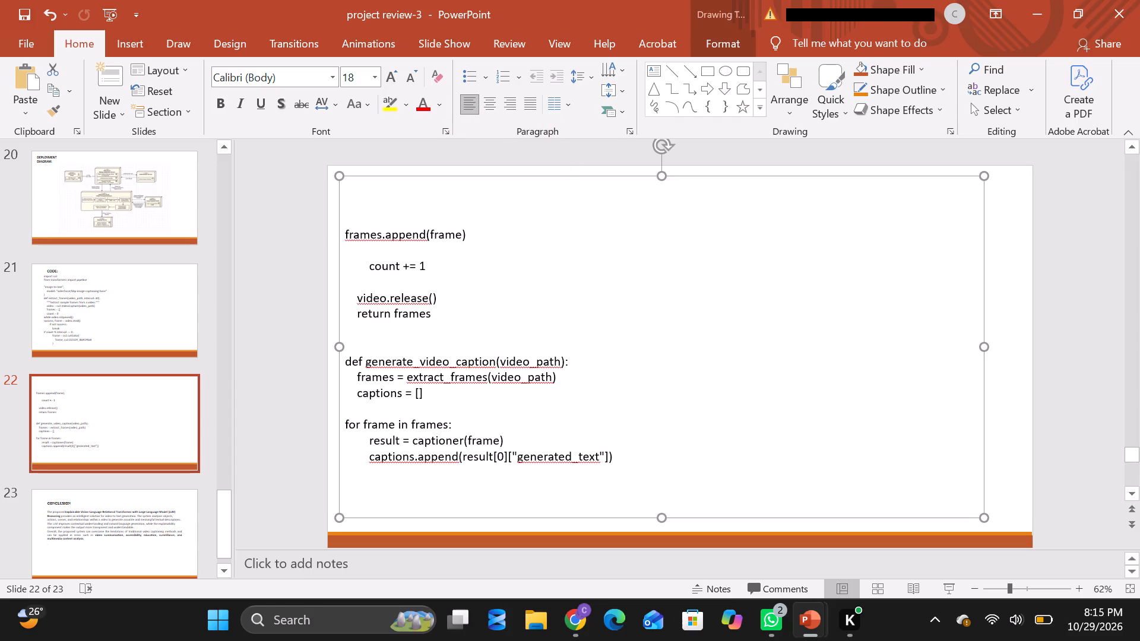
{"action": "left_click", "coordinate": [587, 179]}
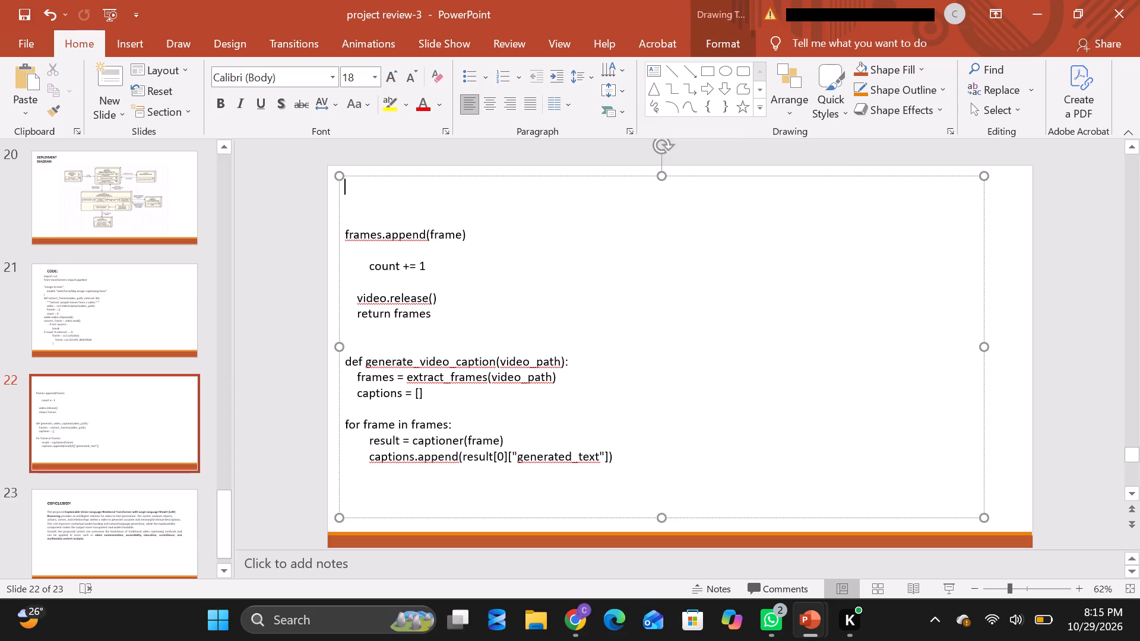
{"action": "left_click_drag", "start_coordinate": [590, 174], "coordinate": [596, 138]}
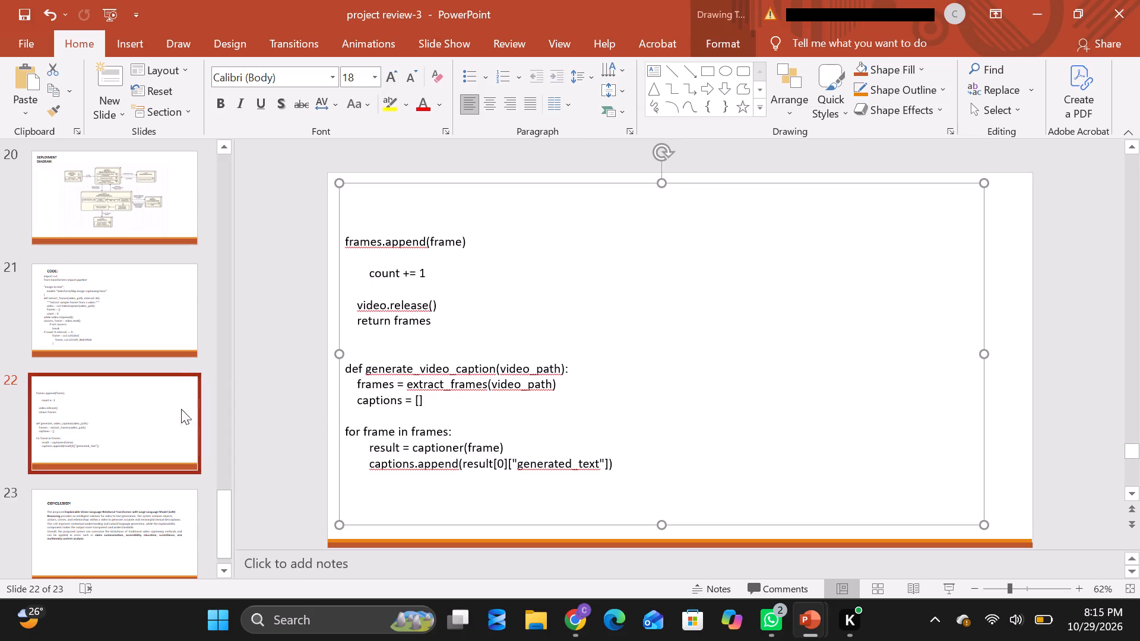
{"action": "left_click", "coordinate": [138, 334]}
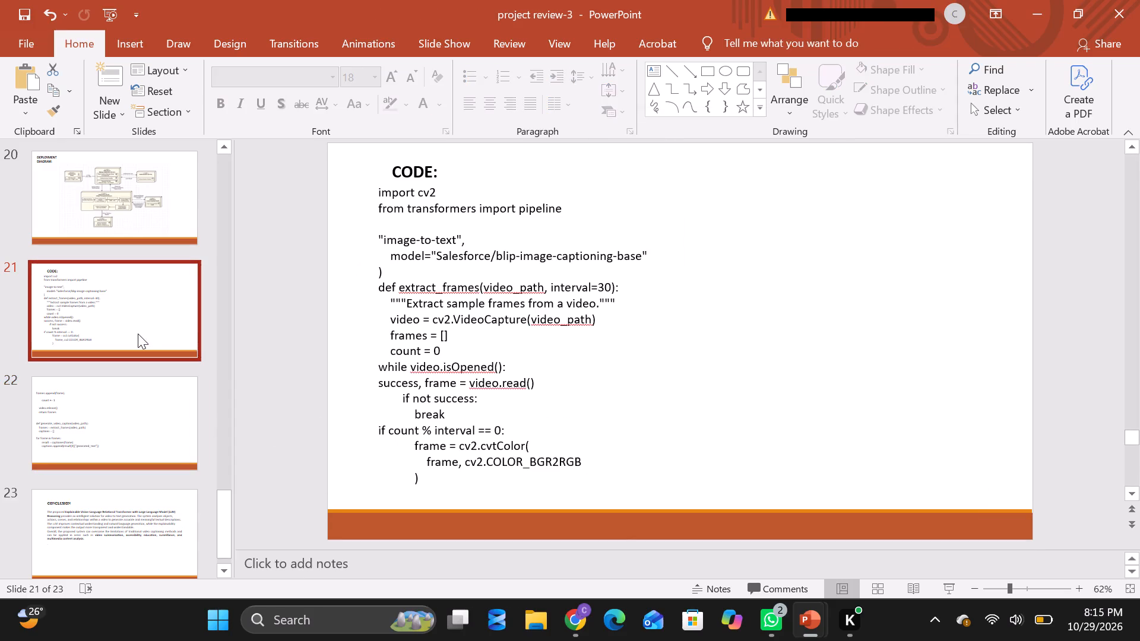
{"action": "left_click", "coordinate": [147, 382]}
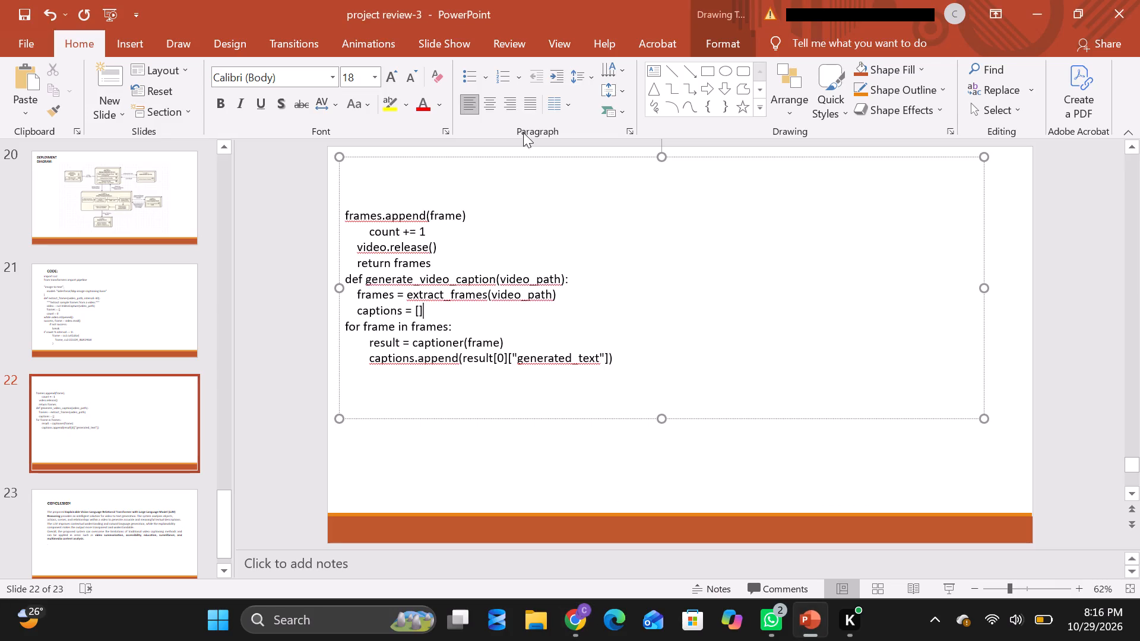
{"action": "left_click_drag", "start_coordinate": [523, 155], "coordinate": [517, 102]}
Paste the copied code on a new line after captions.append(result[0]["generated_text"]) on slide 22.
{"action": "left_click", "coordinate": [623, 360]}
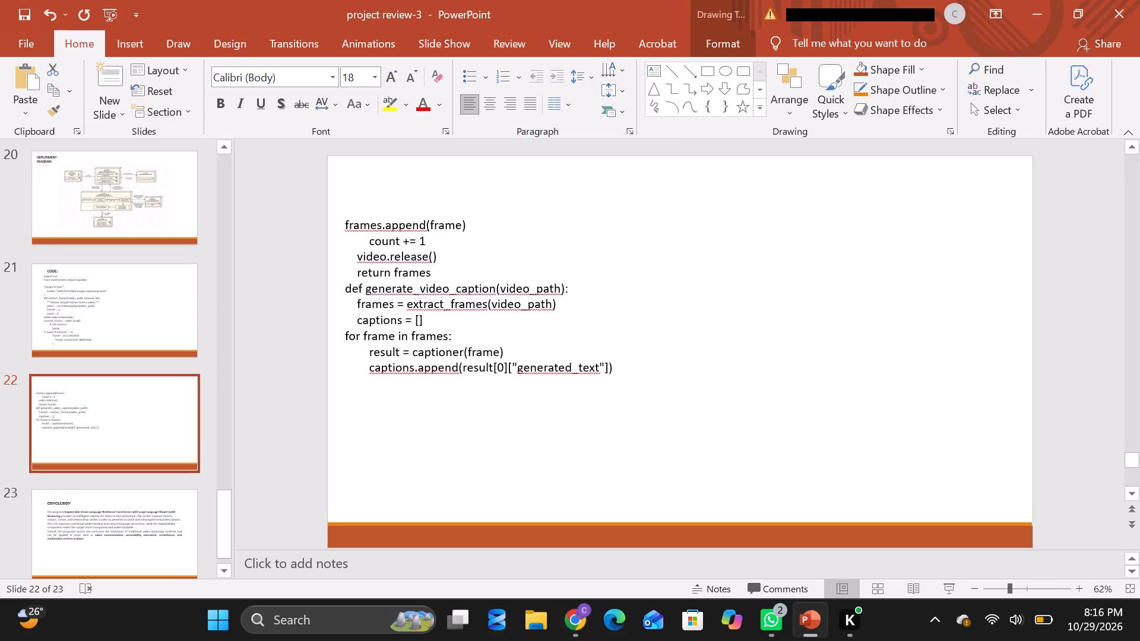
{"action": "left_click", "coordinate": [617, 366]}
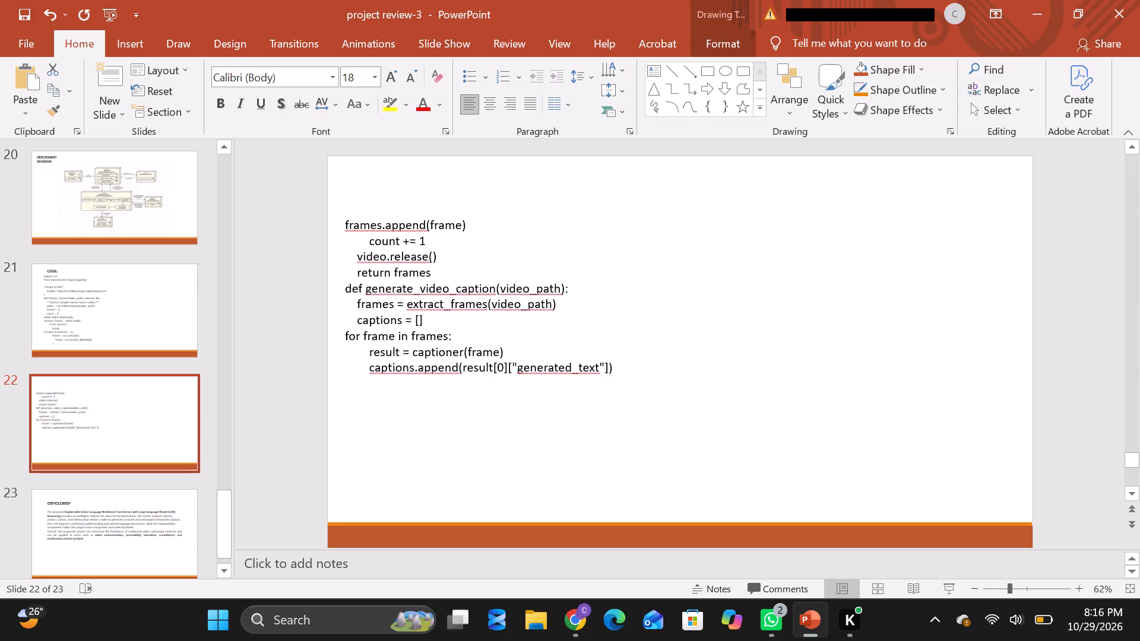
{"action": "left_click", "coordinate": [614, 366]}
{"action": "left_click", "coordinate": [628, 365]}
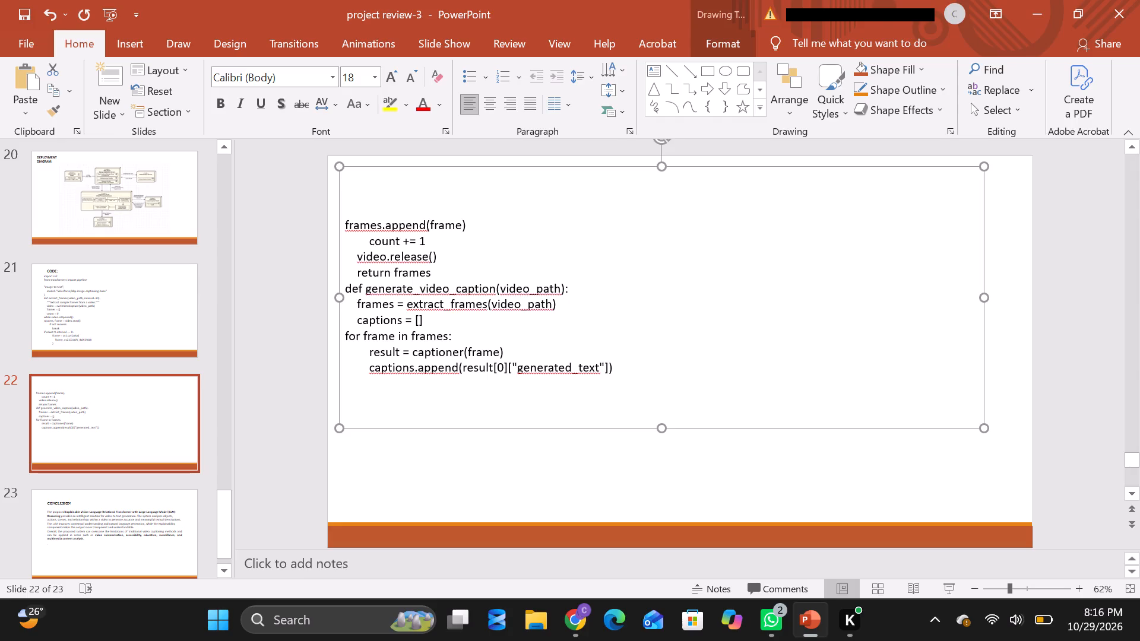
{"action": "left_click", "coordinate": [612, 363]}
{"action": "key", "text": "Return"}
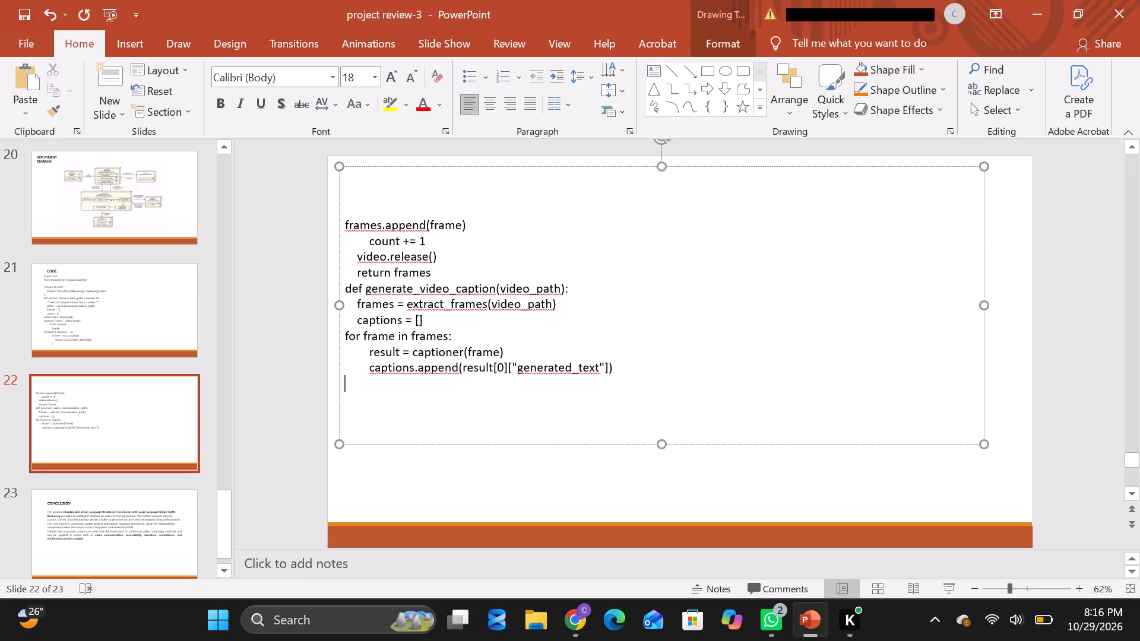
{"action": "key", "text": "ctrl+v"}
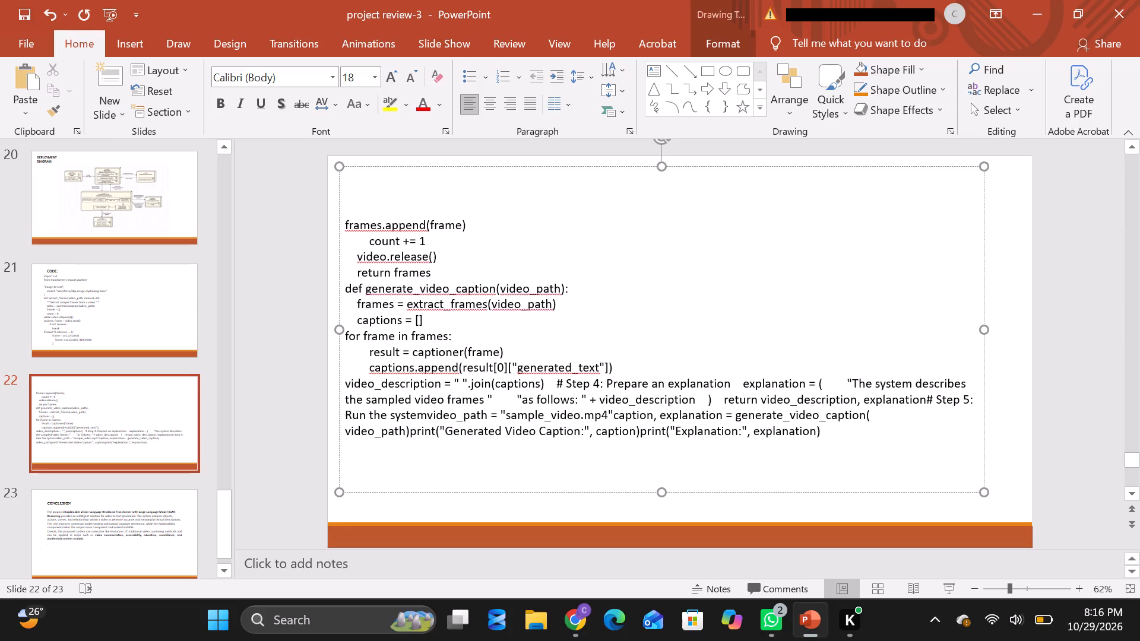
Delete the comment # Step 4: Prepare an explanation from the pasted code on slide 22.
{"action": "left_click_drag", "start_coordinate": [556, 385], "coordinate": [588, 384]}
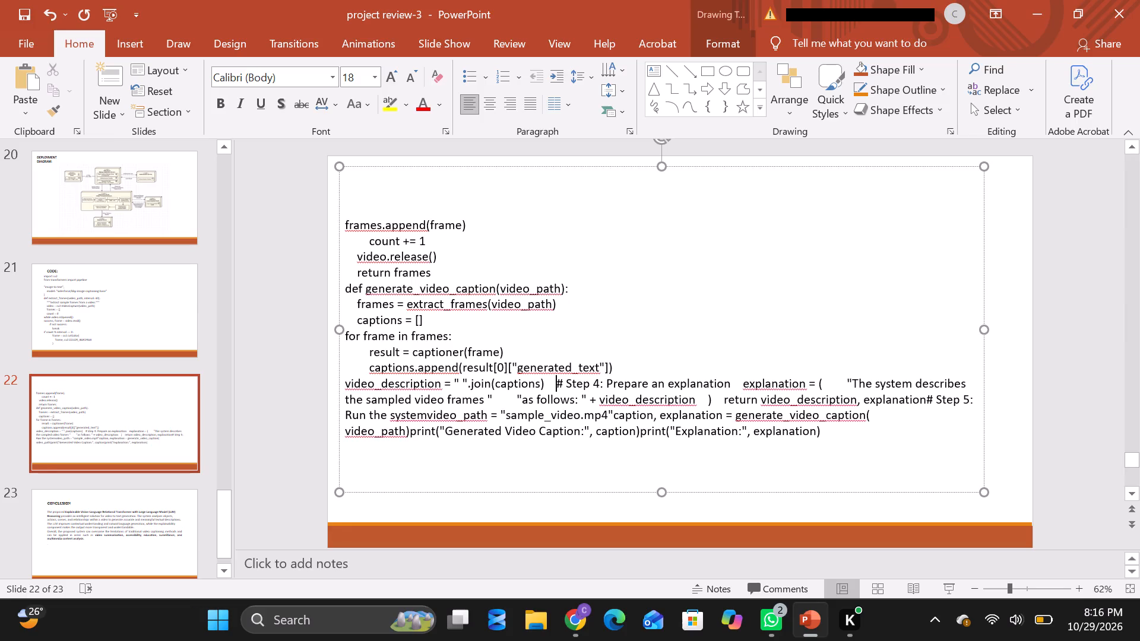
{"action": "left_click_drag", "start_coordinate": [588, 384], "coordinate": [715, 389]}
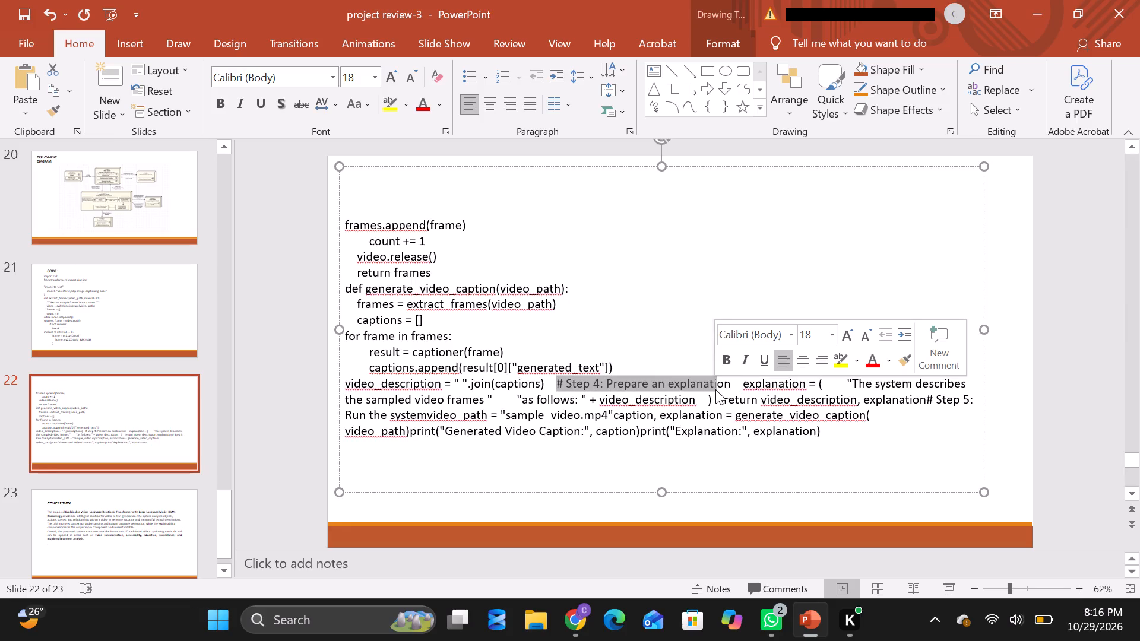
{"action": "key", "text": "BackSpace"}
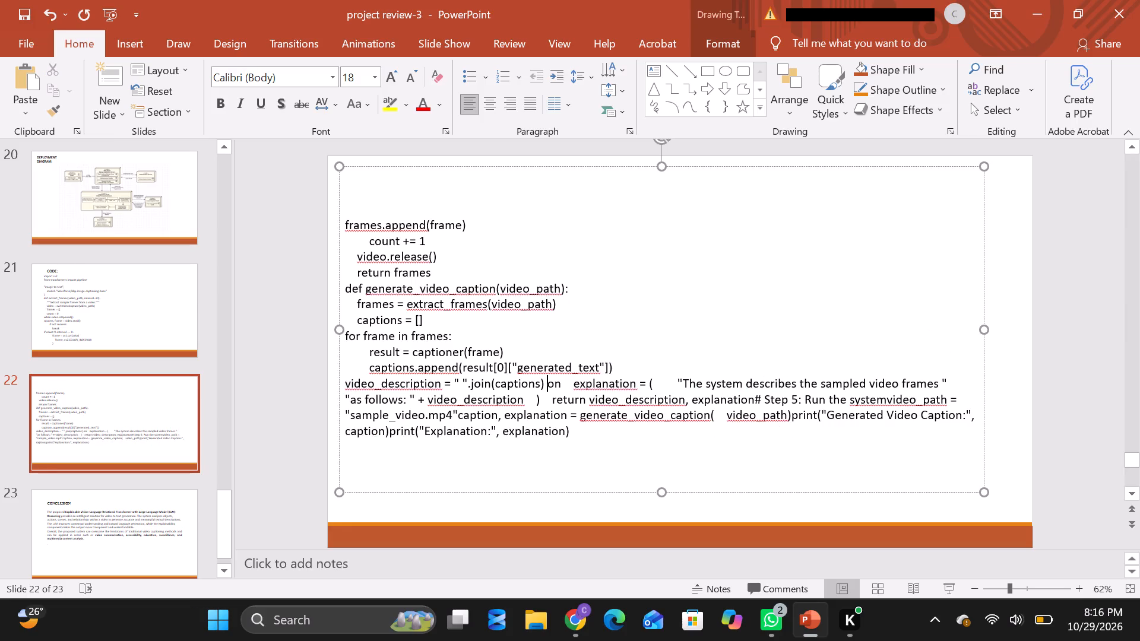
{"action": "left_click_drag", "start_coordinate": [549, 383], "coordinate": [556, 383]}
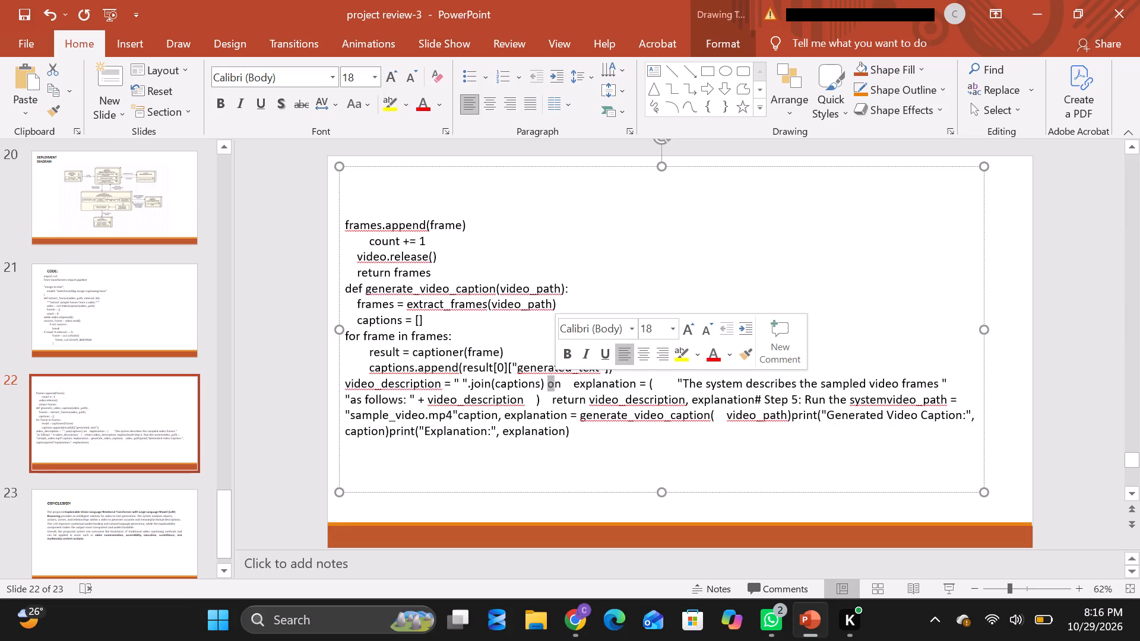
{"action": "left_click", "coordinate": [562, 382]}
{"action": "key", "text": "BackSpace"}
{"action": "key", "text": "BackSpace"}
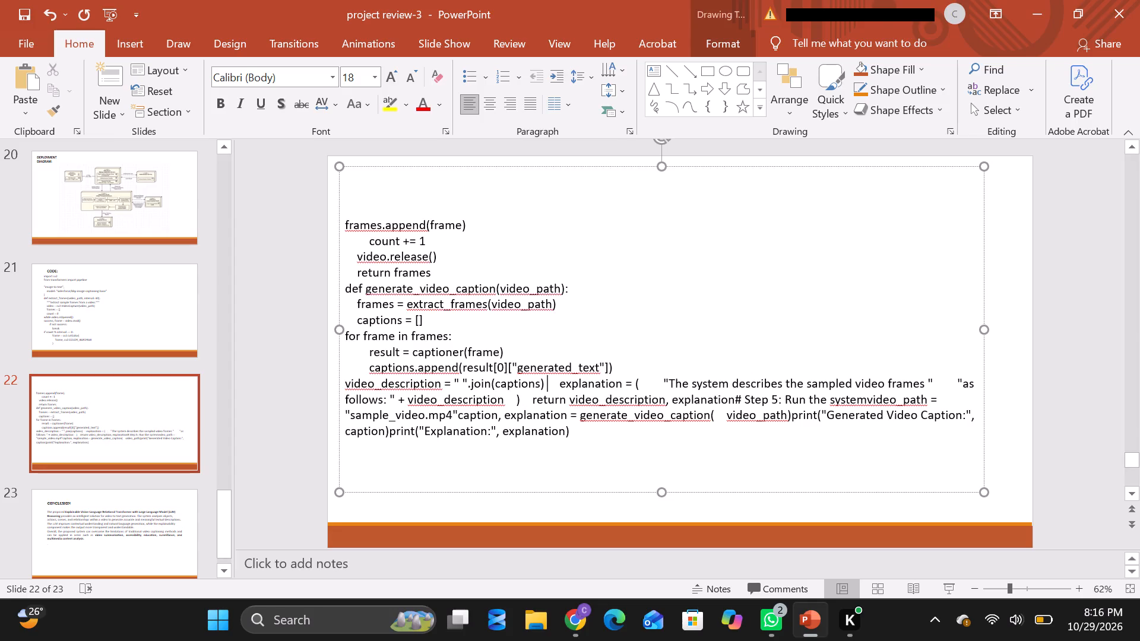
Start a new line at explanation = ( following video_description = " ".join(captions) on slide 22.
{"action": "left_click", "coordinate": [561, 383]}
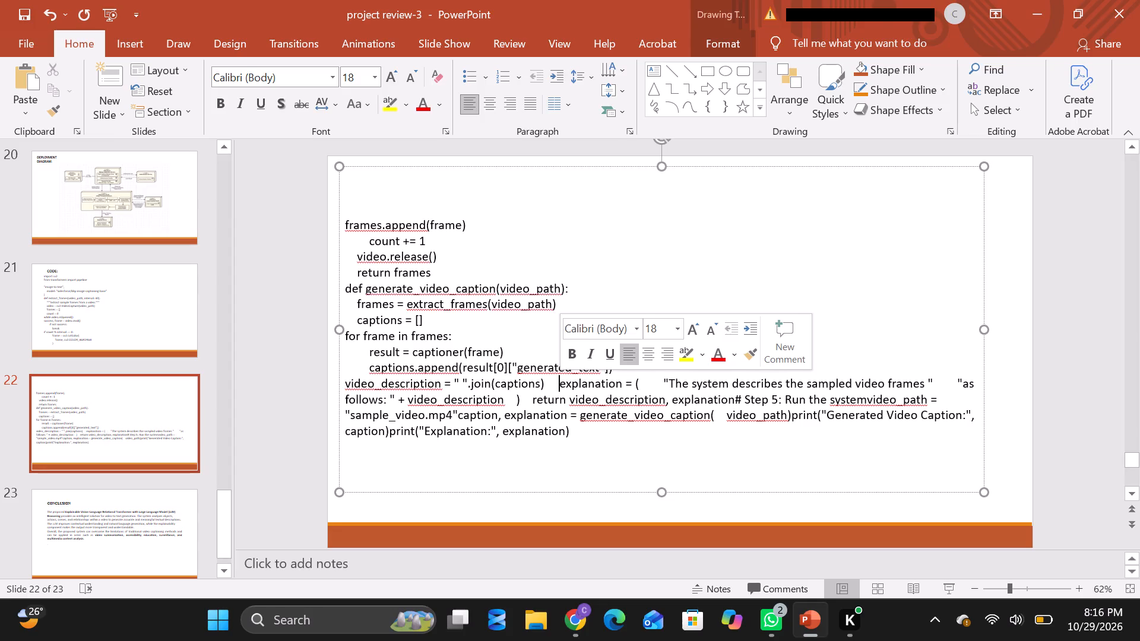
{"action": "key", "text": "Return"}
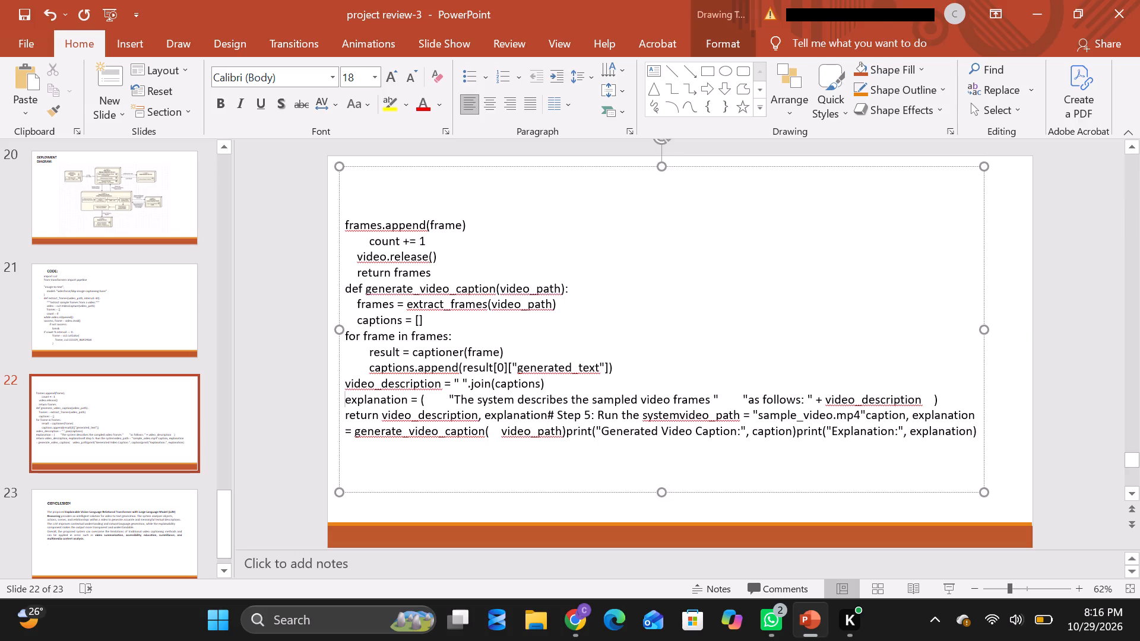
Delete the text from # Step 5: Run the system through "sample_video.mp4"caption, explanation in slide 22's code.
{"action": "left_click_drag", "start_coordinate": [547, 417], "coordinate": [597, 421]}
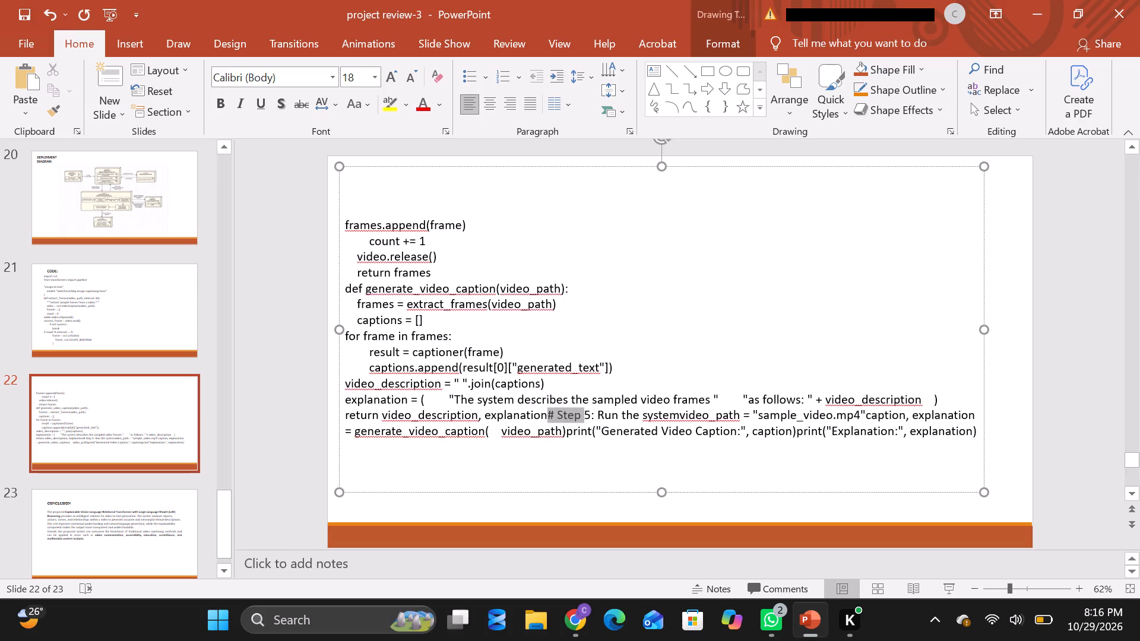
{"action": "left_click_drag", "start_coordinate": [597, 421], "coordinate": [726, 415]}
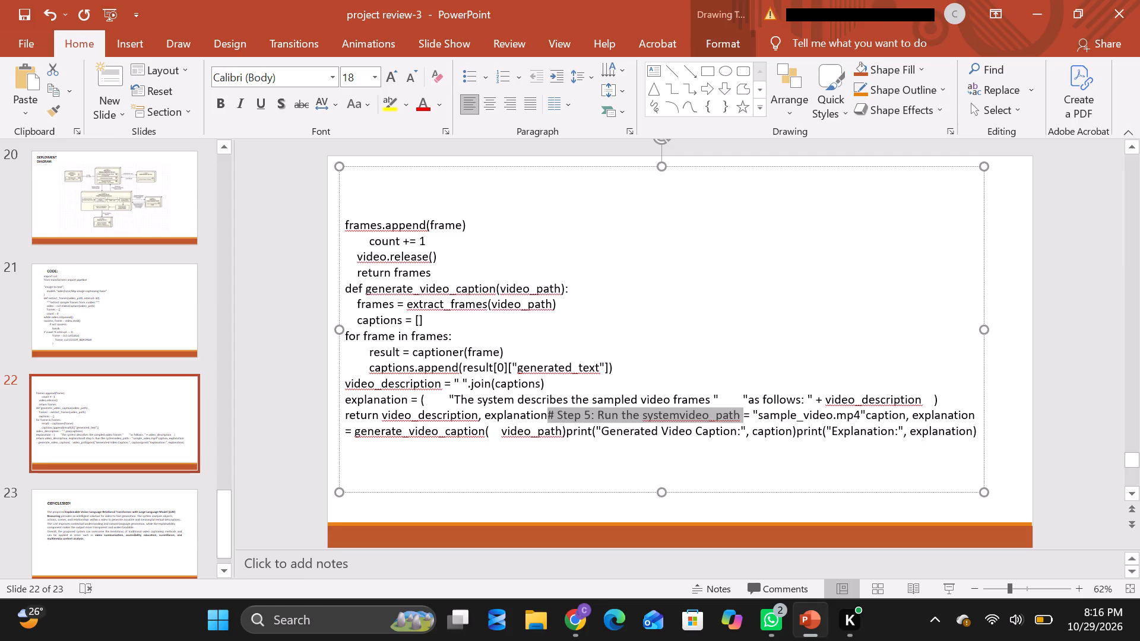
{"action": "left_click_drag", "start_coordinate": [726, 415], "coordinate": [740, 418]}
{"action": "left_click_drag", "start_coordinate": [740, 418], "coordinate": [824, 421]}
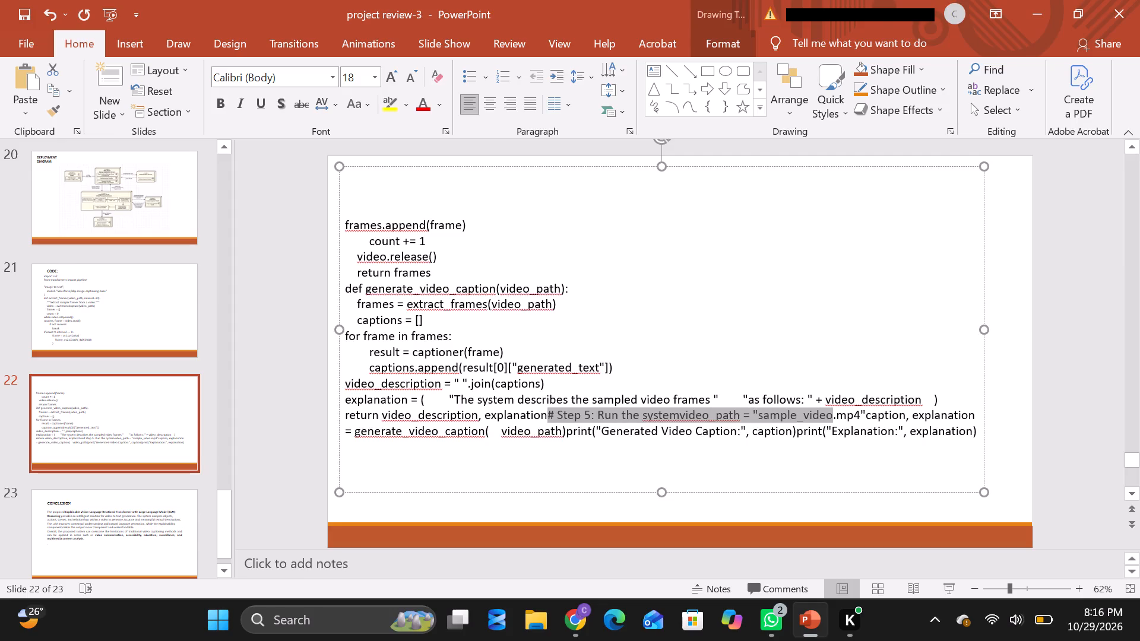
{"action": "left_click_drag", "start_coordinate": [824, 421], "coordinate": [1041, 420]}
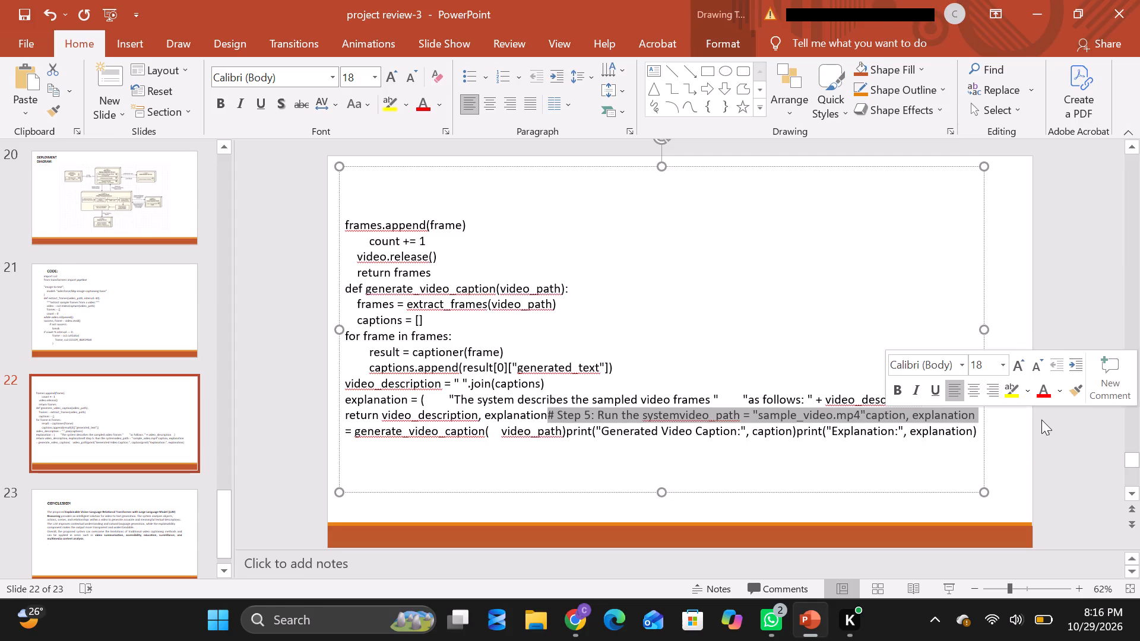
{"action": "key", "text": "BackSpace"}
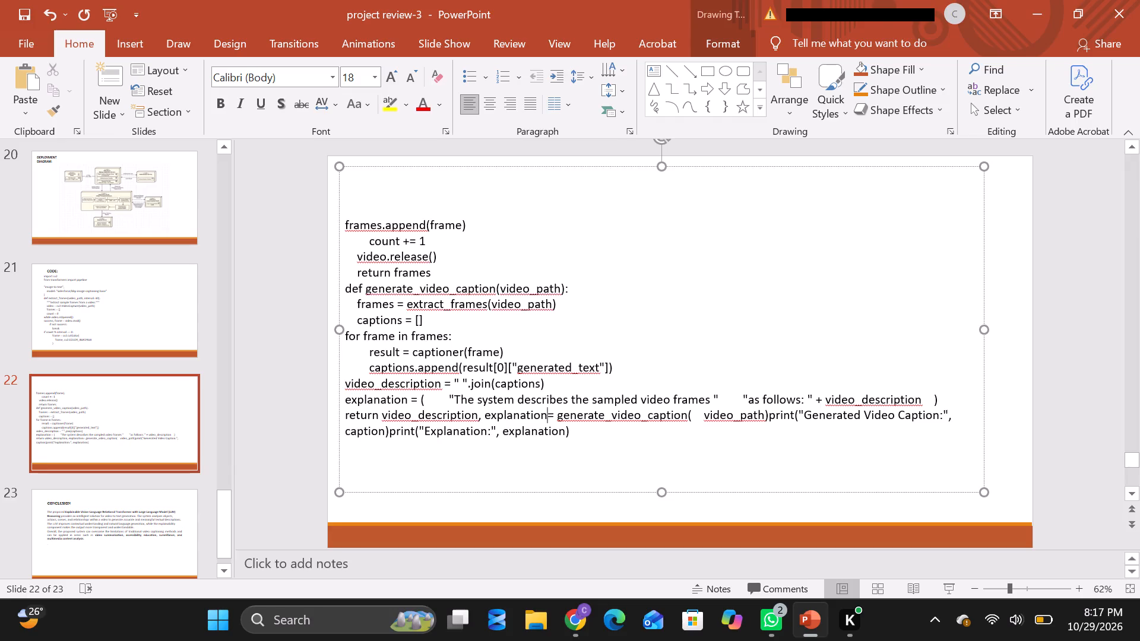
Delete , explanation= generate_video_caption( video_path) after return video_description in slide 22's code.
{"action": "left_click_drag", "start_coordinate": [477, 415], "coordinate": [784, 417]}
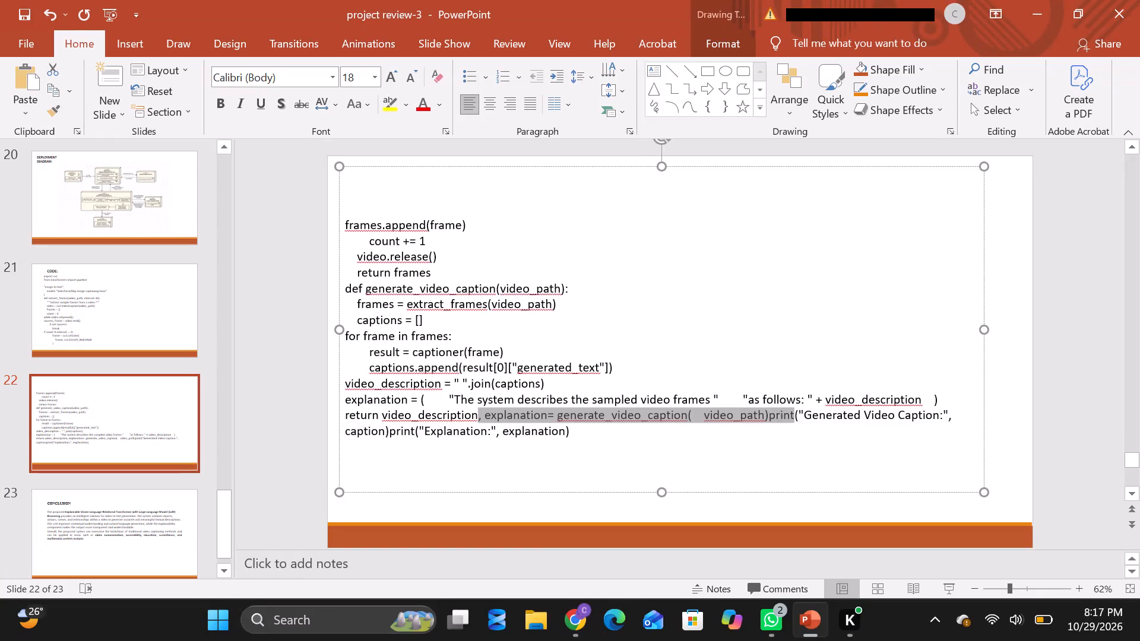
{"action": "left_click_drag", "start_coordinate": [784, 417], "coordinate": [768, 419]}
{"action": "key", "text": "BackSpace"}
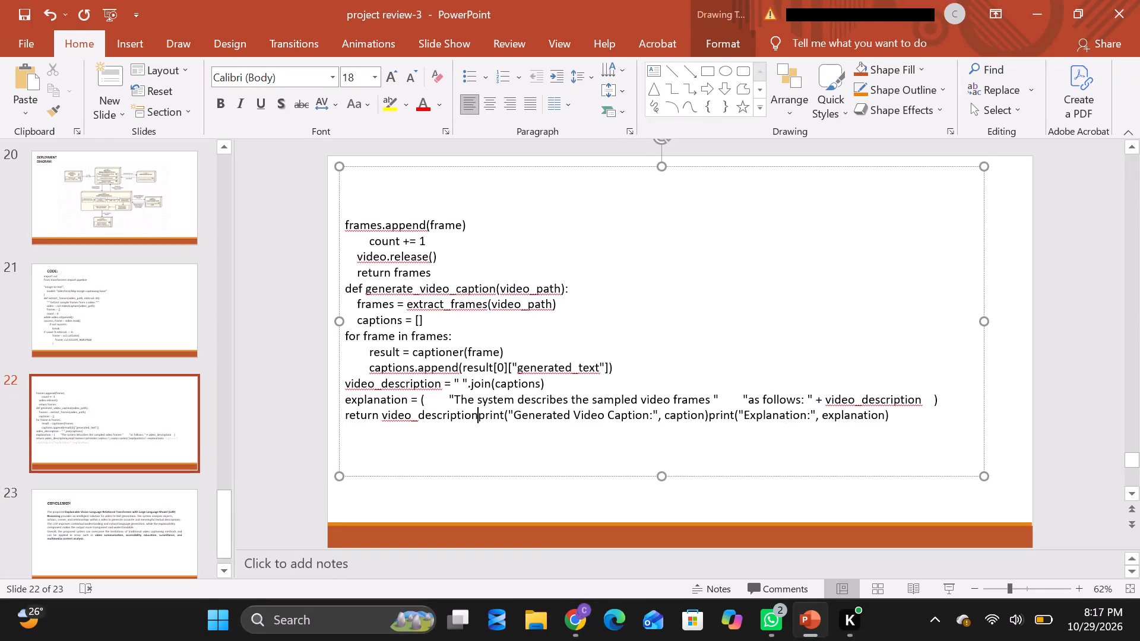
Put the print("Generated Video Caption:", caption) and print("Explanation:", explanation) statements on separate lines below return video_description.
{"action": "key", "text": "Return"}
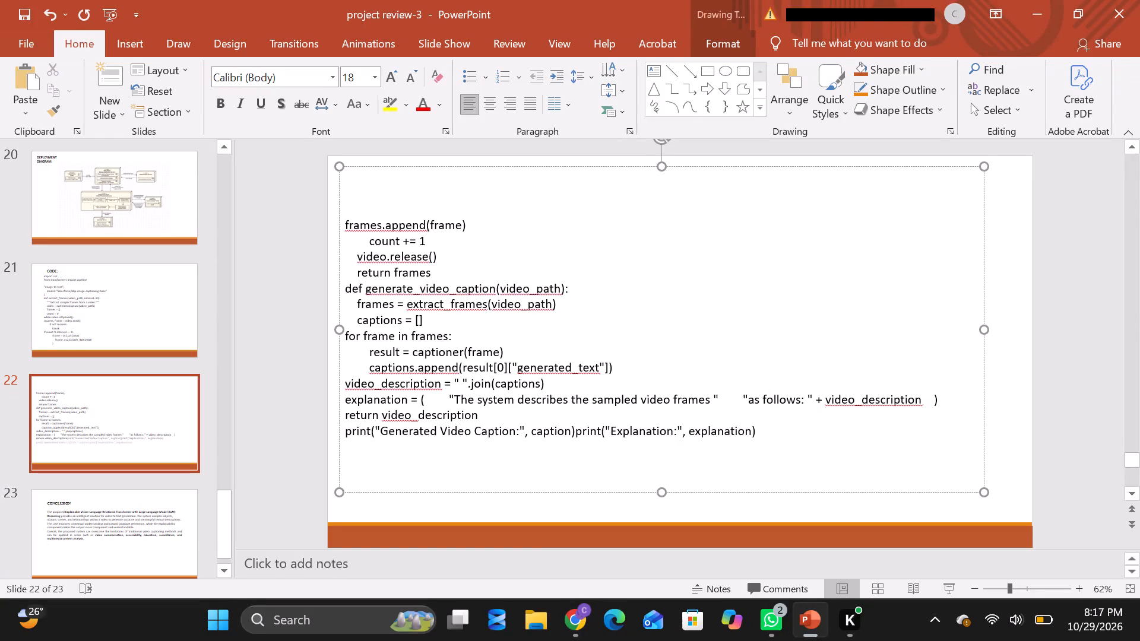
{"action": "left_click", "coordinate": [574, 430]}
{"action": "key", "text": "Return"}
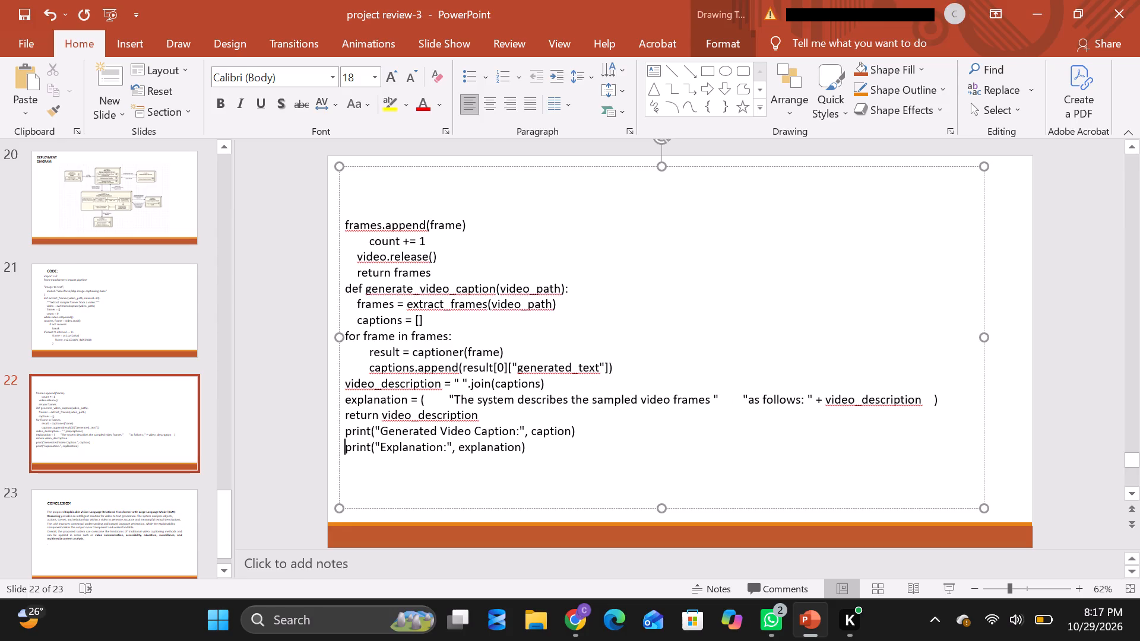
Move slide 22's code text box up so the code begins near the slide's top edge.
{"action": "left_click_drag", "start_coordinate": [556, 164], "coordinate": [556, 138]}
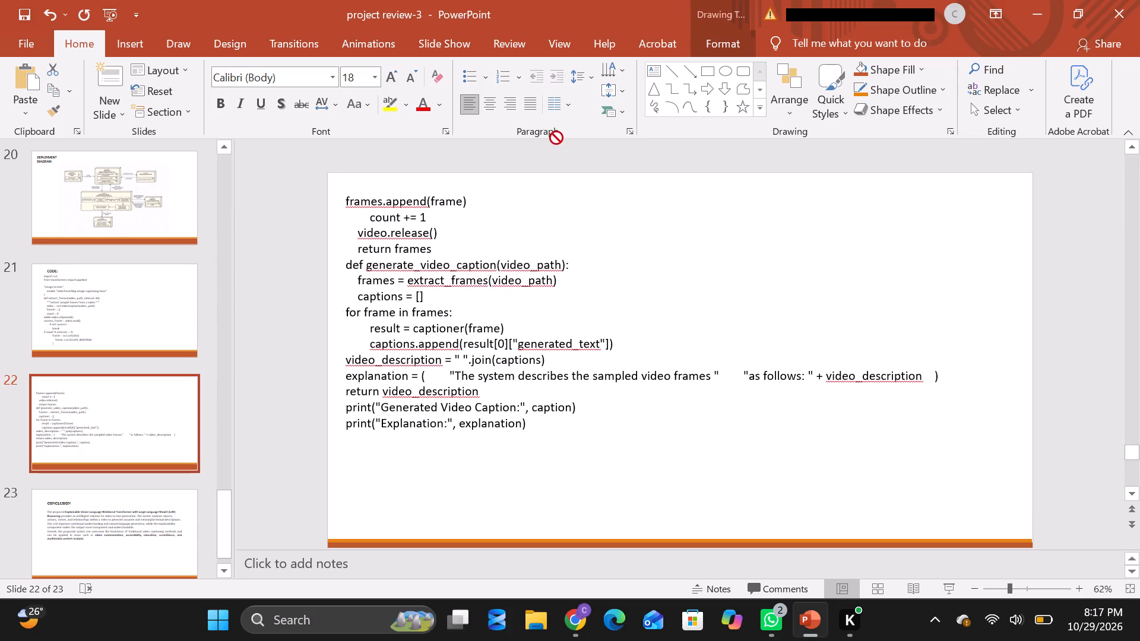
{"action": "left_click_drag", "start_coordinate": [556, 138], "coordinate": [555, 140]}
{"action": "left_click", "coordinate": [525, 212]}
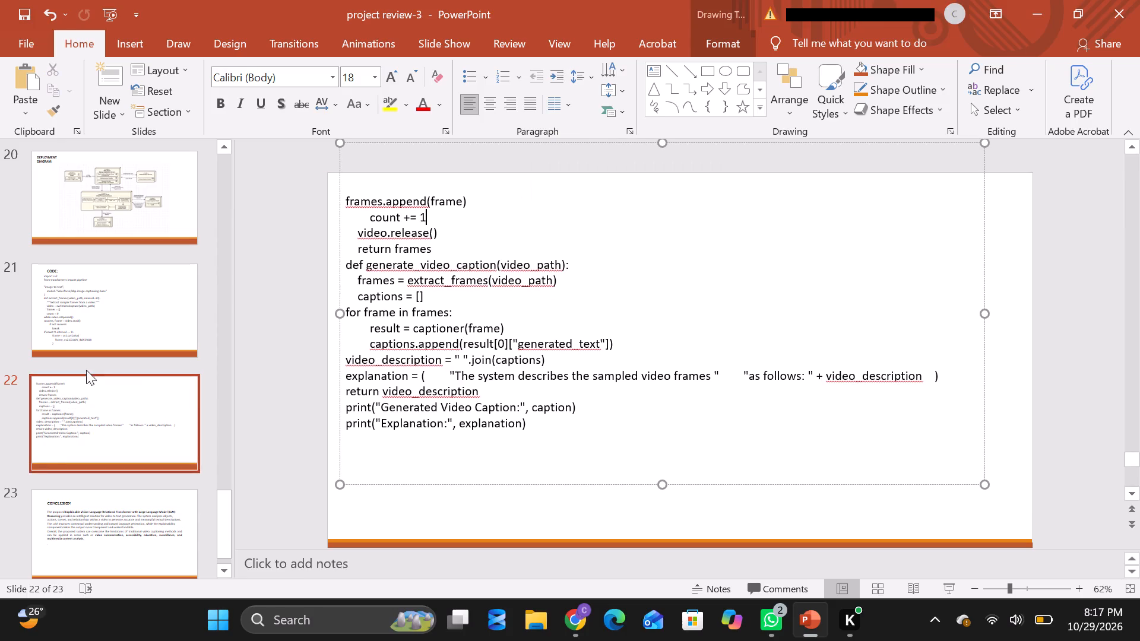
Check the code layout on slide 21 and return to slide 22.
{"action": "left_click", "coordinate": [84, 312]}
{"action": "left_click", "coordinate": [103, 387]}
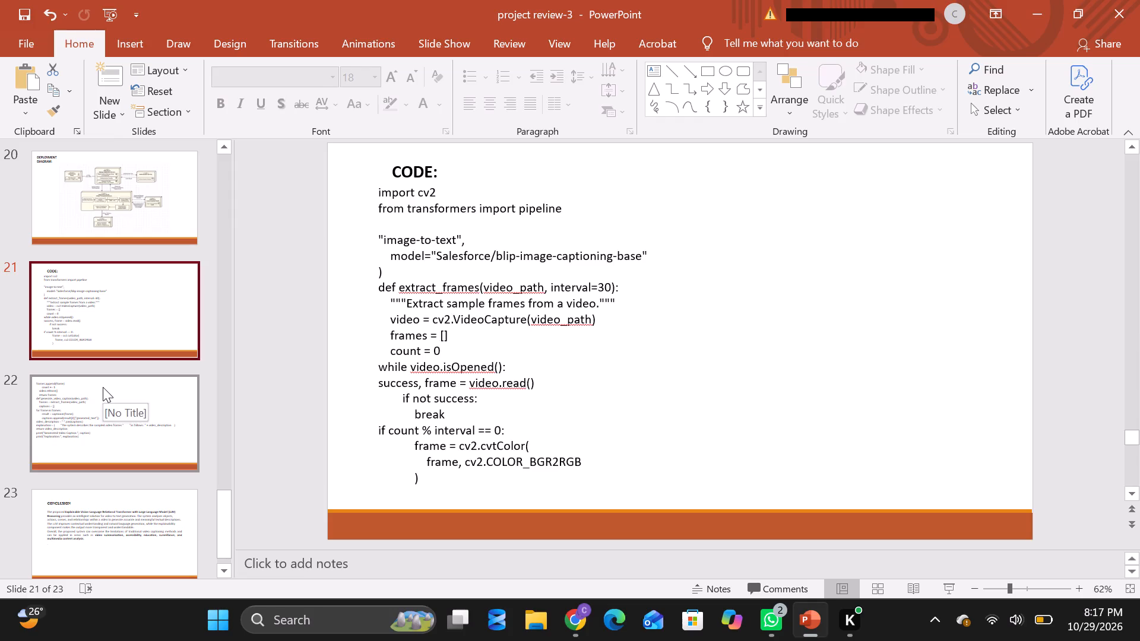
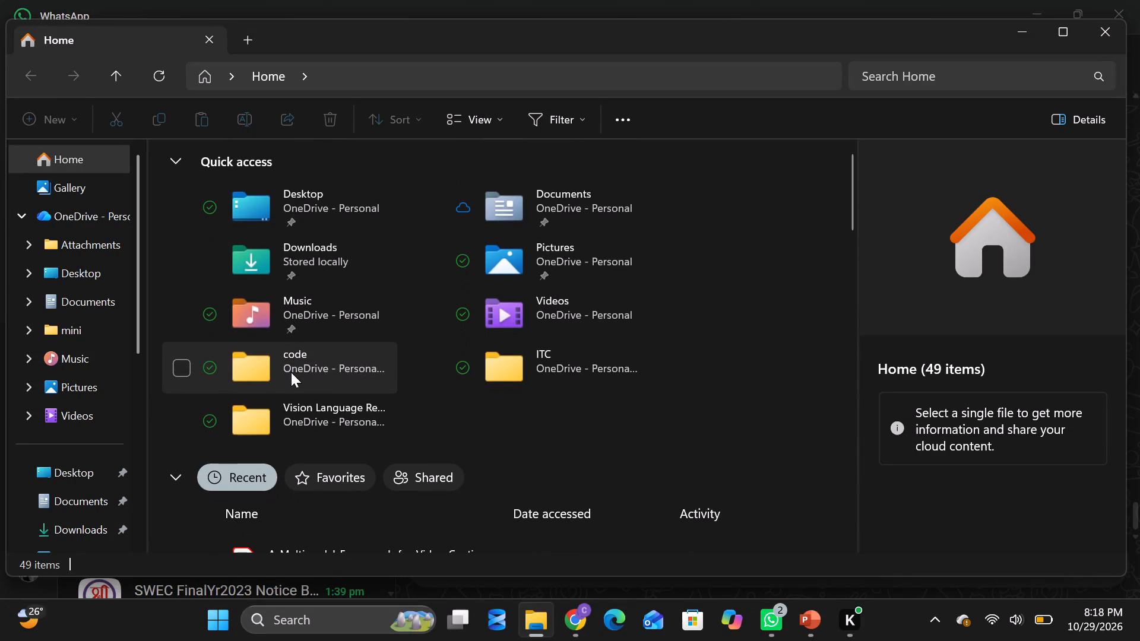
Open the Vision Language Relational Transformer for Video to Text Generation folder on the Desktop in File Explorer.
{"action": "double_click", "coordinate": [96, 279]}
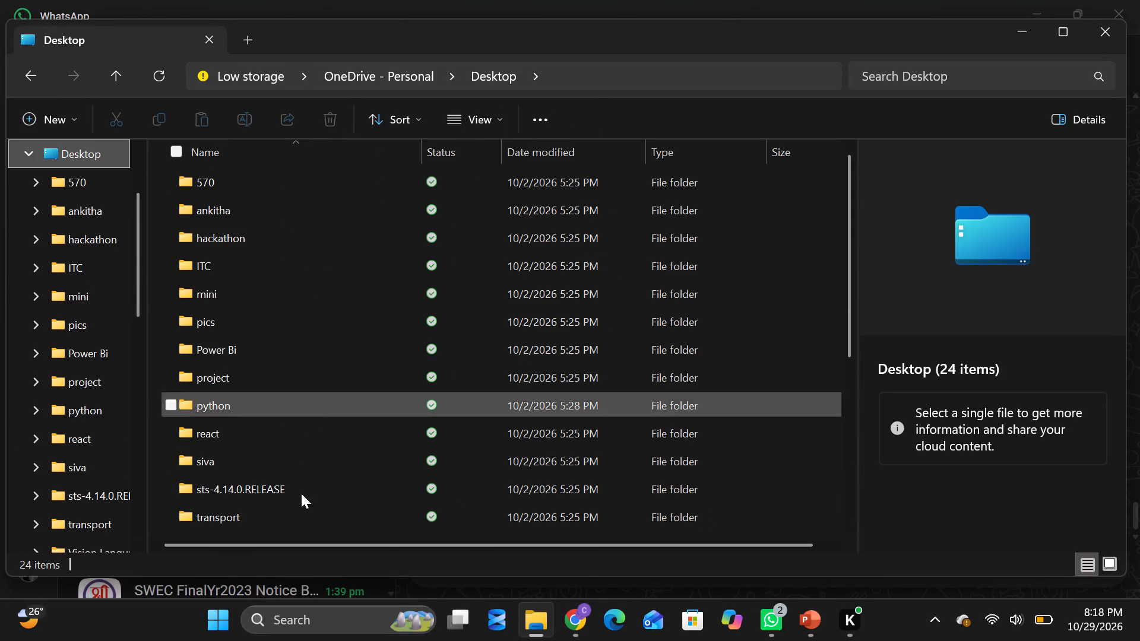
{"action": "scroll", "coordinate": [299, 509], "scroll_direction": "down", "scroll_amount": 2}
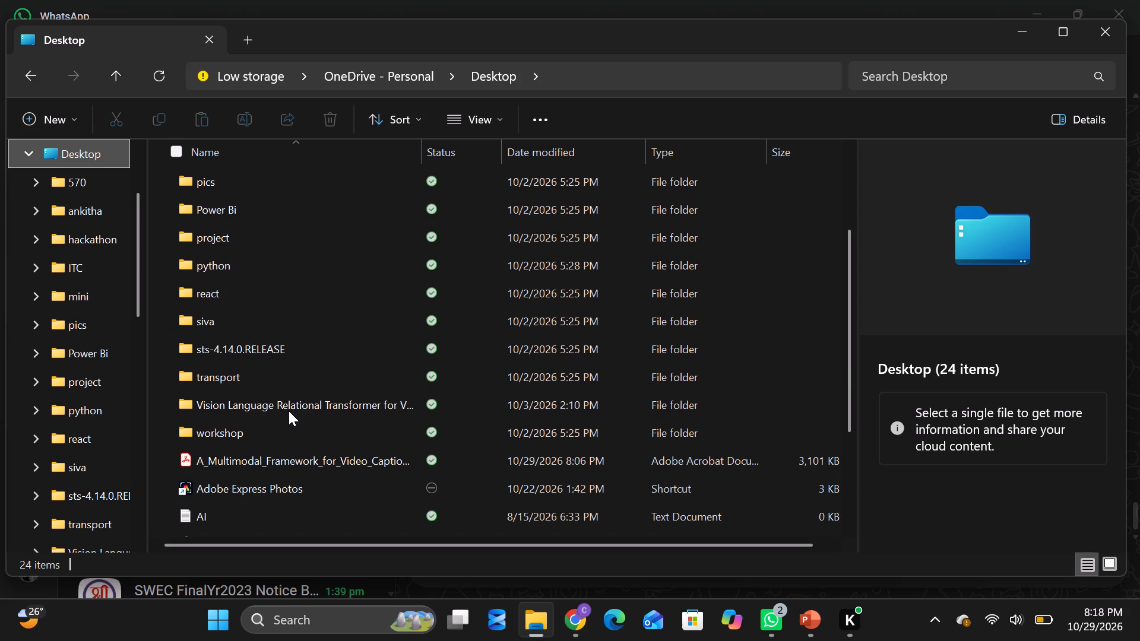
{"action": "double_click", "coordinate": [289, 411]}
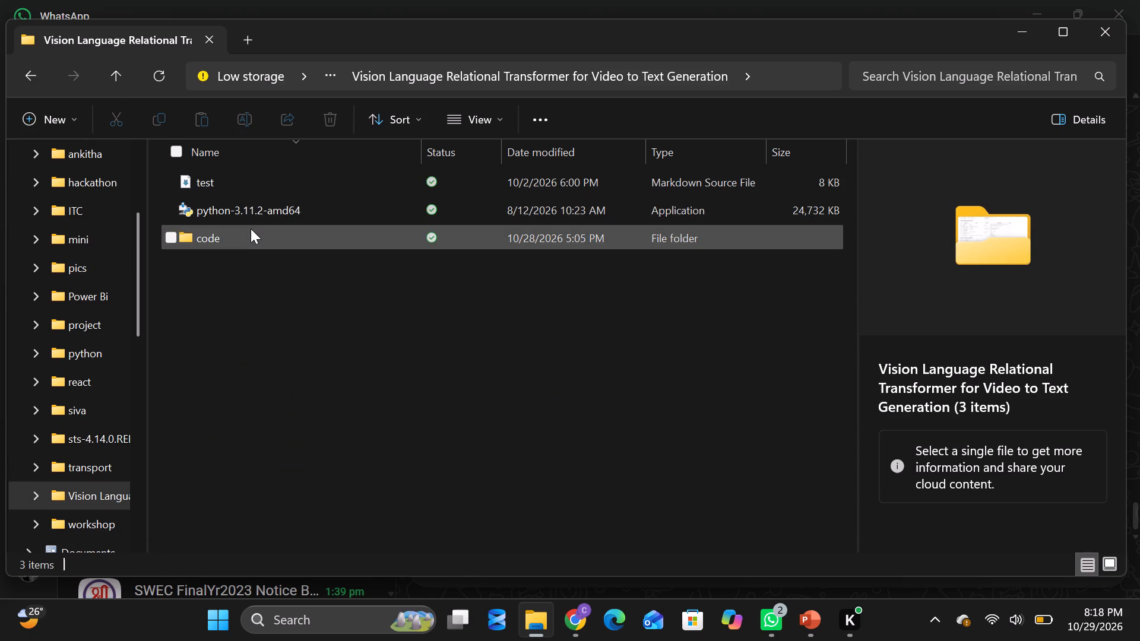
Start installing Python 3.11.2 (64-bit) with default settings from python-3.11.2-amd64 and minimize the installer window.
{"action": "double_click", "coordinate": [256, 211]}
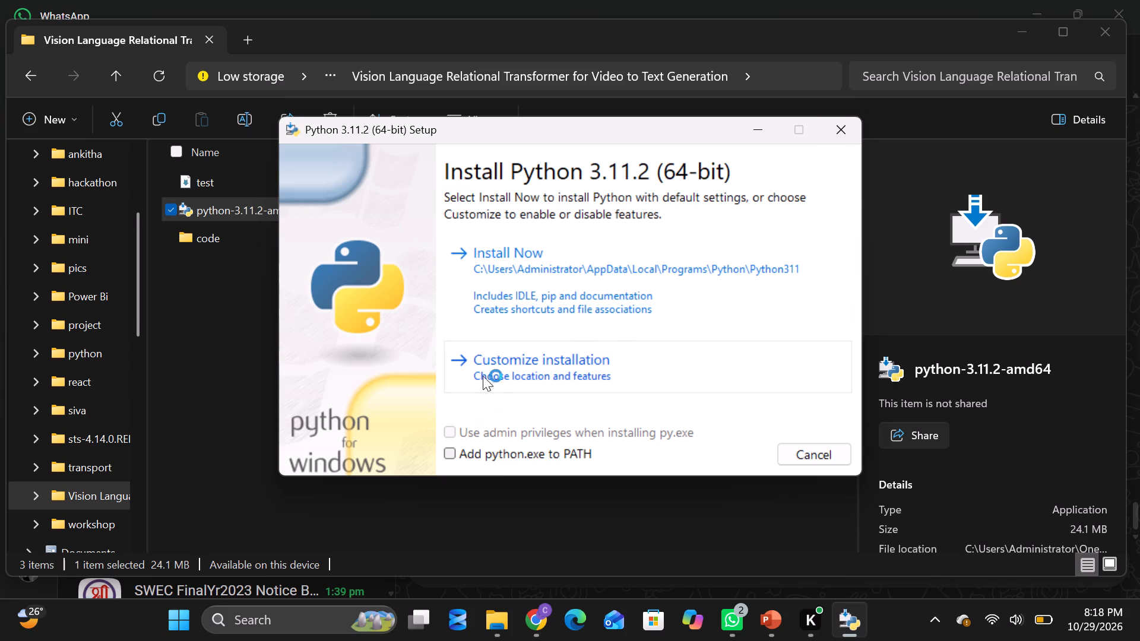
{"action": "left_click", "coordinate": [531, 298]}
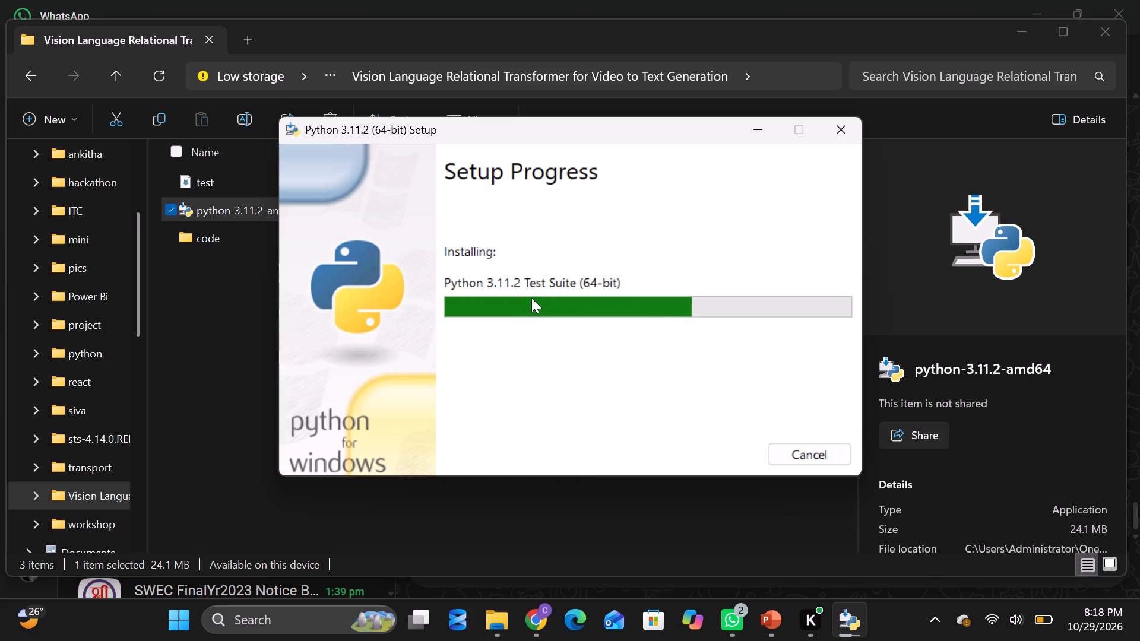
{"action": "left_click", "coordinate": [764, 136]}
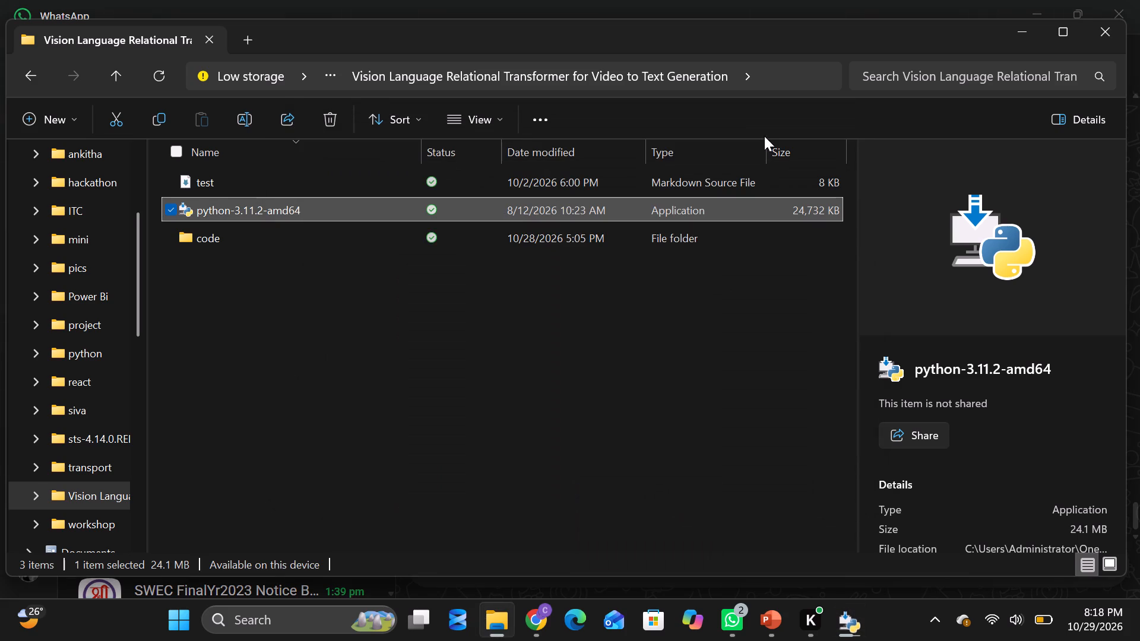
Open the project's code folder, inspect __init__.py in dataset's management subfolder, close it and return to the code folder.
{"action": "double_click", "coordinate": [341, 231]}
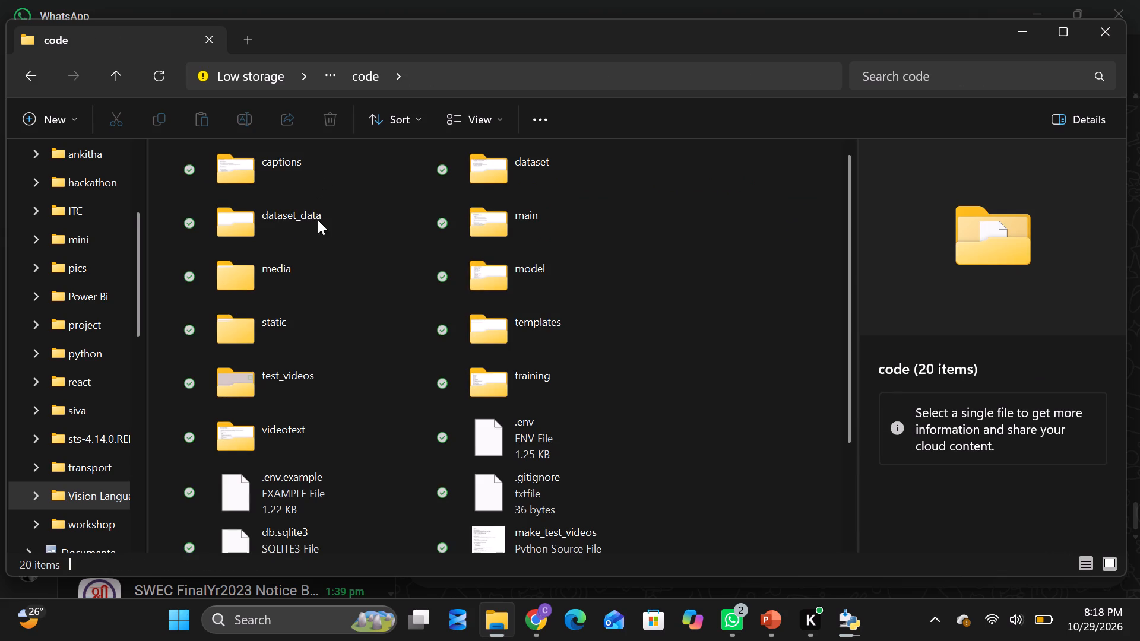
{"action": "double_click", "coordinate": [502, 162]}
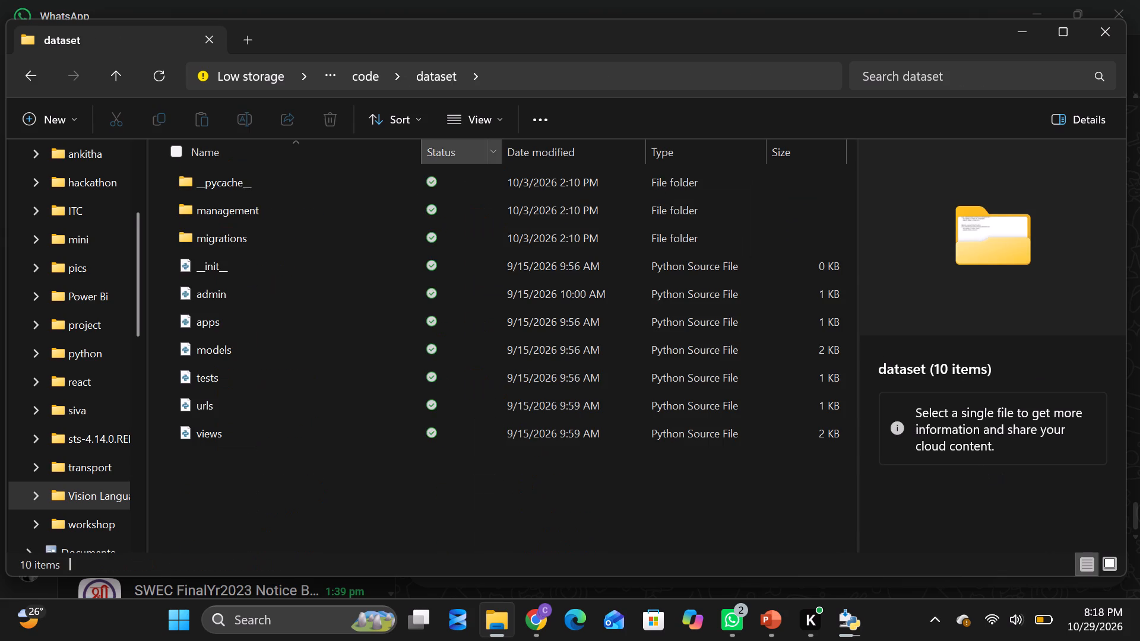
{"action": "double_click", "coordinate": [319, 215]}
{"action": "double_click", "coordinate": [319, 215]}
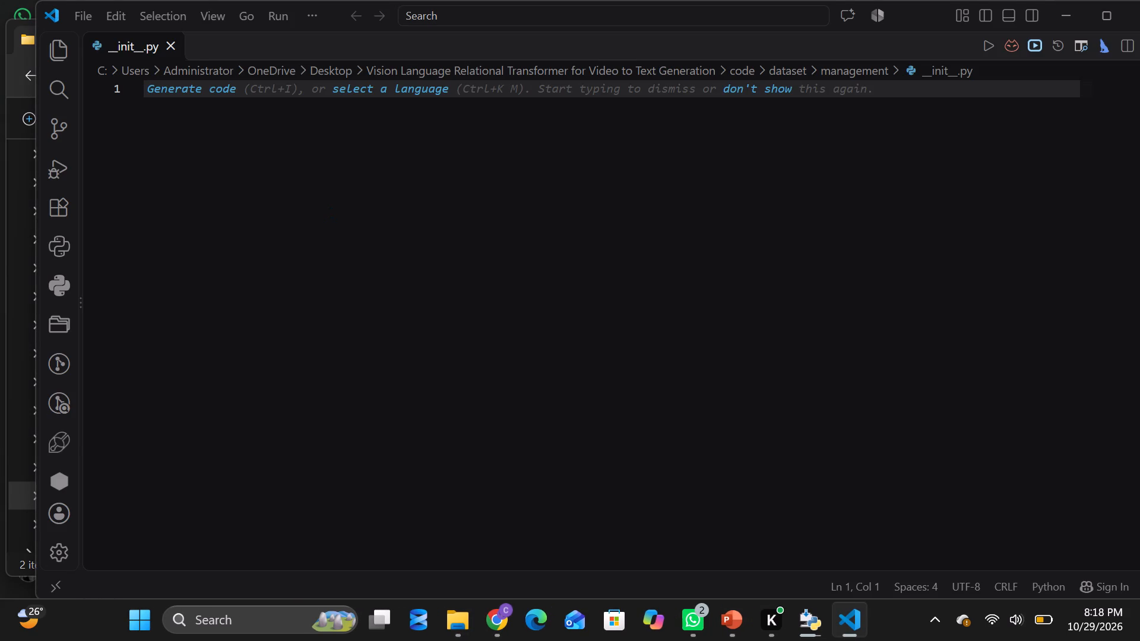
{"action": "left_click", "coordinate": [172, 49]}
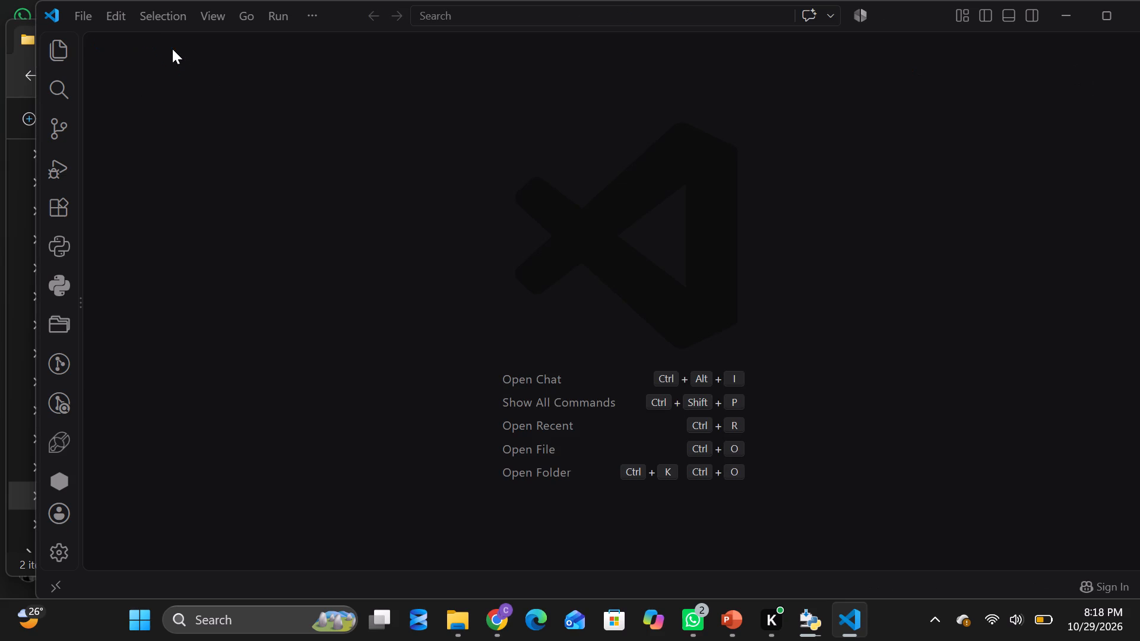
{"action": "left_click", "coordinate": [1136, 8]}
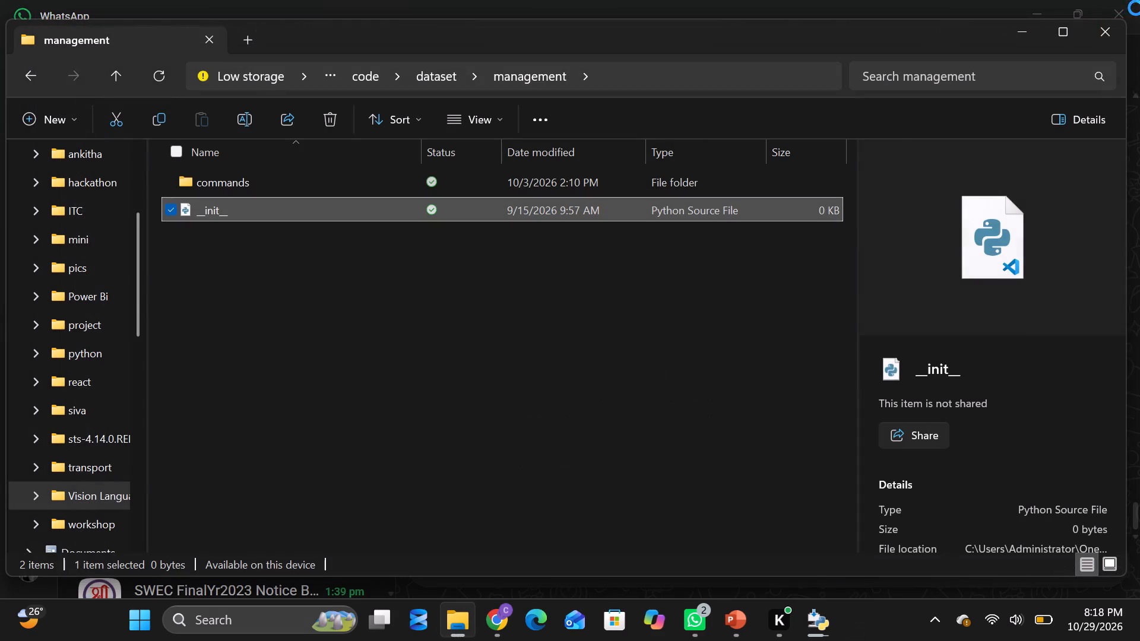
{"action": "left_click", "coordinate": [436, 83]}
{"action": "left_click", "coordinate": [370, 85]}
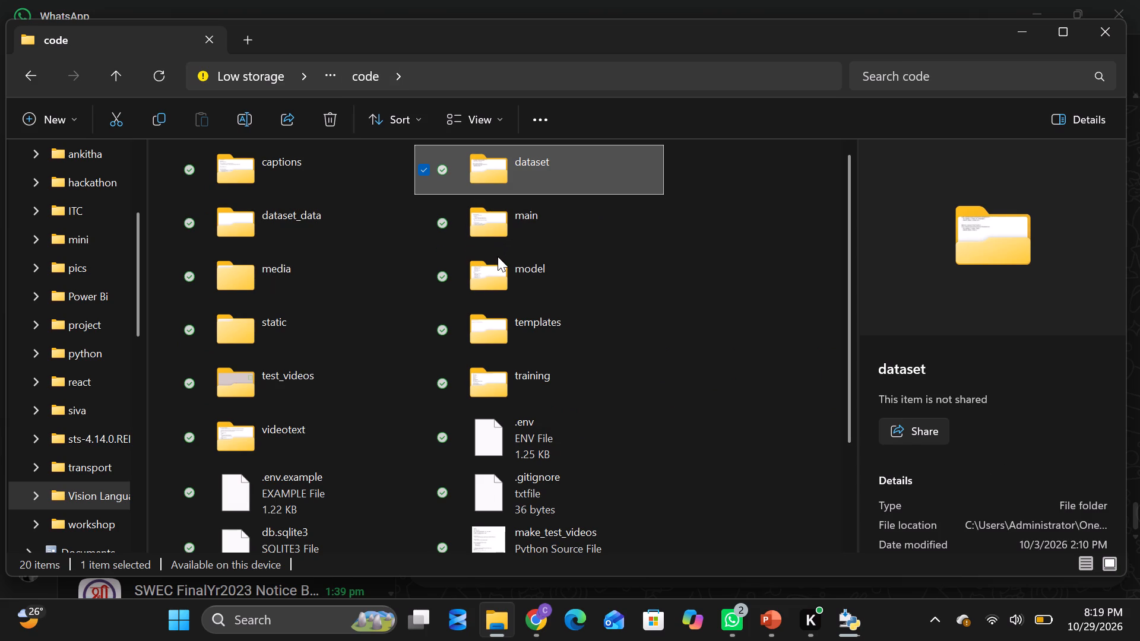
Open manage.py from the code folder and copy its code from import os through the final main() call.
{"action": "scroll", "coordinate": [329, 395], "scroll_direction": "down", "scroll_amount": 1}
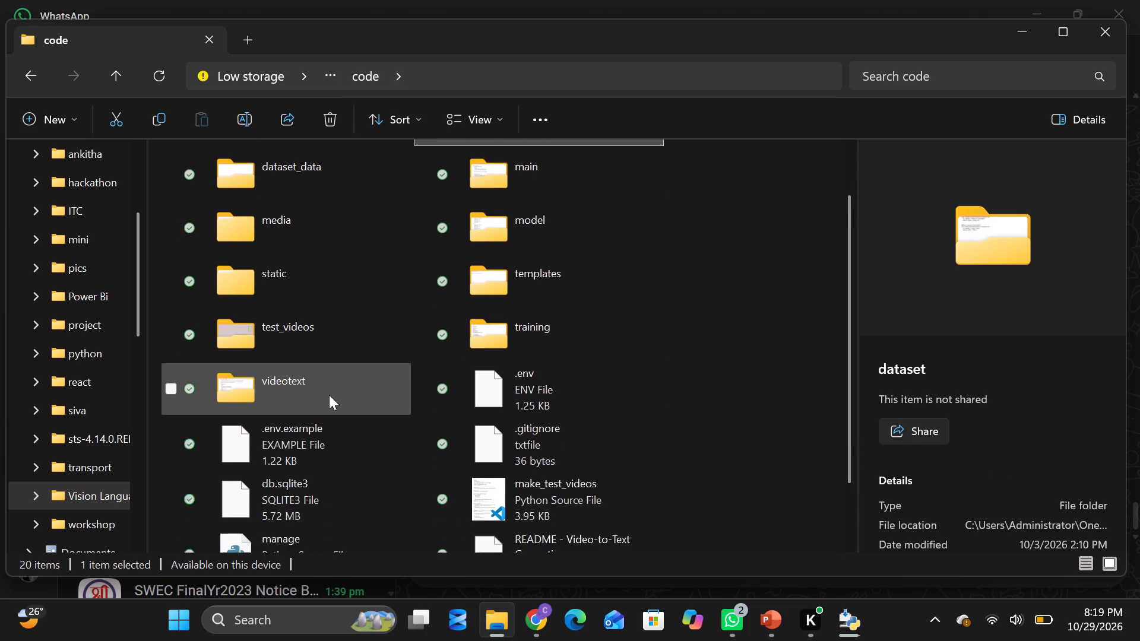
{"action": "scroll", "coordinate": [329, 395], "scroll_direction": "down", "scroll_amount": 2}
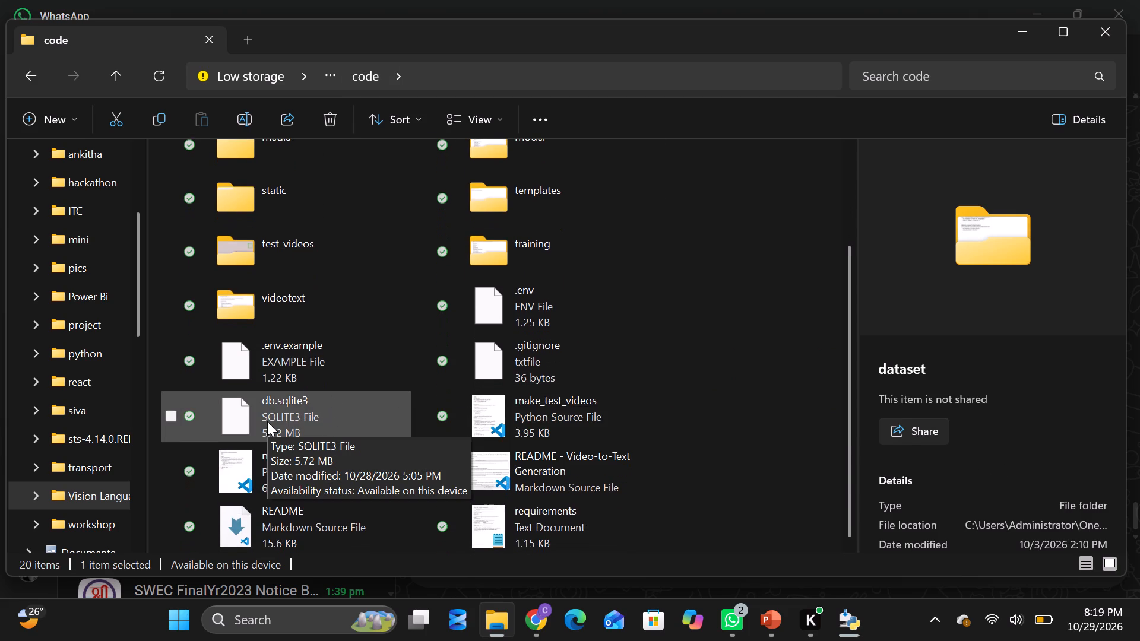
{"action": "double_click", "coordinate": [253, 481]}
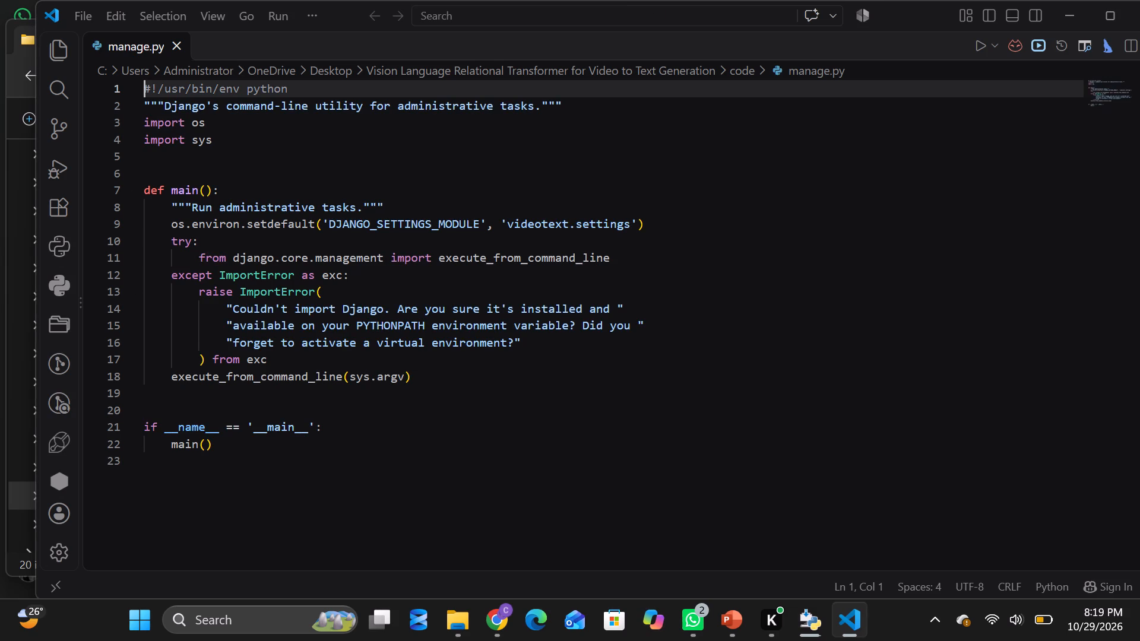
{"action": "left_click_drag", "start_coordinate": [145, 117], "coordinate": [330, 286]}
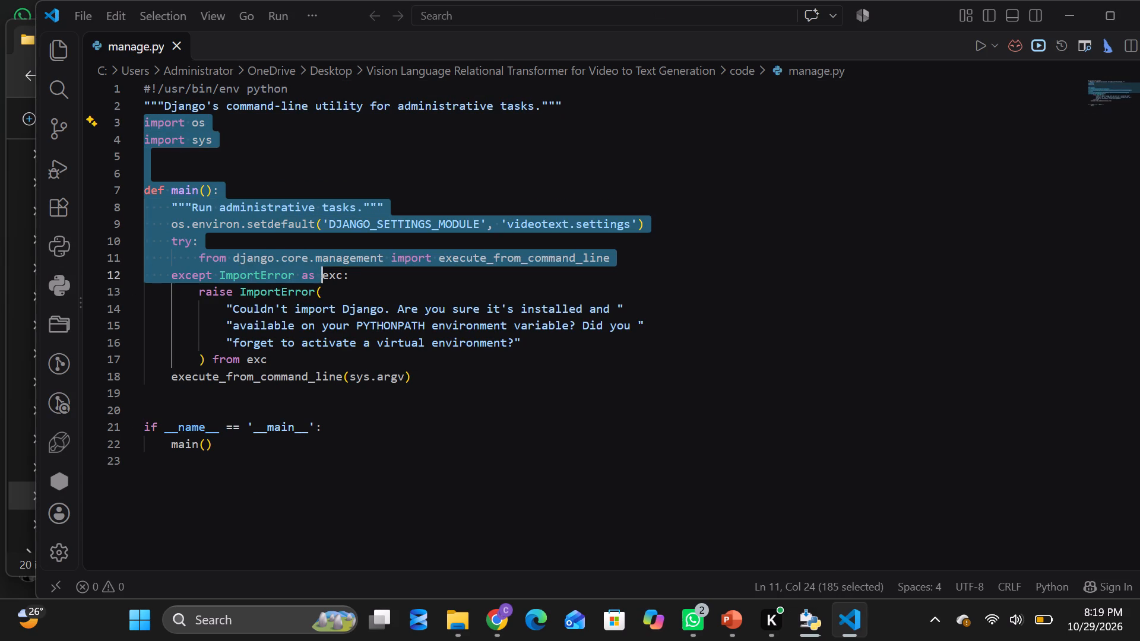
{"action": "left_click_drag", "start_coordinate": [330, 286], "coordinate": [351, 491]}
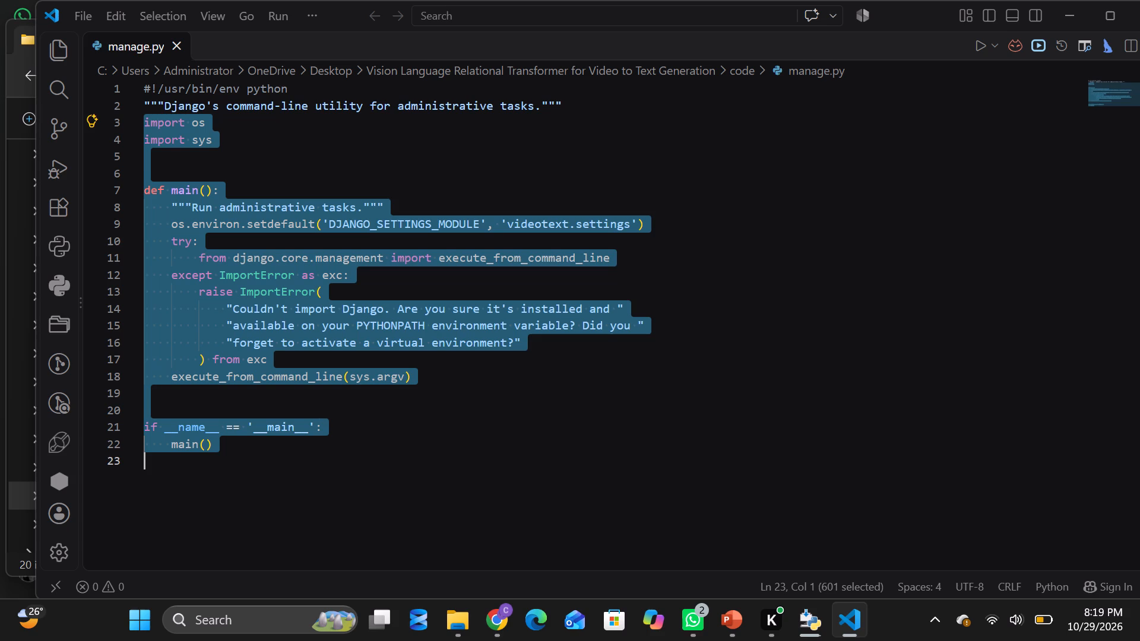
{"action": "key", "text": "ctrl+c"}
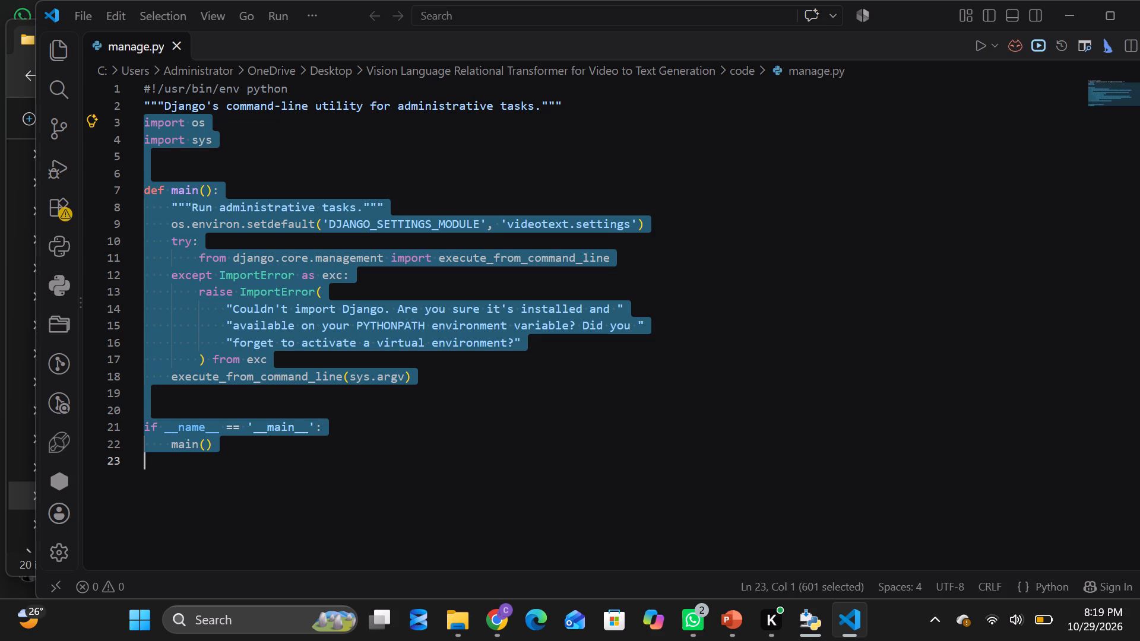
In PowerPoint, replace slide 21's code from import cv2 through if count % interval == 0: with the copied manage.py code.
{"action": "left_click", "coordinate": [1062, 23]}
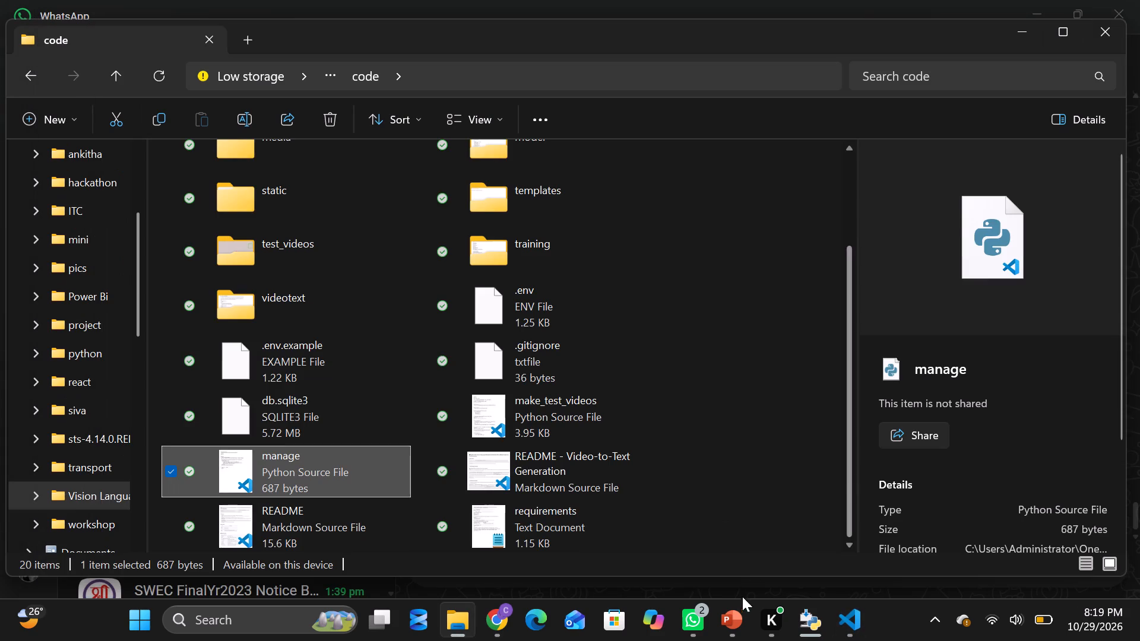
{"action": "left_click", "coordinate": [734, 612]}
{"action": "left_click", "coordinate": [543, 331]}
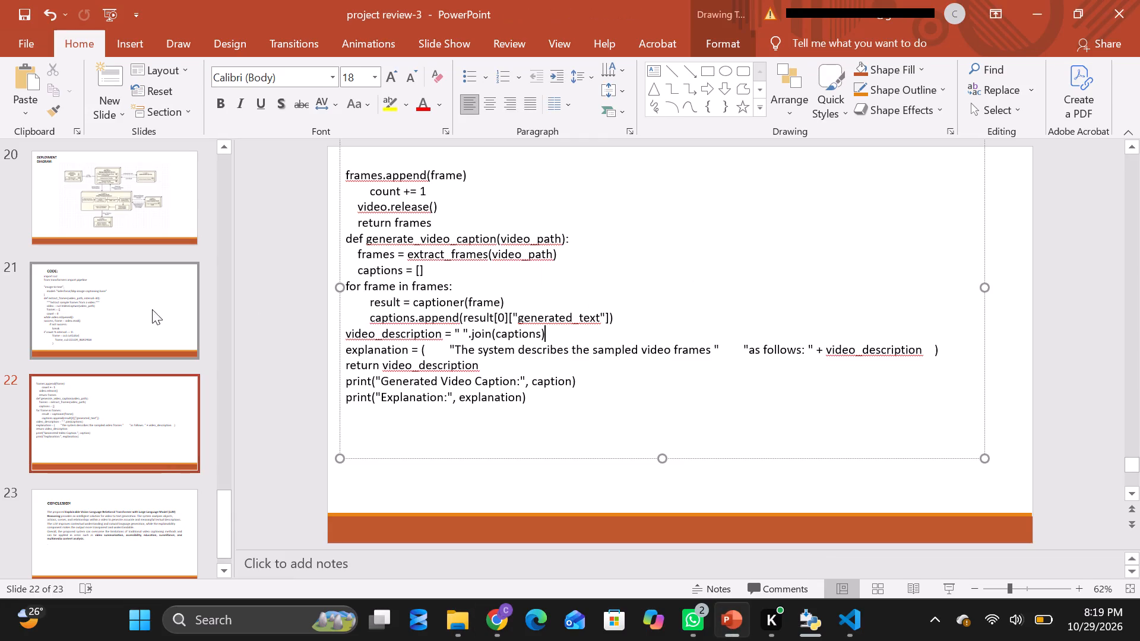
{"action": "left_click", "coordinate": [74, 300]}
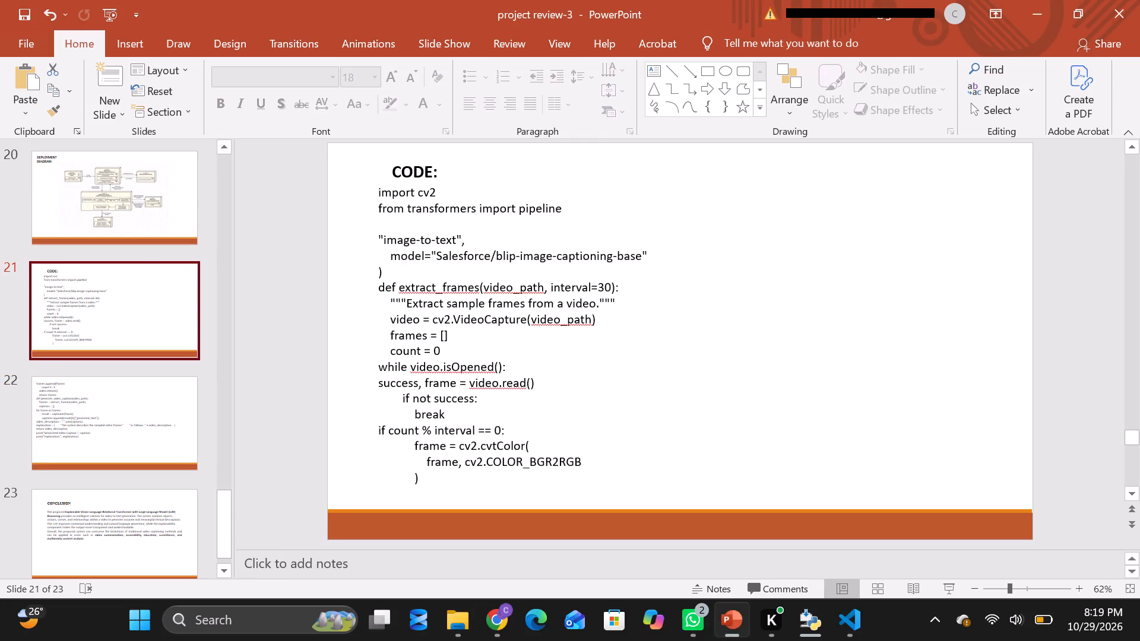
{"action": "left_click_drag", "start_coordinate": [381, 193], "coordinate": [500, 436]}
{"action": "key", "text": "BackSpace"}
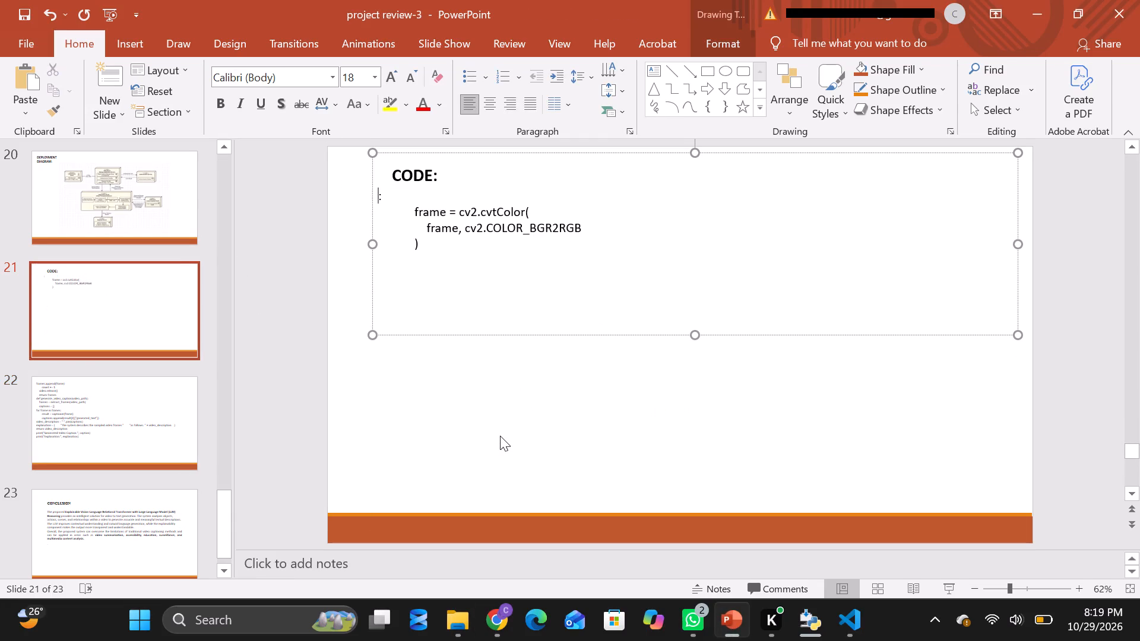
{"action": "key", "text": "Right"}
{"action": "key", "text": "BackSpace"}
{"action": "key", "text": "ctrl+v"}
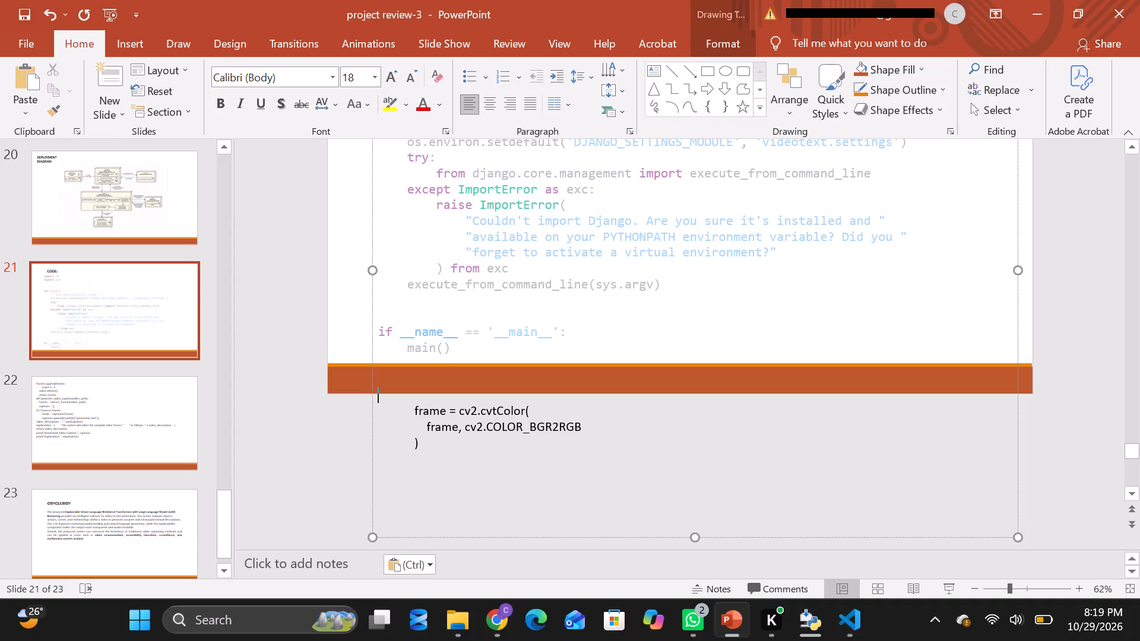
Delete the leftover frame = cv2.cvtColor( frame, cv2.COLOR_BGR2RGB ) lines below the pasted code on slide 21.
{"action": "left_click_drag", "start_coordinate": [422, 416], "coordinate": [517, 448]}
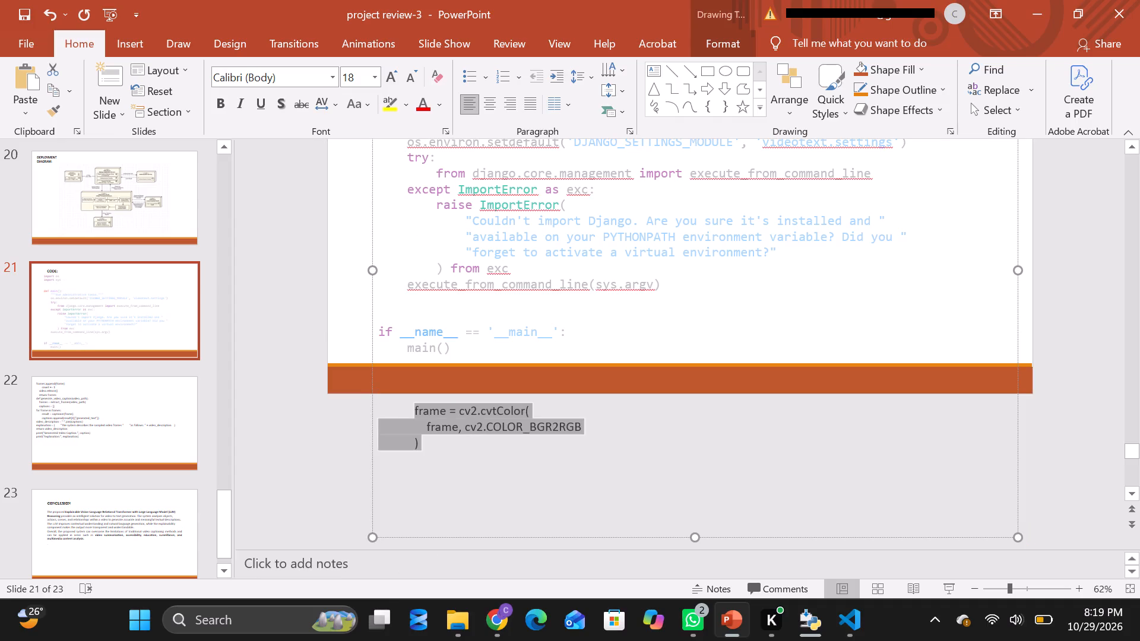
{"action": "left_click_drag", "start_coordinate": [517, 448], "coordinate": [502, 483]}
{"action": "key", "text": "BackSpace"}
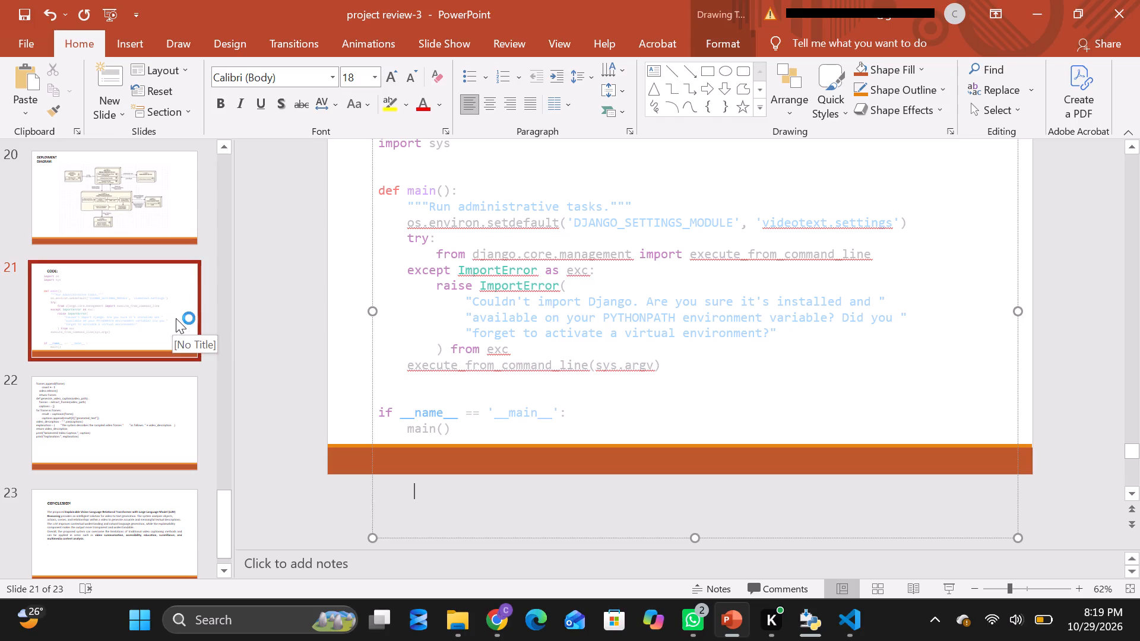
Set the font color of all the pasted manage.py code under slide 21's CODE: heading to black.
{"action": "scroll", "coordinate": [442, 370], "scroll_direction": "up", "scroll_amount": 1}
{"action": "left_click", "coordinate": [442, 370]}
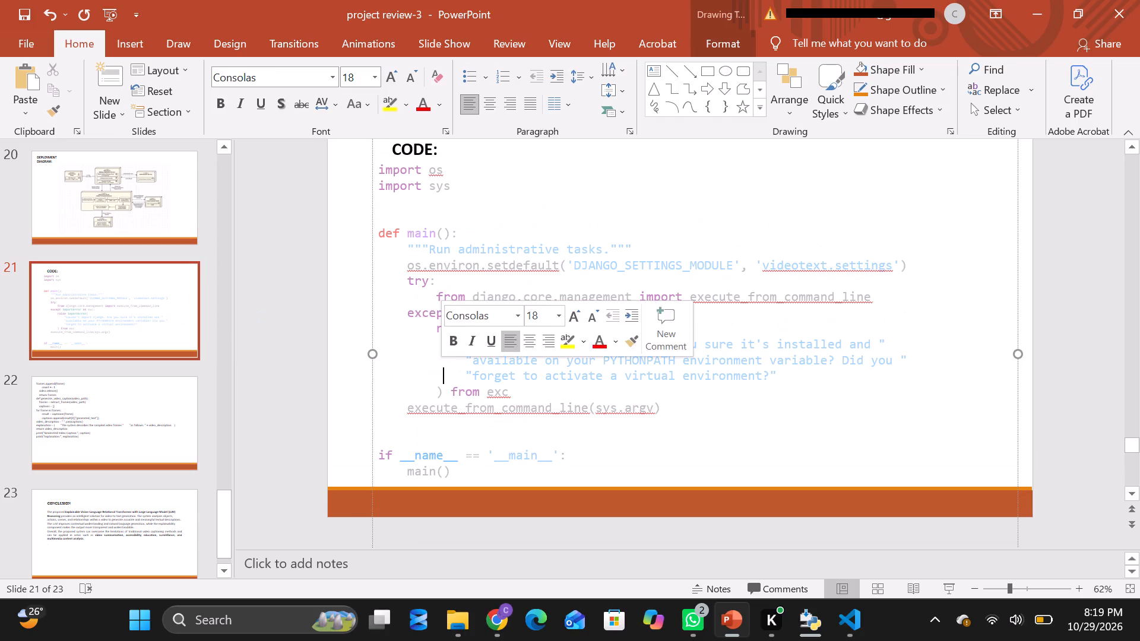
{"action": "left_click_drag", "start_coordinate": [382, 170], "coordinate": [411, 176]}
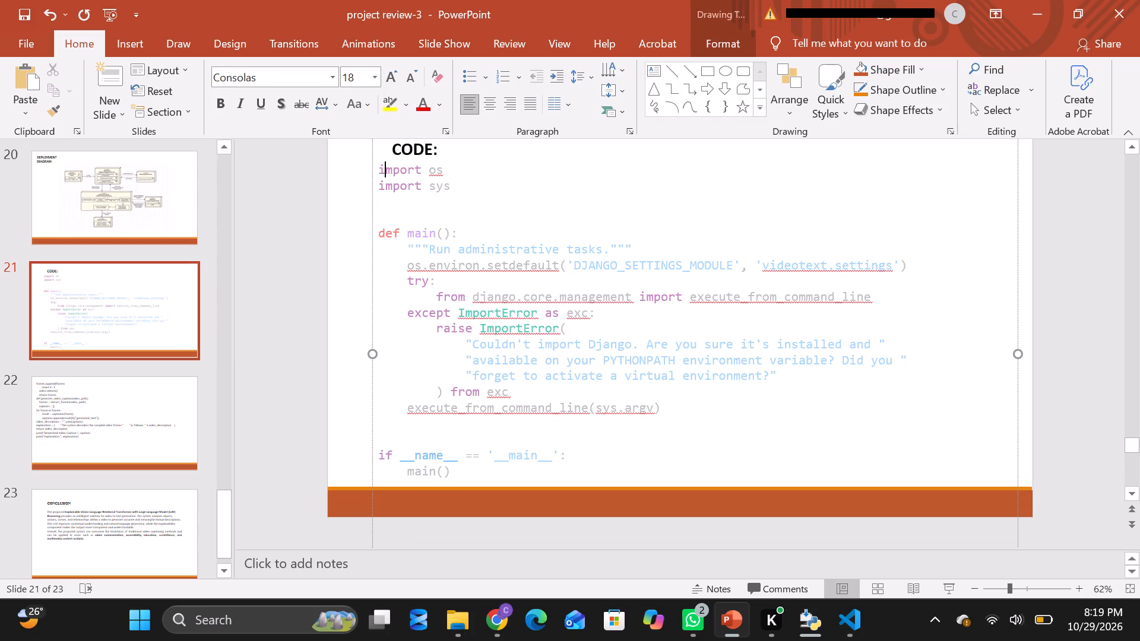
{"action": "left_click_drag", "start_coordinate": [411, 176], "coordinate": [509, 529]}
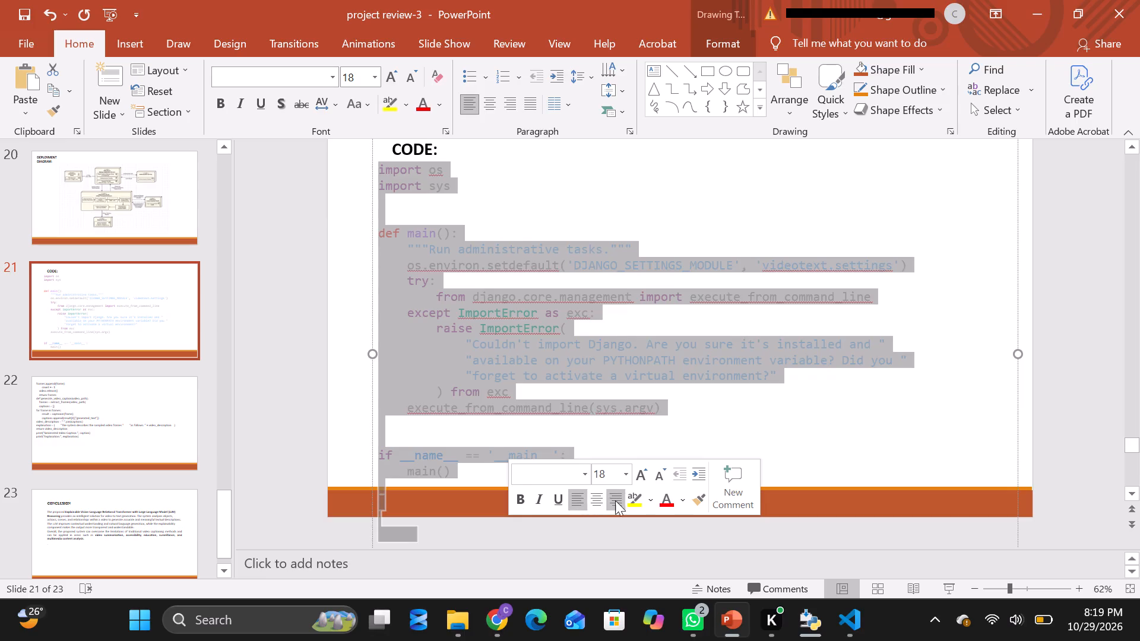
{"action": "left_click", "coordinate": [670, 503]}
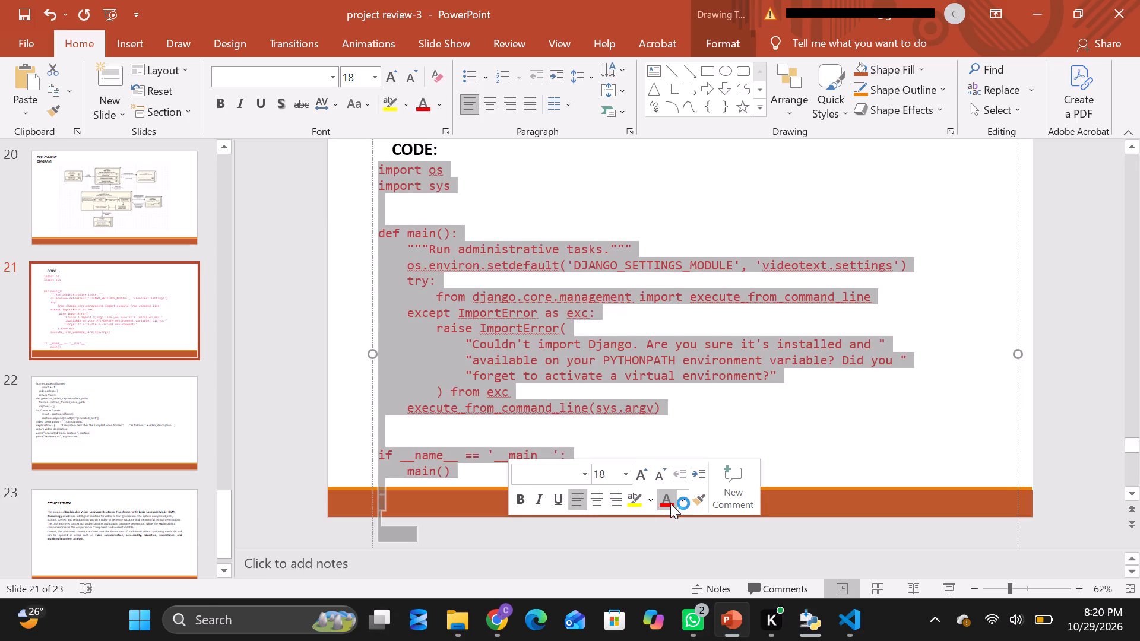
{"action": "left_click", "coordinate": [679, 502]}
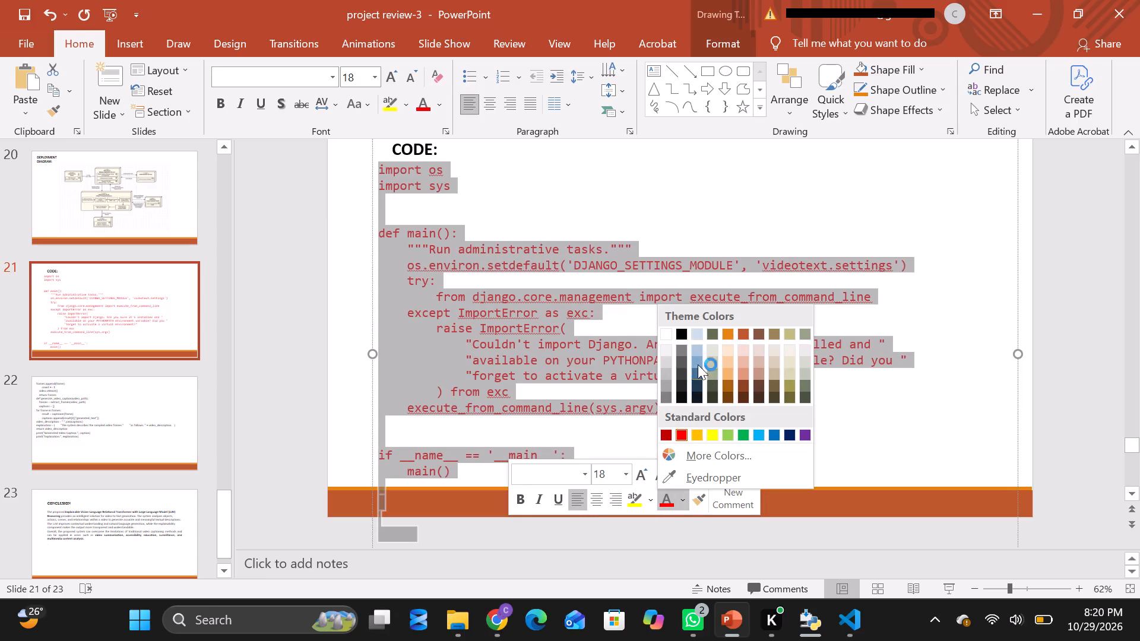
{"action": "left_click", "coordinate": [679, 335]}
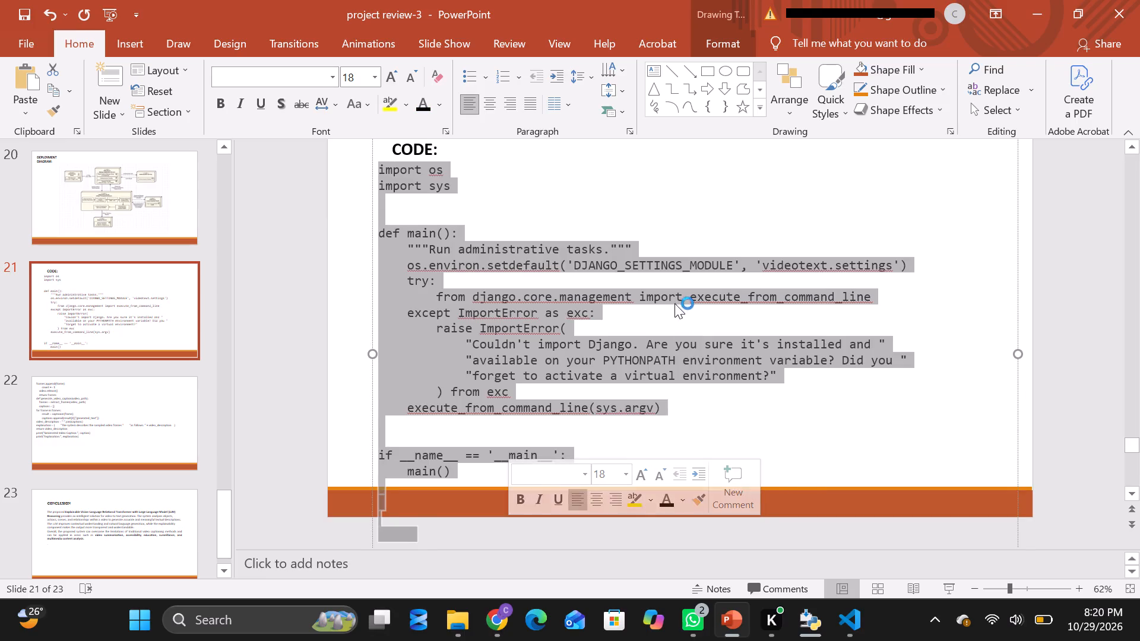
{"action": "left_click", "coordinate": [682, 417]}
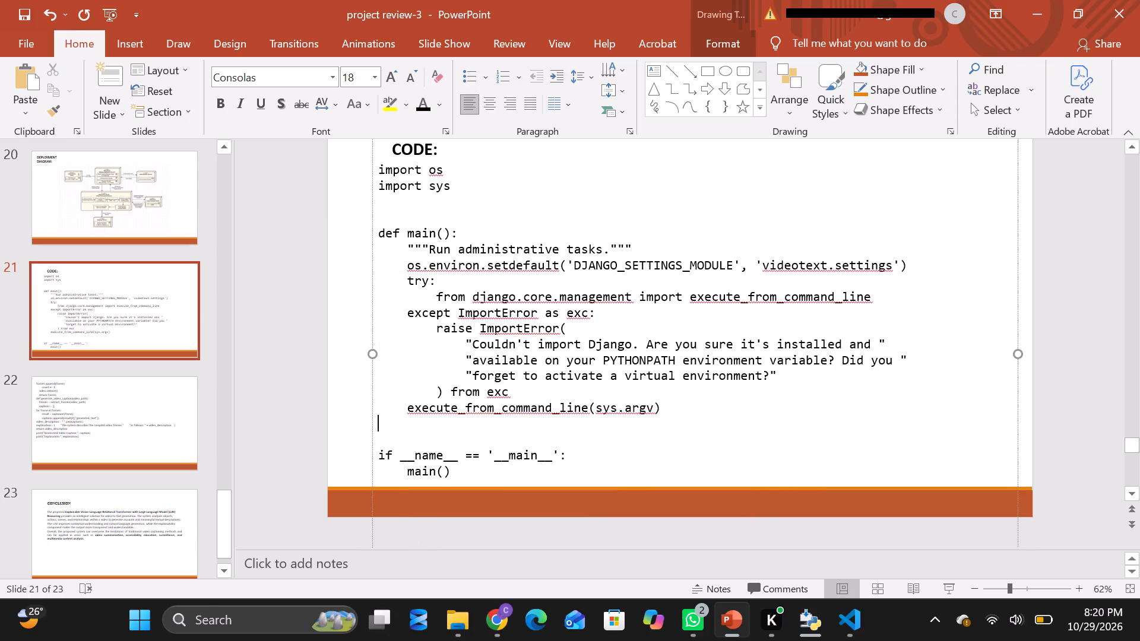
Delete one of the two blank lines between import sys and def main(): on slide 21.
{"action": "left_click", "coordinate": [392, 218]}
{"action": "key", "text": "BackSpace"}
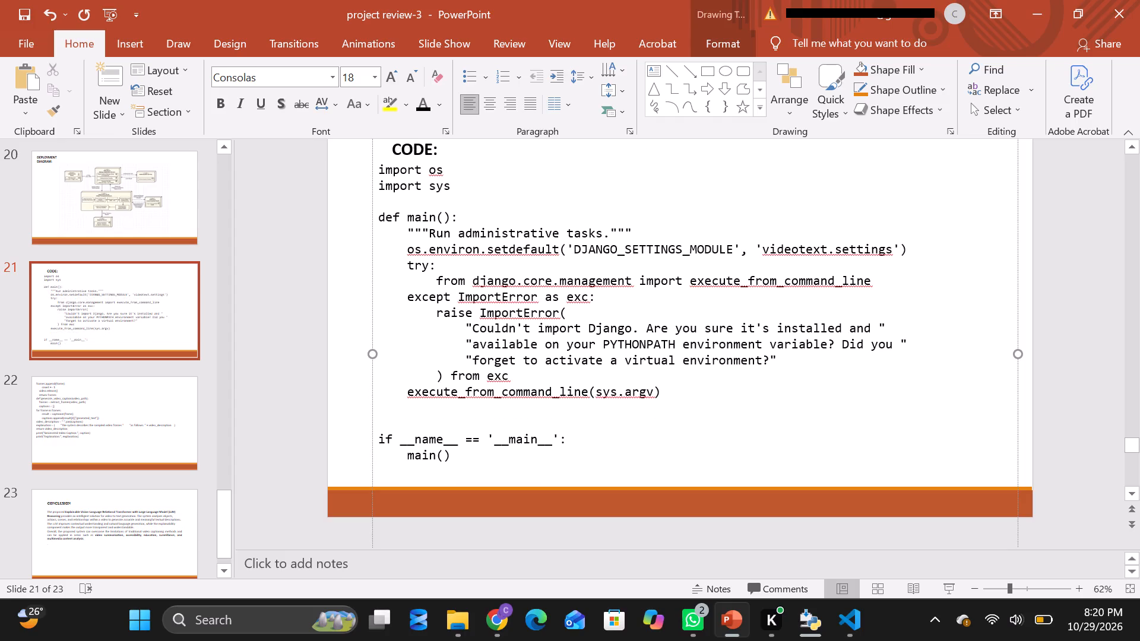
{"action": "left_click", "coordinate": [587, 446]}
Switch to Visual Studio Code, close manage.py and exit the editor.
{"action": "left_click", "coordinate": [78, 395]}
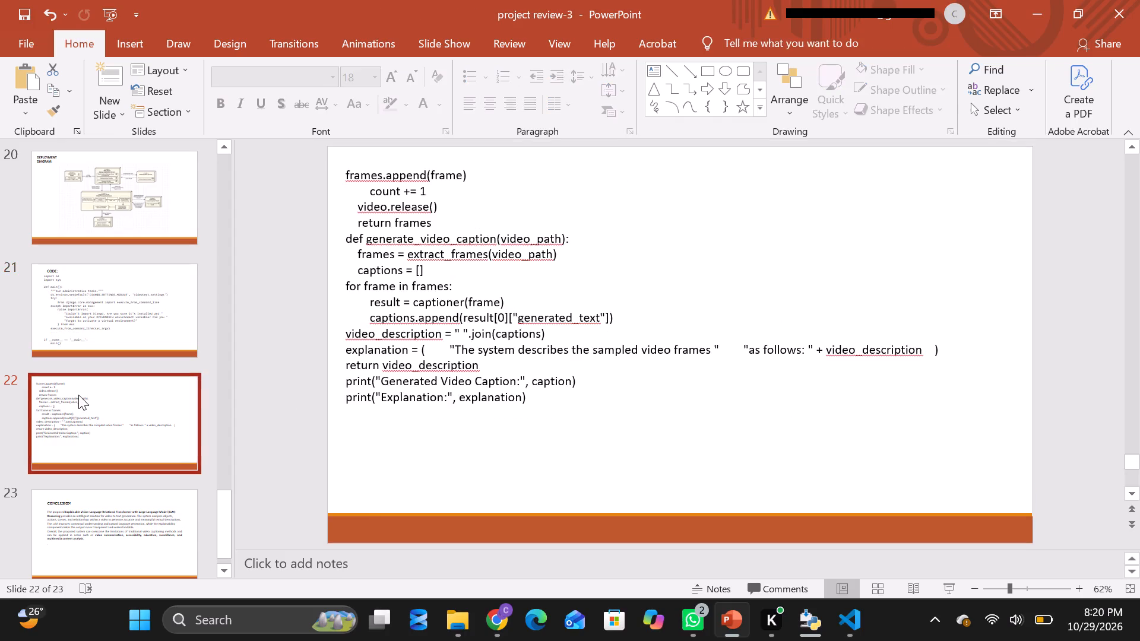
{"action": "left_click", "coordinate": [859, 633]}
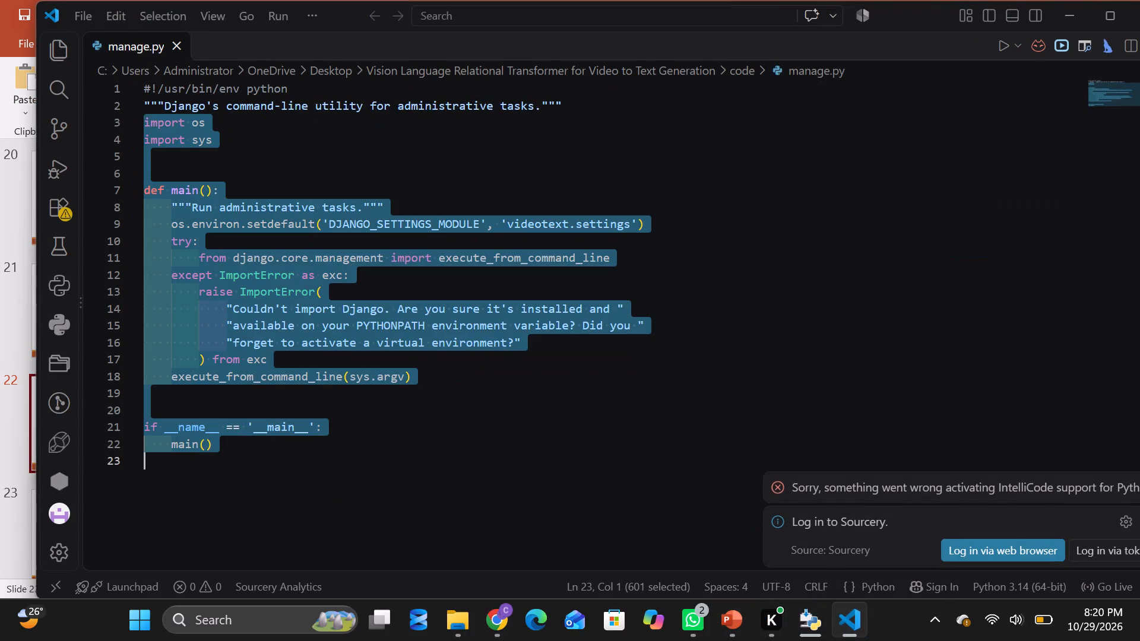
{"action": "left_click", "coordinate": [182, 51]}
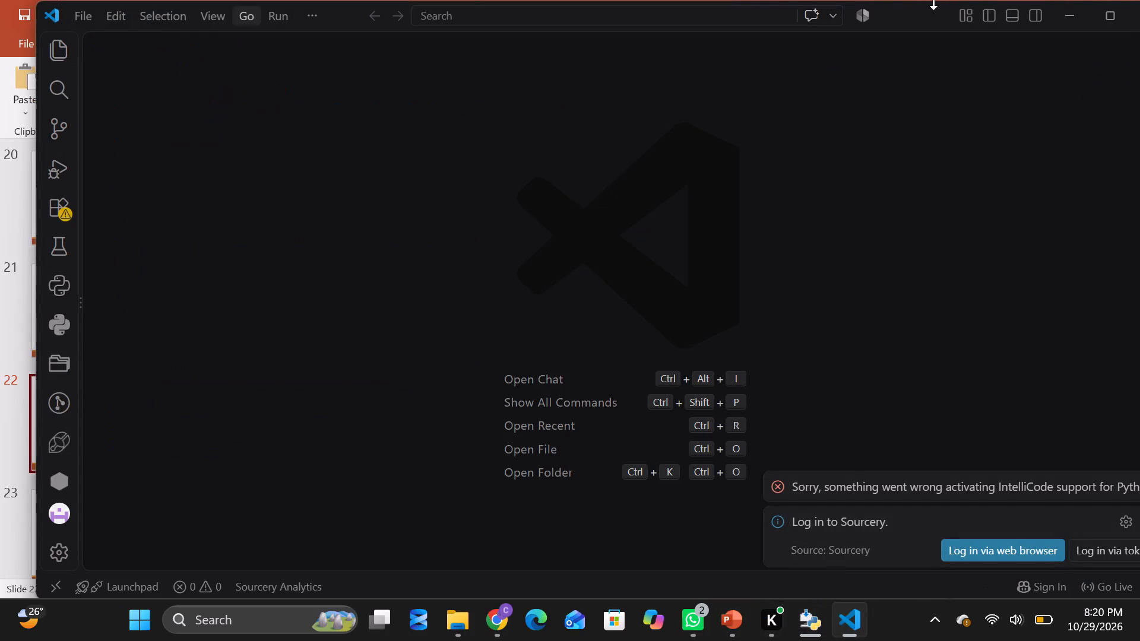
{"action": "left_click", "coordinate": [1136, 8]}
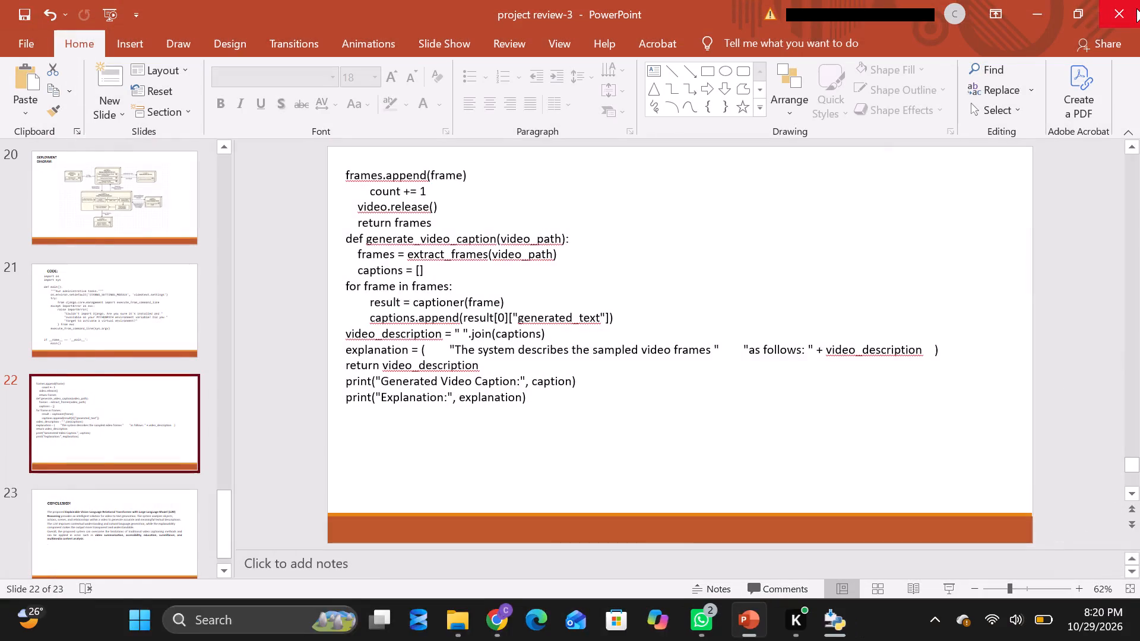
Open make_test_videos.py from the project's code folder in Visual Studio Code, look through it and select all of its code.
{"action": "left_click", "coordinate": [496, 604]}
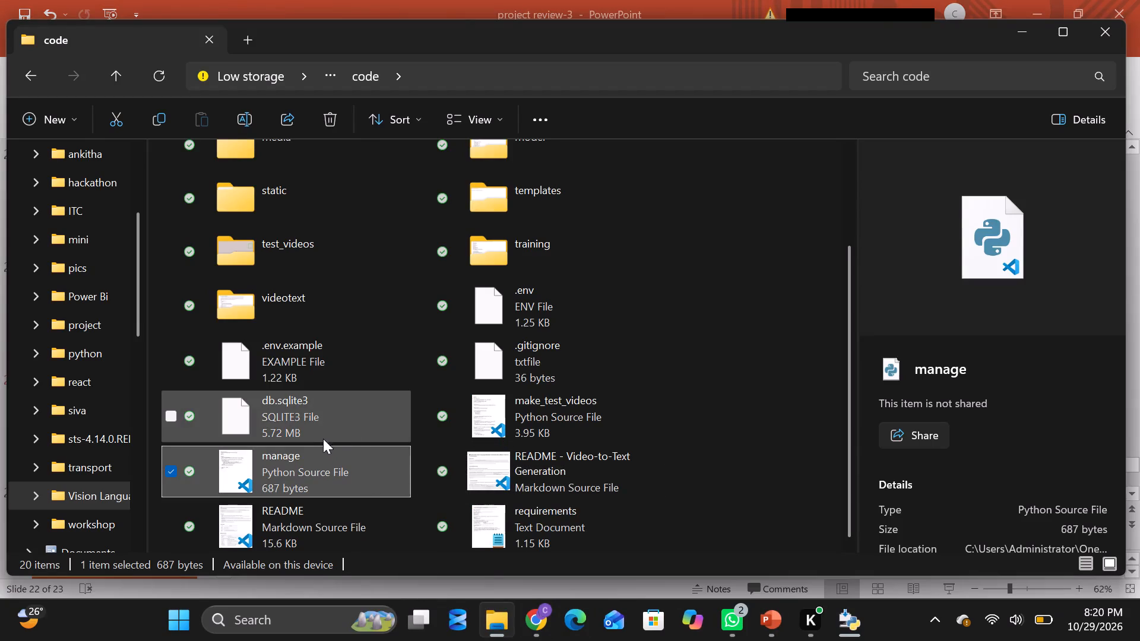
{"action": "double_click", "coordinate": [573, 422]}
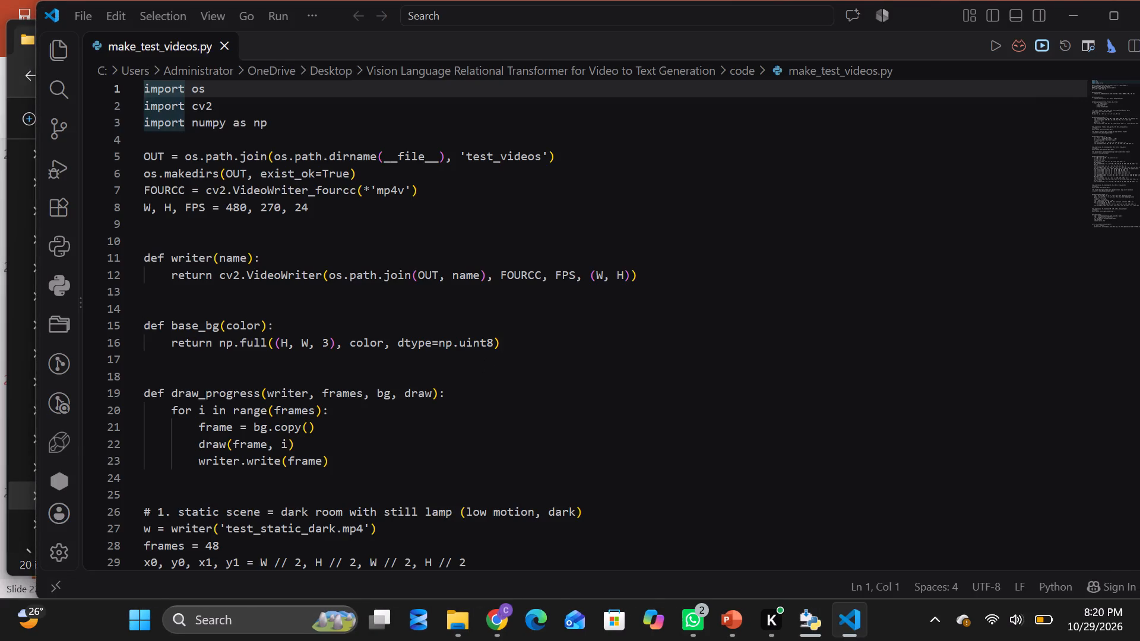
{"action": "scroll", "coordinate": [354, 299], "scroll_direction": "down", "scroll_amount": 7}
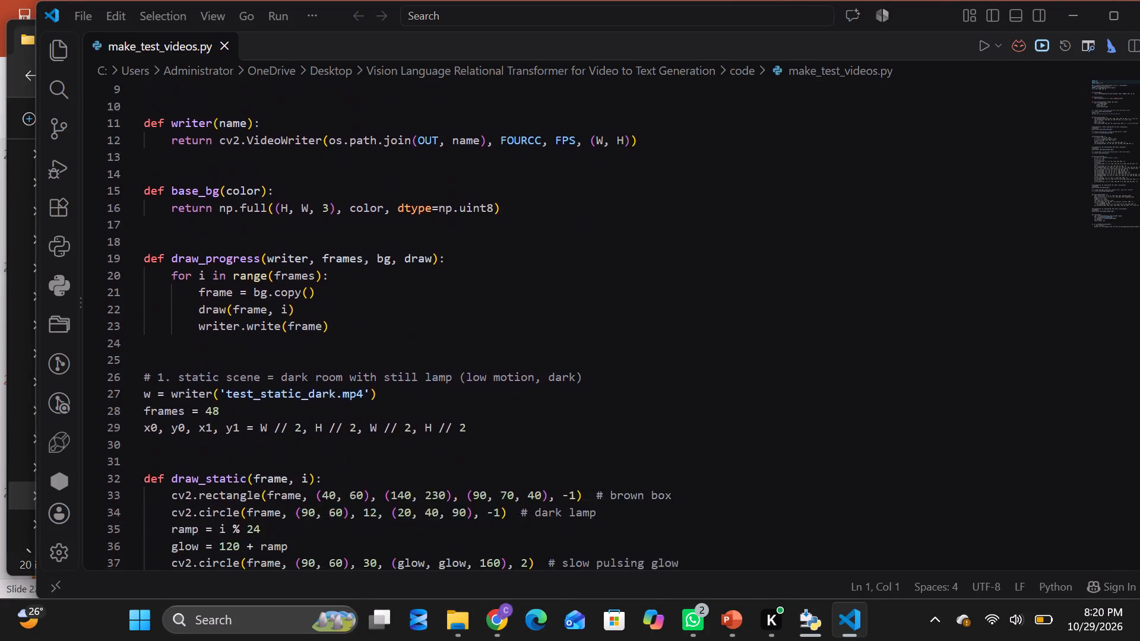
{"action": "scroll", "coordinate": [354, 299], "scroll_direction": "down", "scroll_amount": 6}
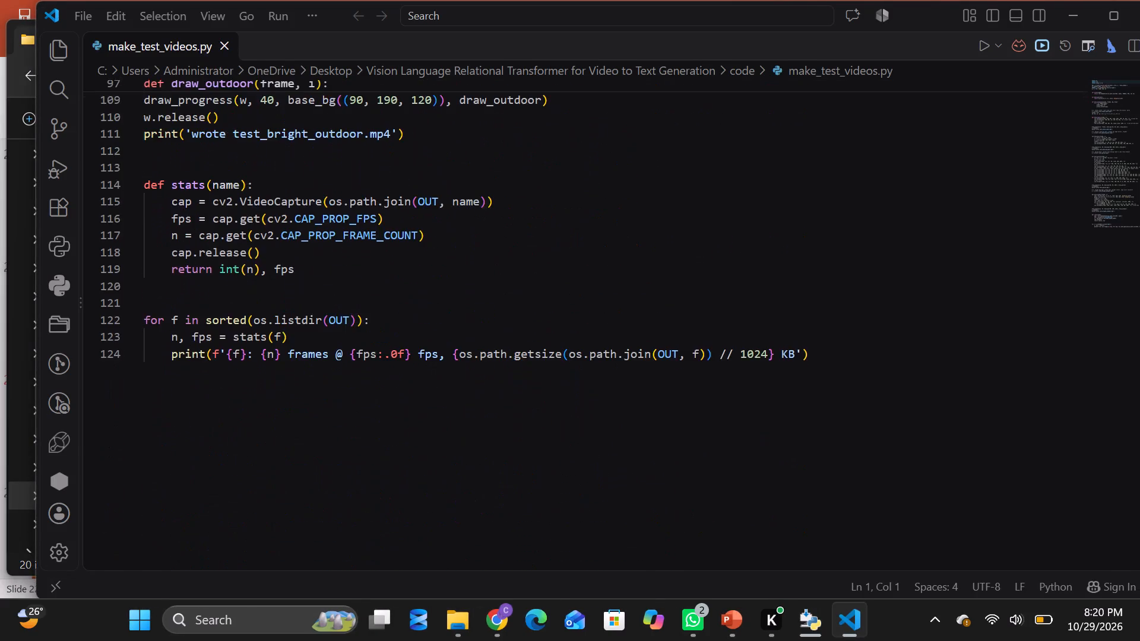
{"action": "scroll", "coordinate": [354, 299], "scroll_direction": "up", "scroll_amount": 10}
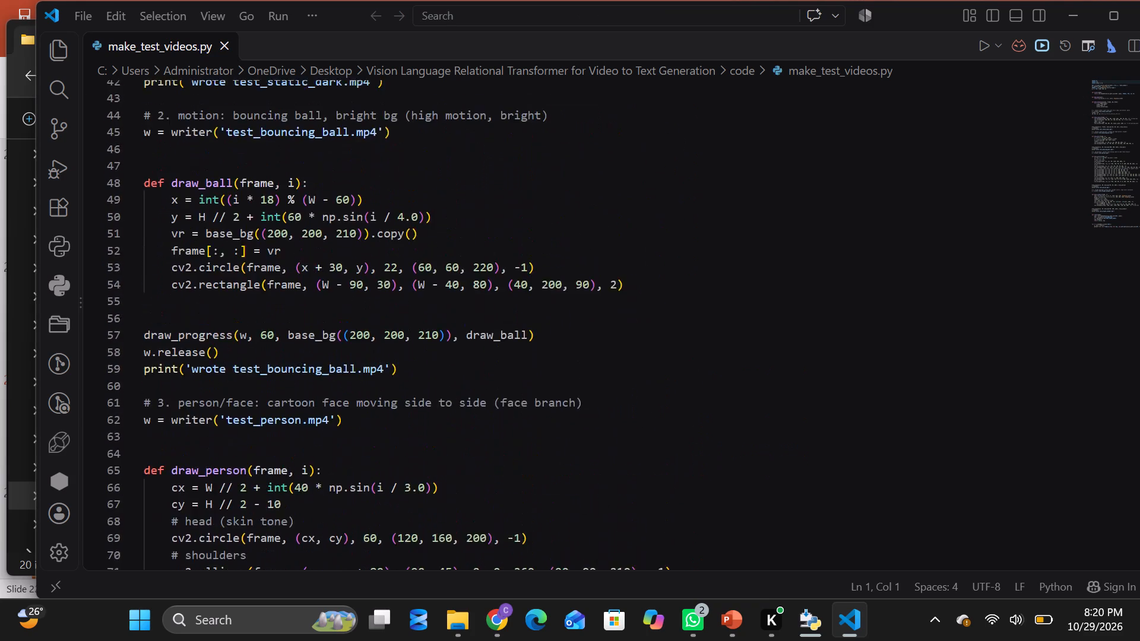
{"action": "scroll", "coordinate": [354, 299], "scroll_direction": "up", "scroll_amount": 3}
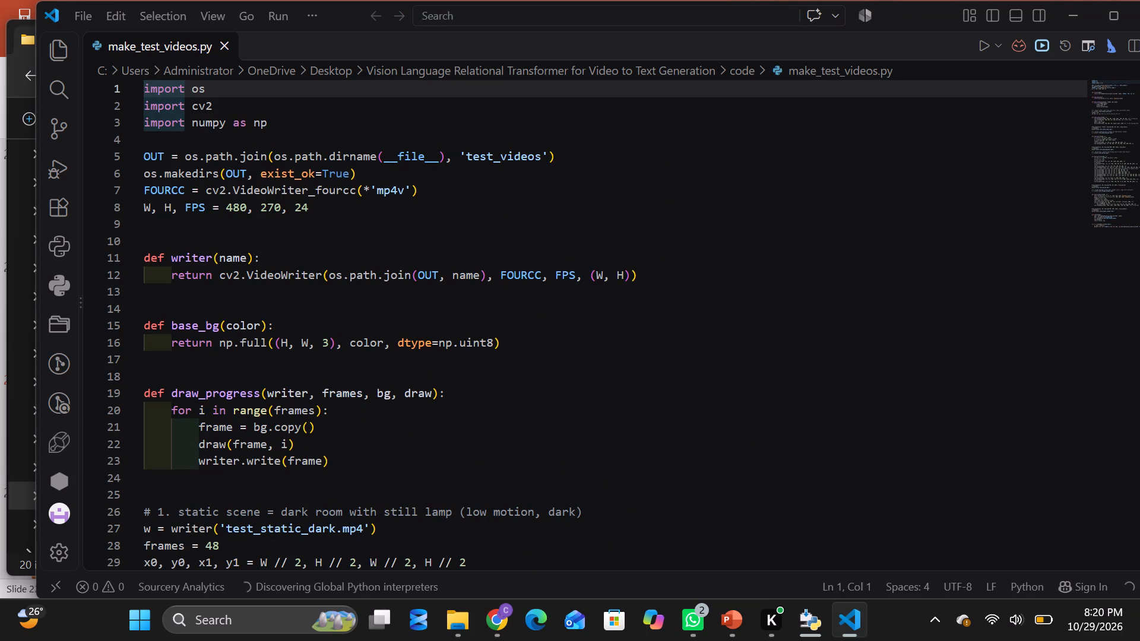
{"action": "left_click_drag", "start_coordinate": [145, 88], "coordinate": [397, 358]}
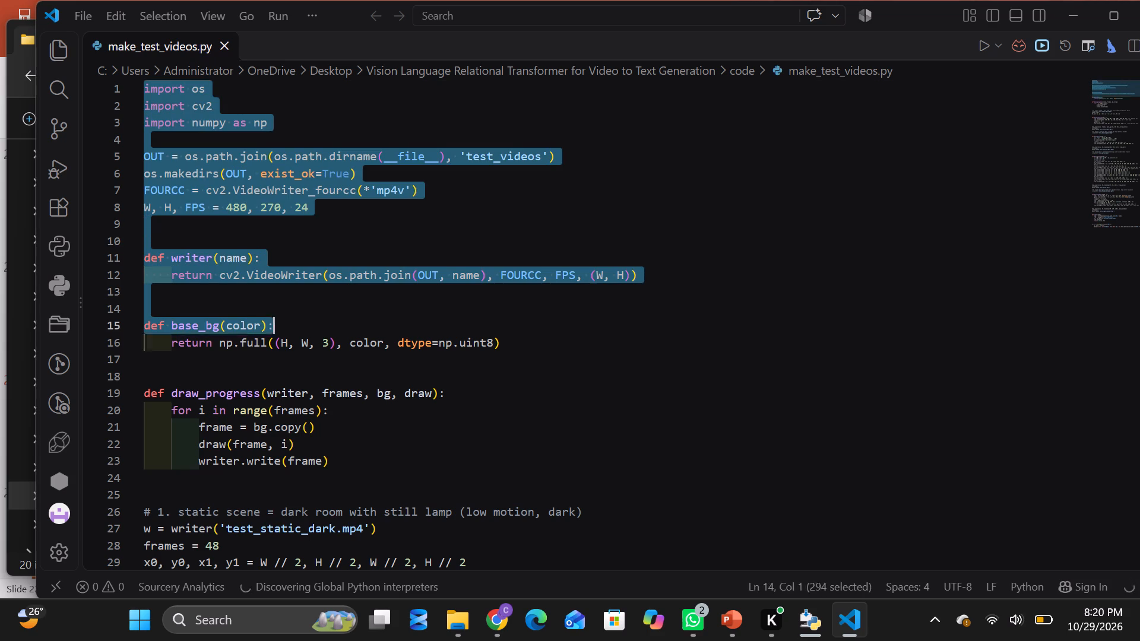
{"action": "left_click_drag", "start_coordinate": [397, 358], "coordinate": [596, 640]}
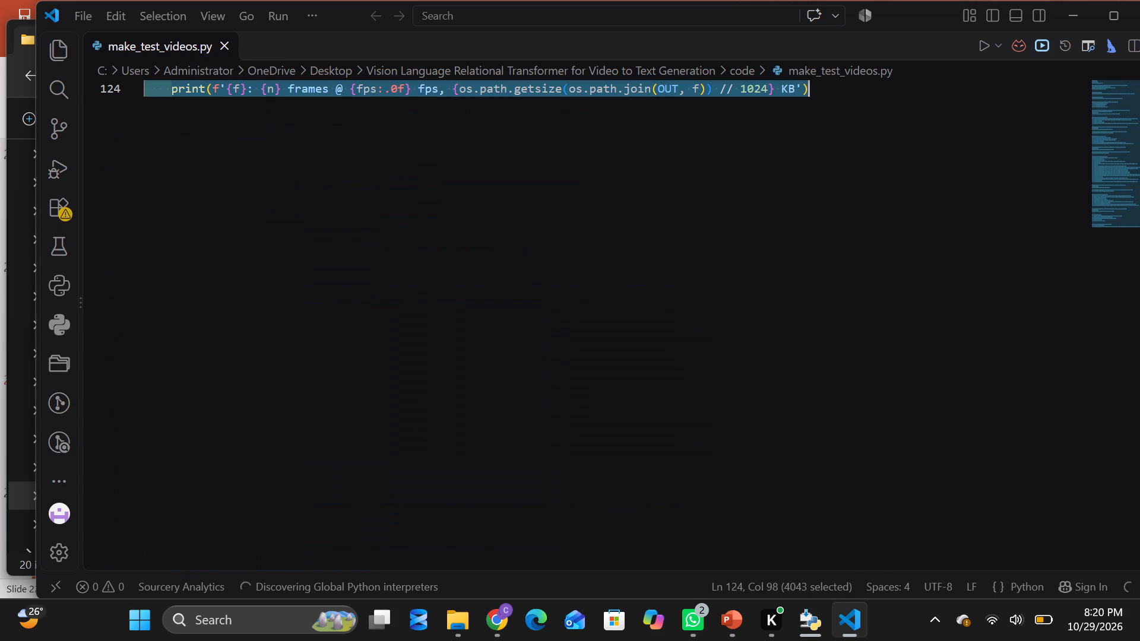
{"action": "left_click_drag", "start_coordinate": [596, 640], "coordinate": [502, 490]}
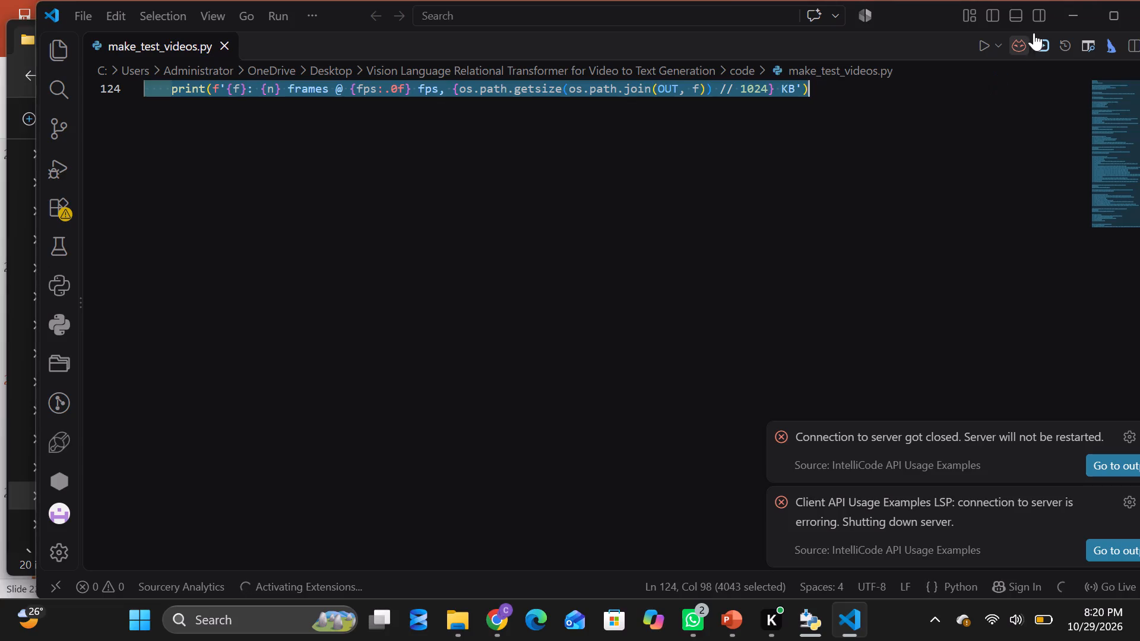
{"action": "left_click", "coordinate": [1070, 12]}
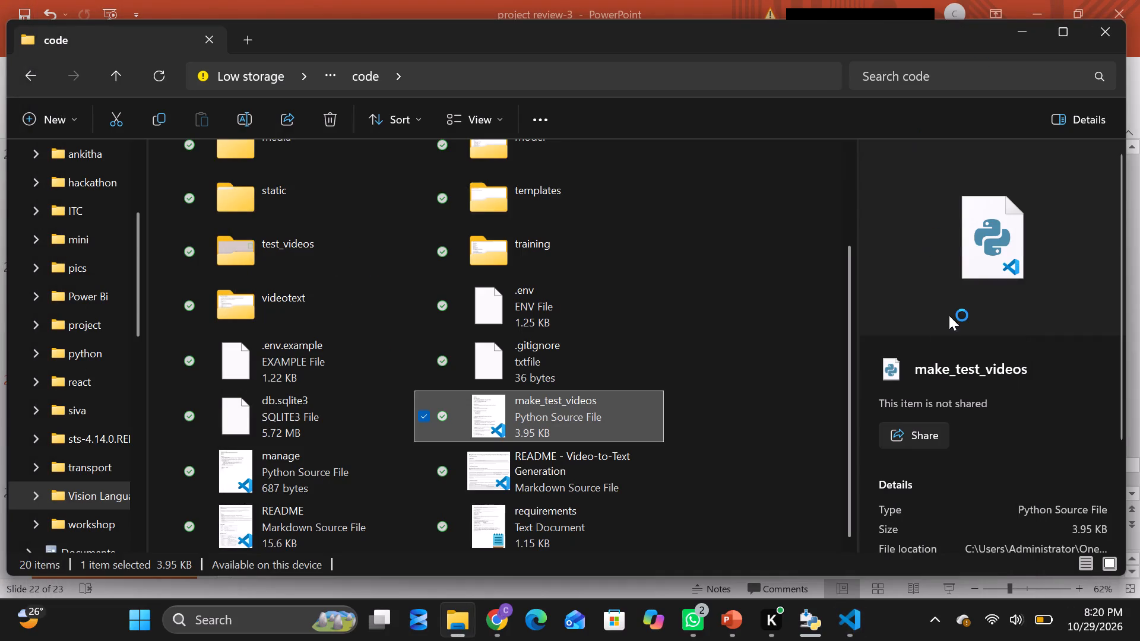
Return to PowerPoint and delete slide 22, which holds the remaining sample code starting with frames.append(frame).
{"action": "left_click", "coordinate": [731, 617]}
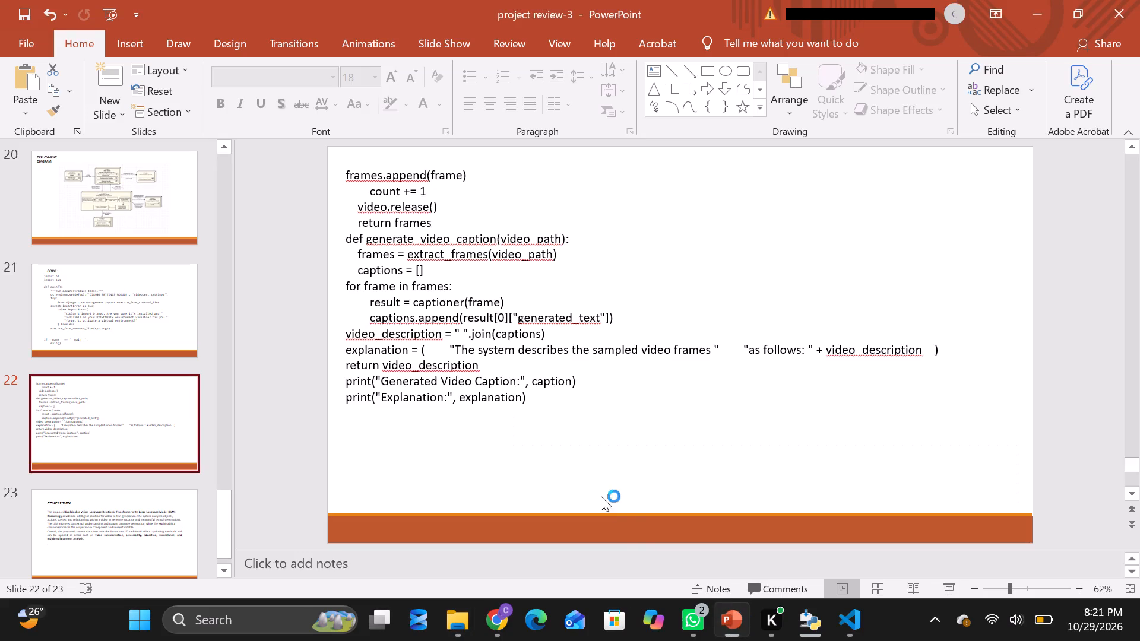
{"action": "right_click", "coordinate": [154, 399]}
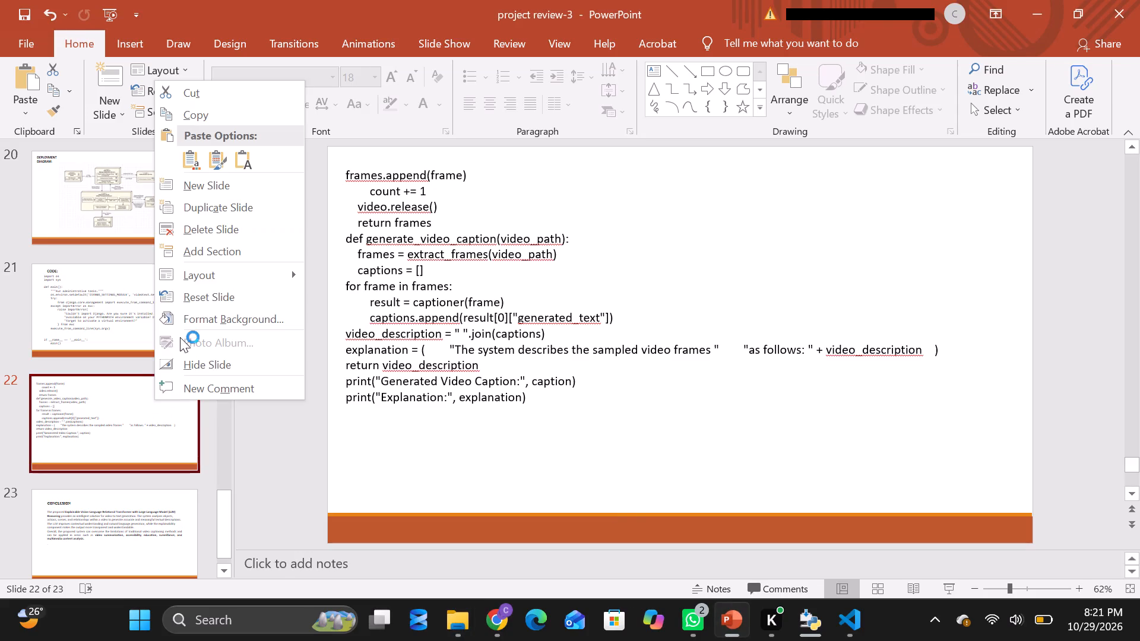
{"action": "left_click", "coordinate": [214, 219]}
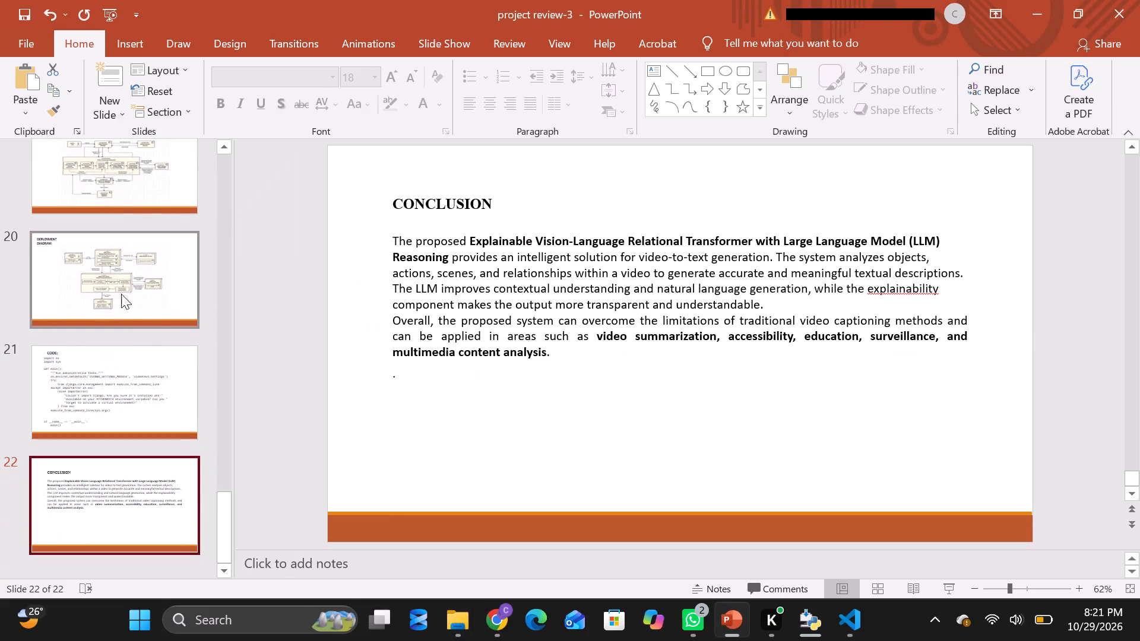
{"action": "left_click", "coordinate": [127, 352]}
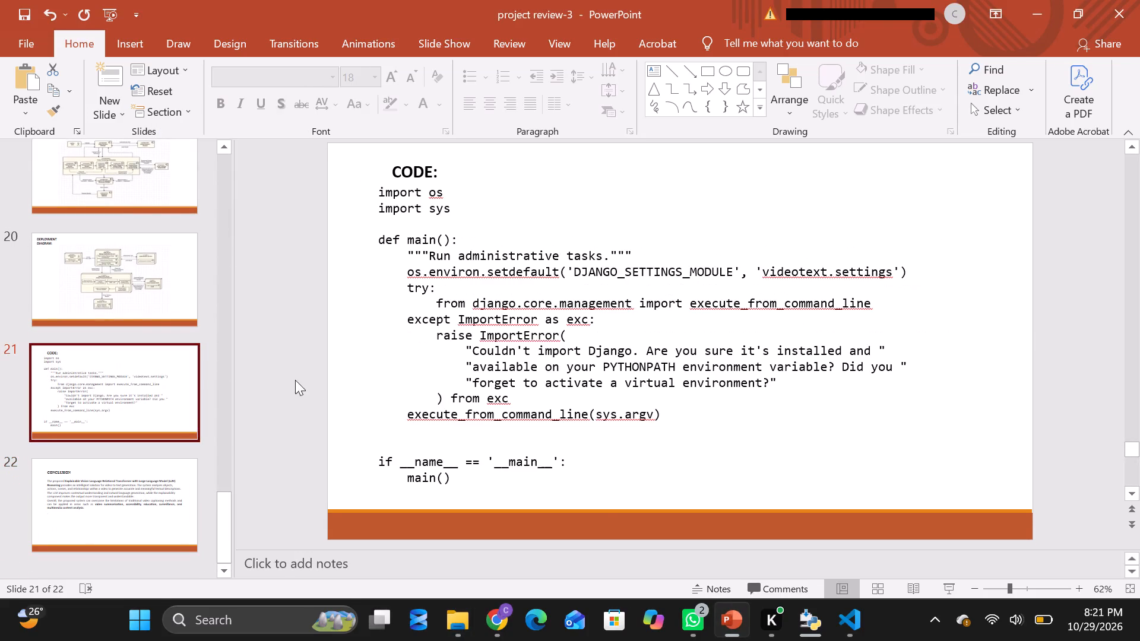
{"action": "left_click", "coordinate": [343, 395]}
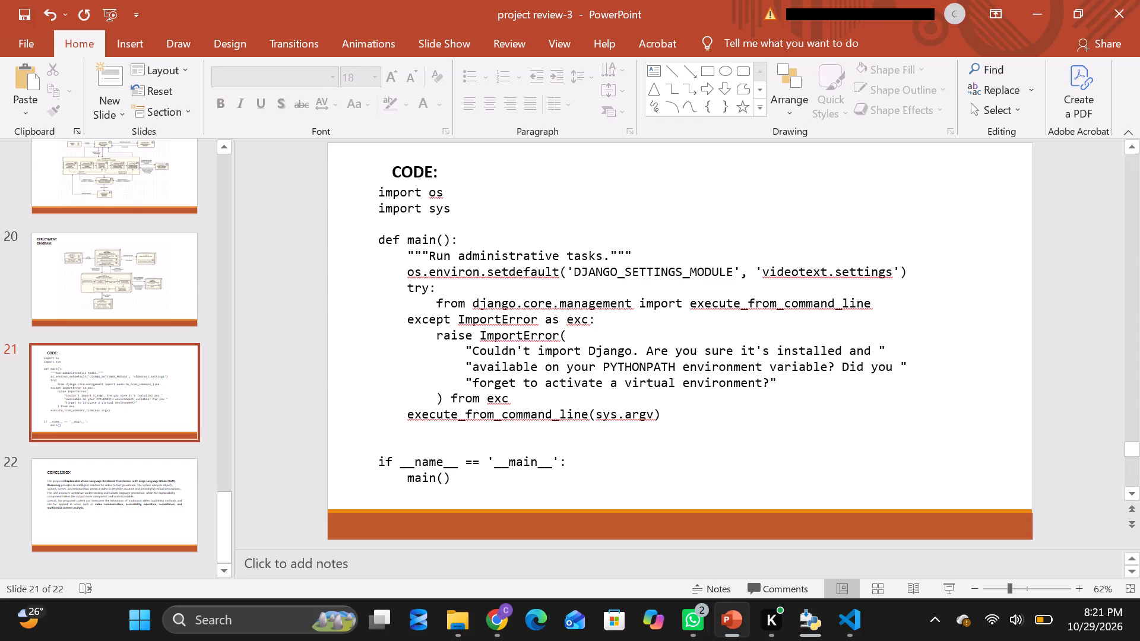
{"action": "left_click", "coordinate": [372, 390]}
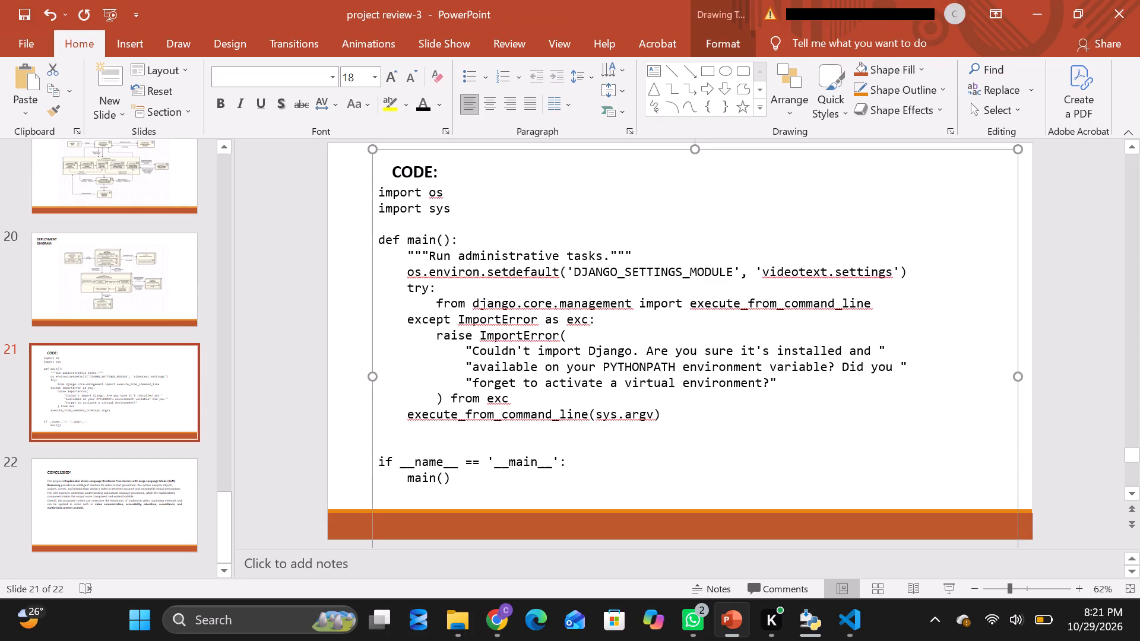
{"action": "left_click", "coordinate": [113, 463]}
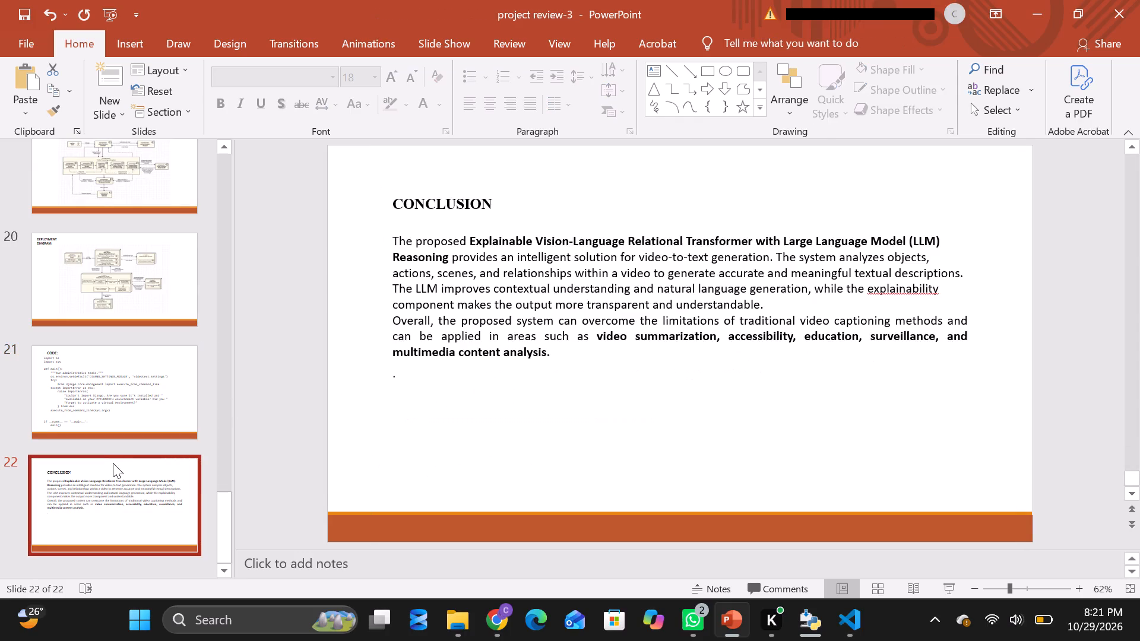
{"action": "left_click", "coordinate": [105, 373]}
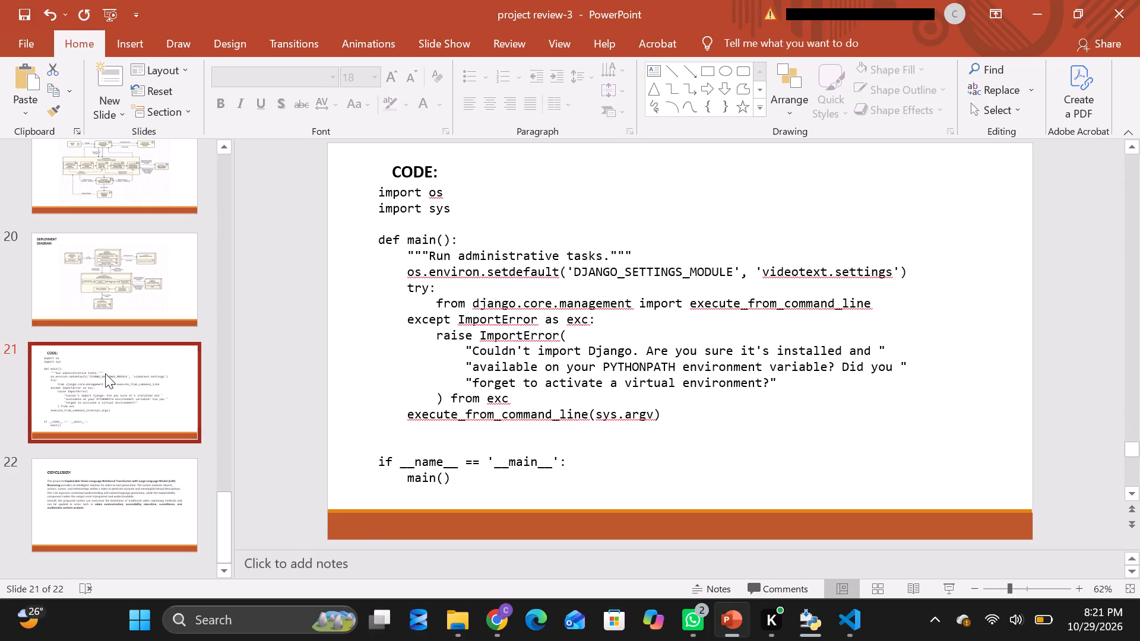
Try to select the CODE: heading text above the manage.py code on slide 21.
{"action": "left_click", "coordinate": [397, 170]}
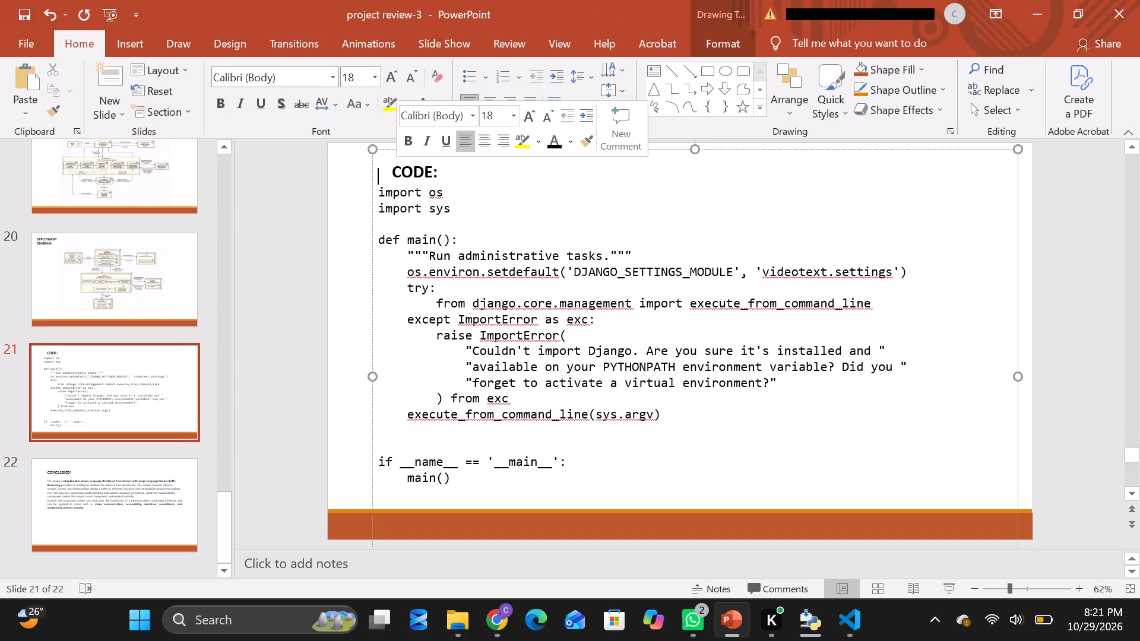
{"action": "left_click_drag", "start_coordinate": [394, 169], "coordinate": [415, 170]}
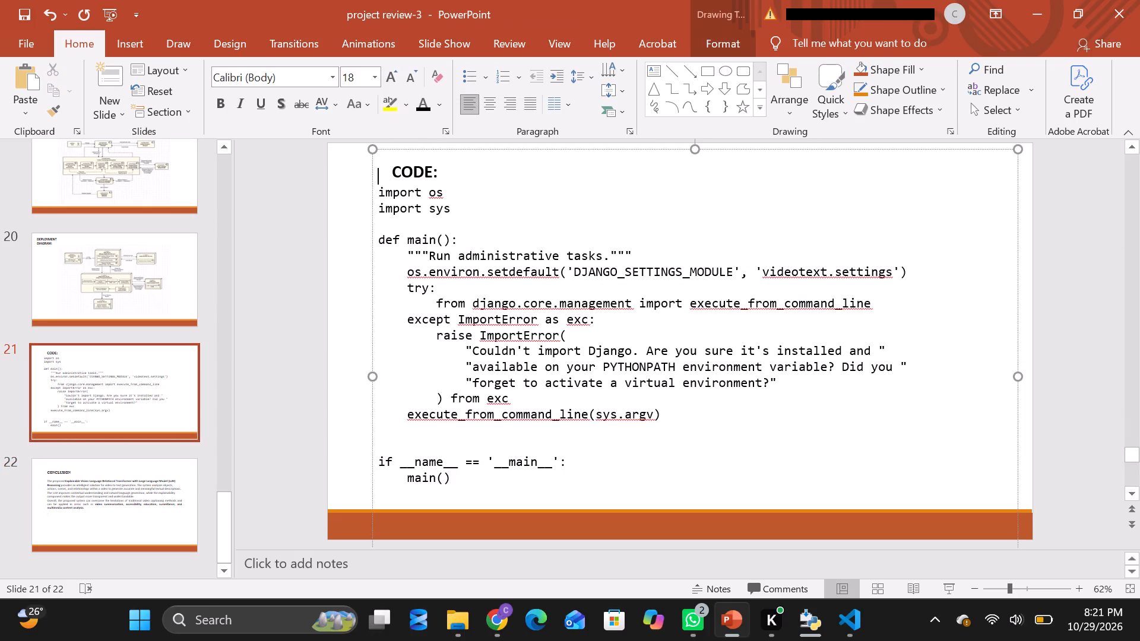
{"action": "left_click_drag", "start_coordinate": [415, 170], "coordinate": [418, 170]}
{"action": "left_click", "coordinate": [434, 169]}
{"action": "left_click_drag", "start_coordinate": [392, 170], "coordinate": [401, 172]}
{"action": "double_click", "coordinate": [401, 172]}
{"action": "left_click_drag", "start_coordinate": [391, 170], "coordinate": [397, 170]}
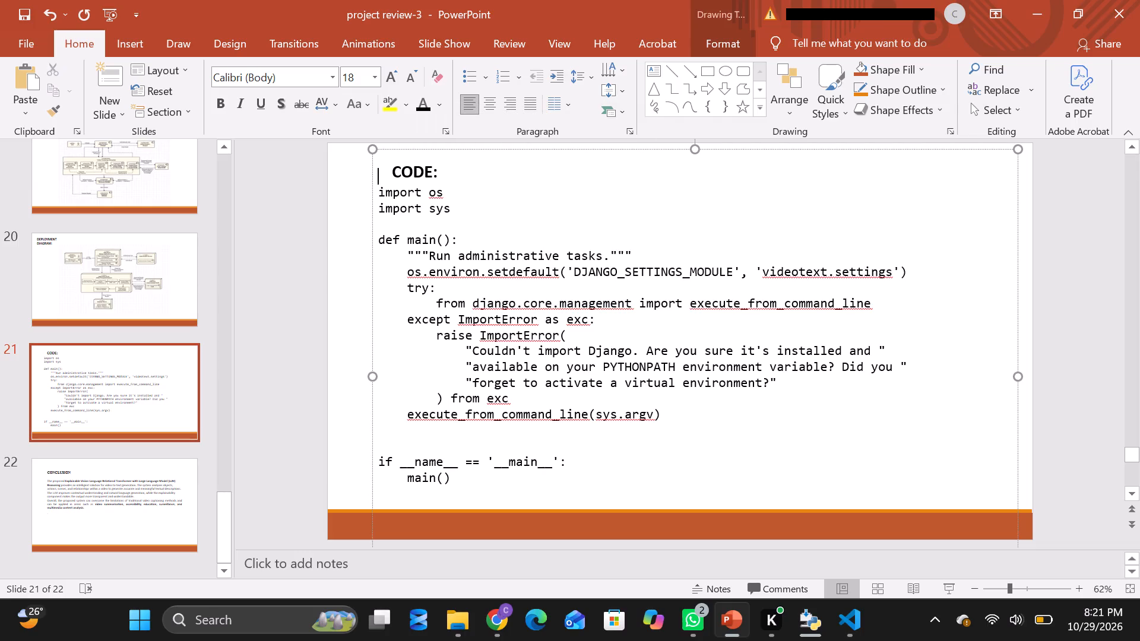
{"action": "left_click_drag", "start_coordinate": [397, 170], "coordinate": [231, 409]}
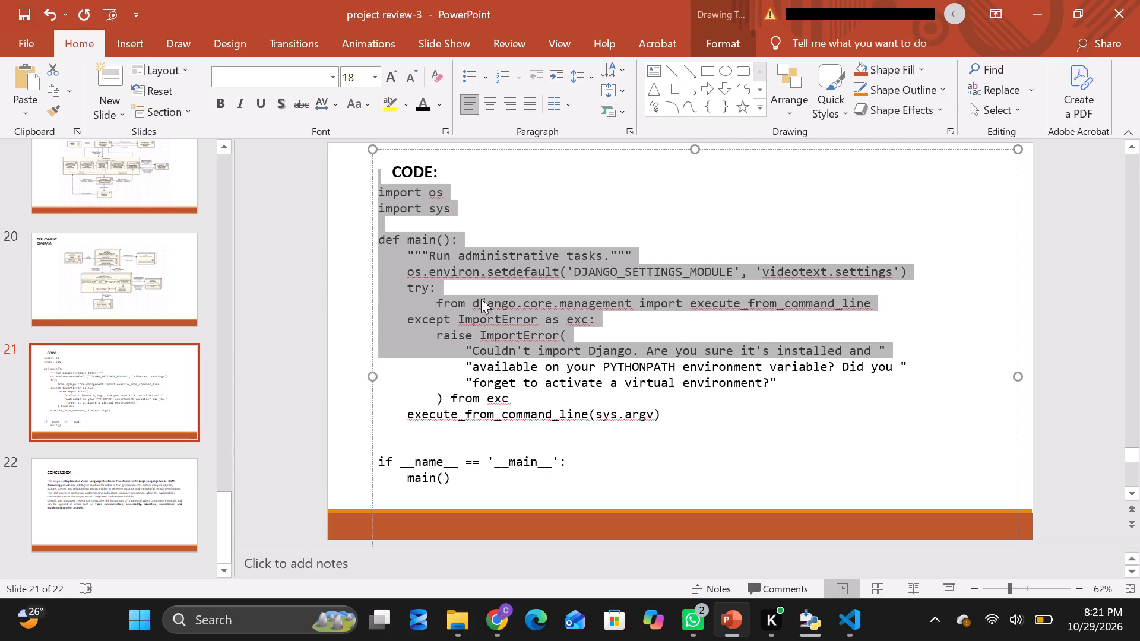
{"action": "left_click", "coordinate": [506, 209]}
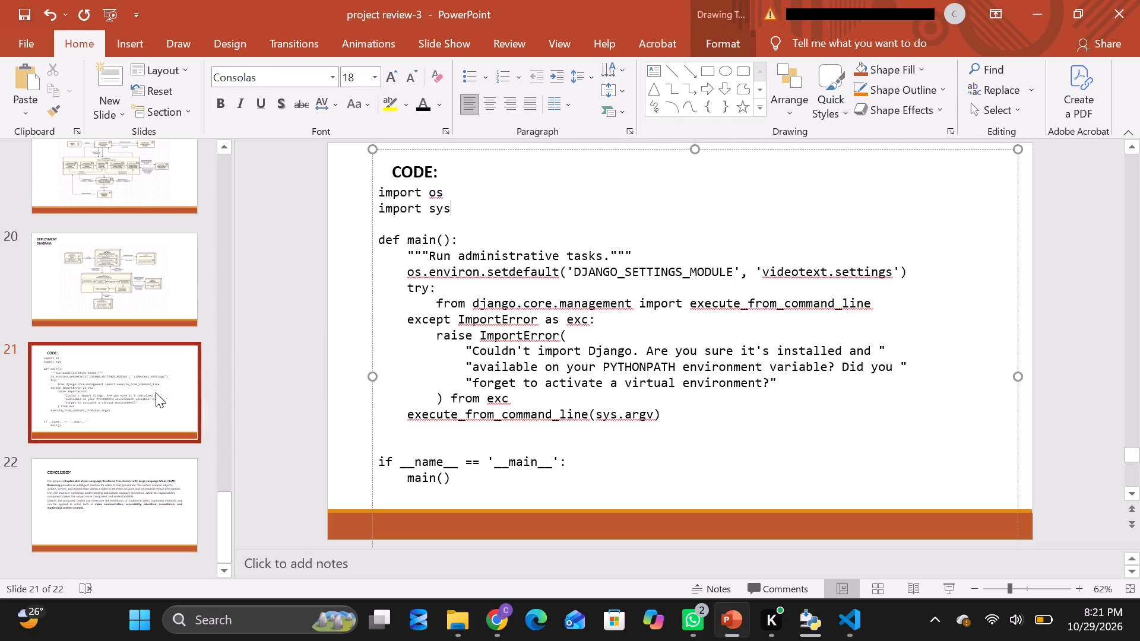
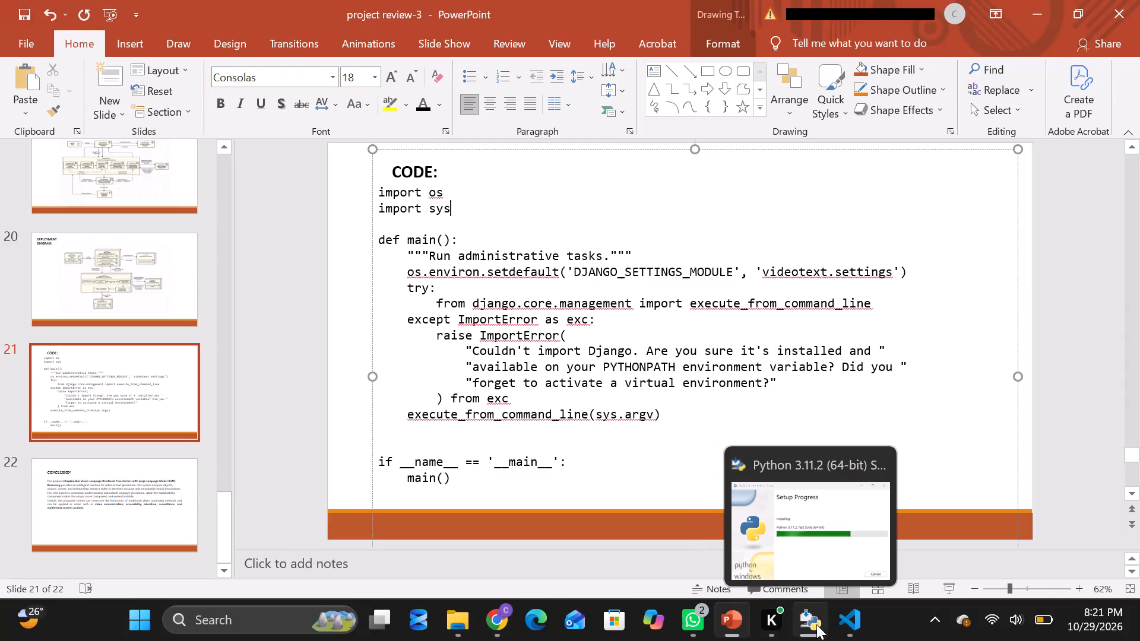
Switch to the Python 3.11.2 Setup window and close the installer.
{"action": "left_click", "coordinate": [806, 535]}
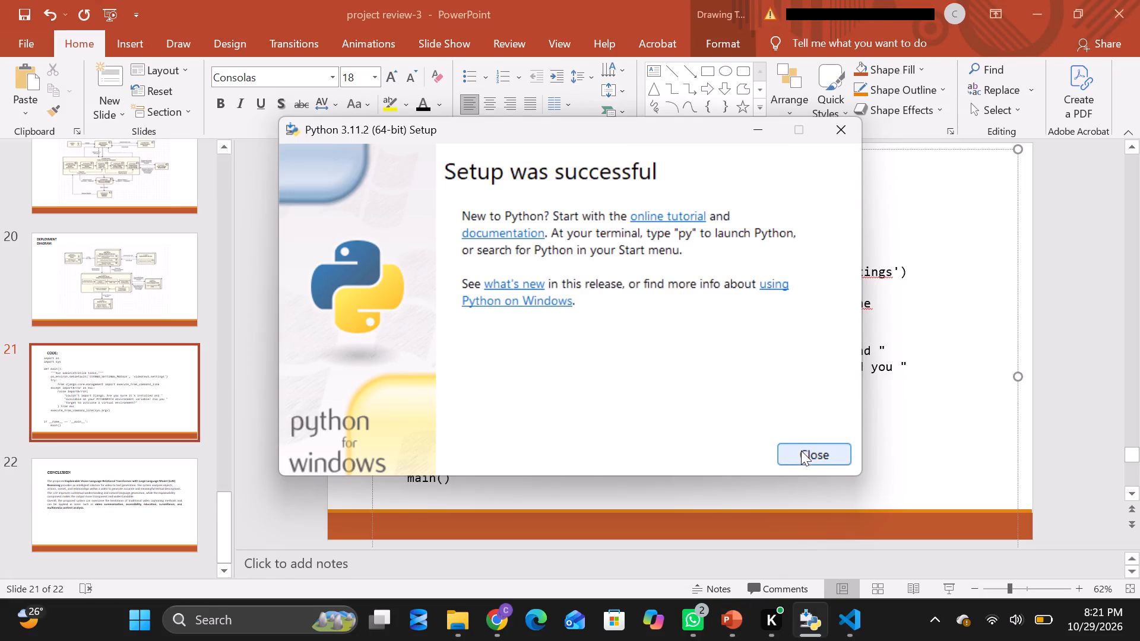
{"action": "left_click", "coordinate": [790, 452]}
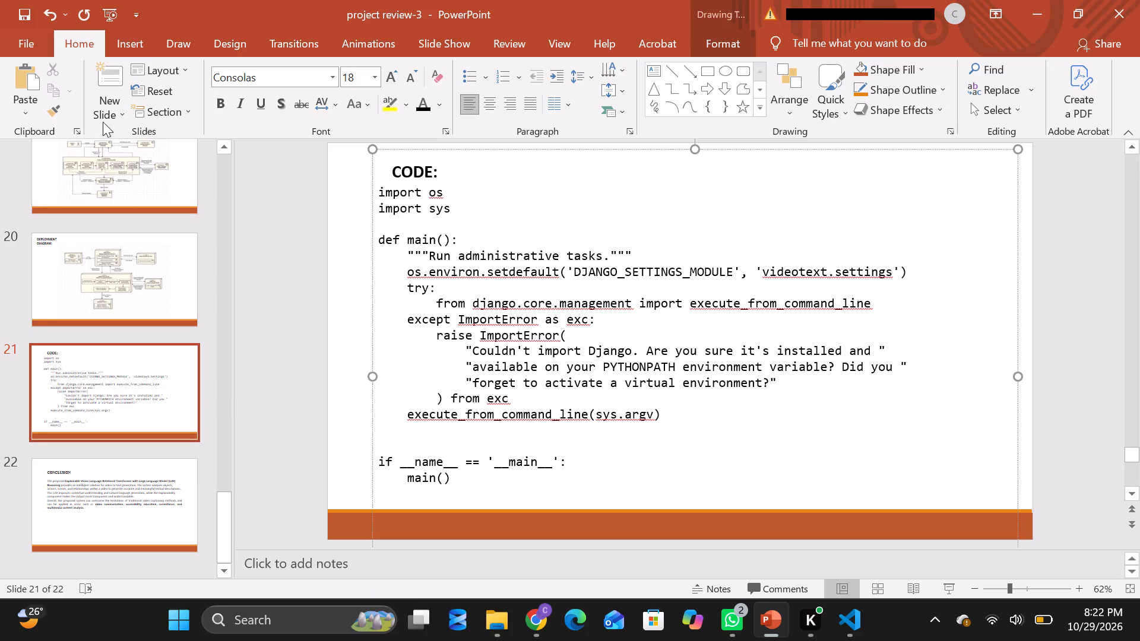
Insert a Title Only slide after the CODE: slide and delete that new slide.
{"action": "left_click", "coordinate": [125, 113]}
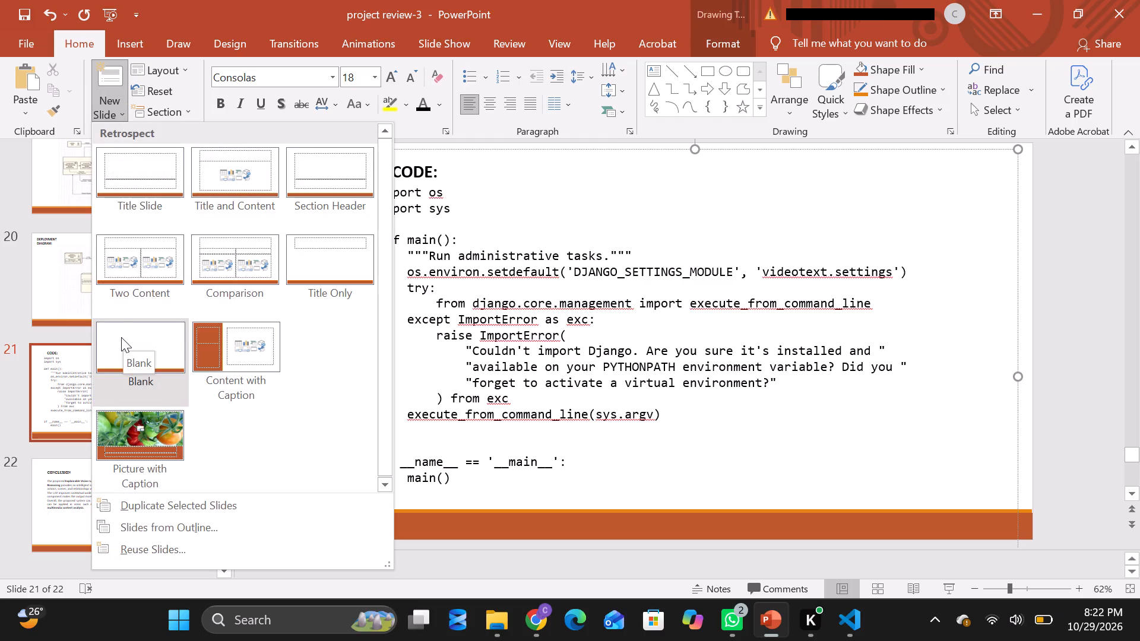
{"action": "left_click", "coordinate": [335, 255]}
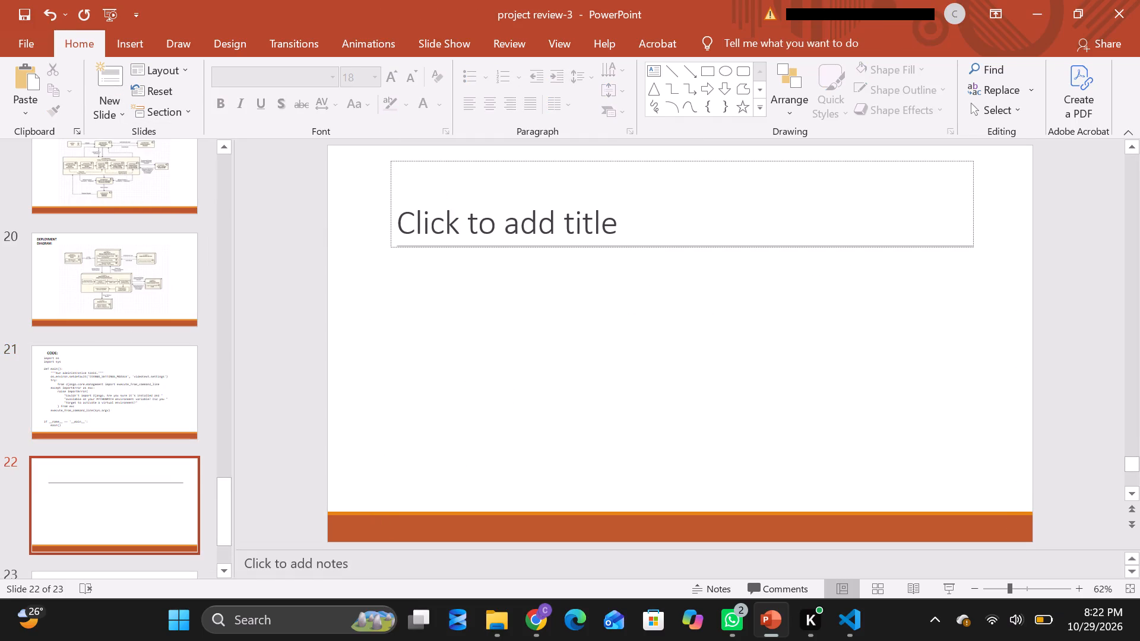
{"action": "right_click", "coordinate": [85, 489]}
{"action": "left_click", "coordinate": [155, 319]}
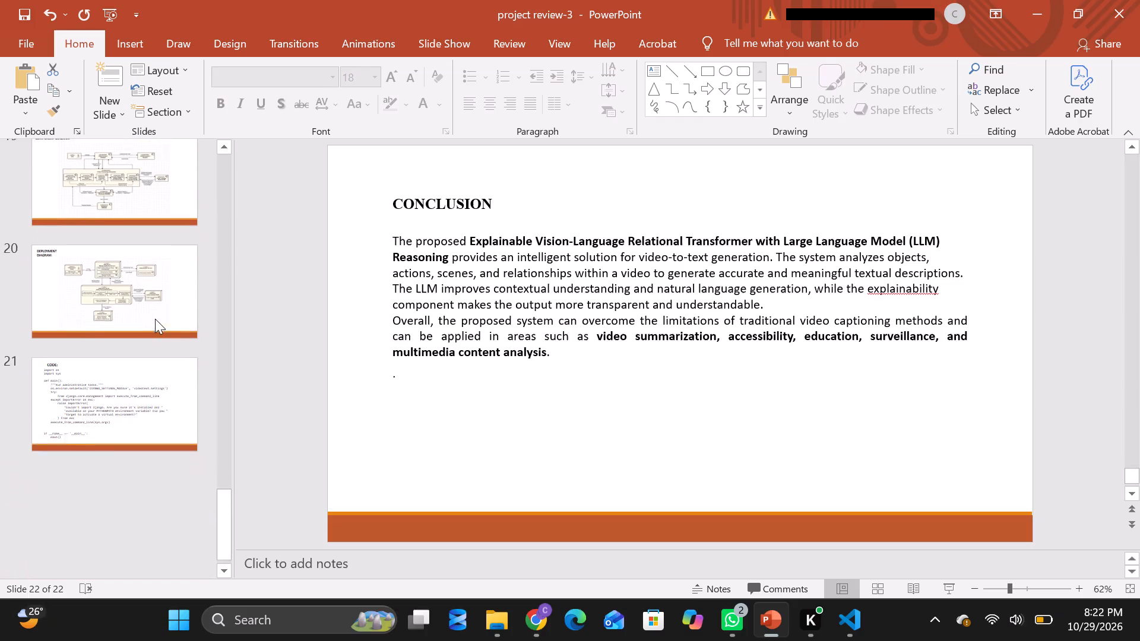
Insert a new slide with the Blank layout directly after the CODE: slide 21.
{"action": "left_click", "coordinate": [91, 395]}
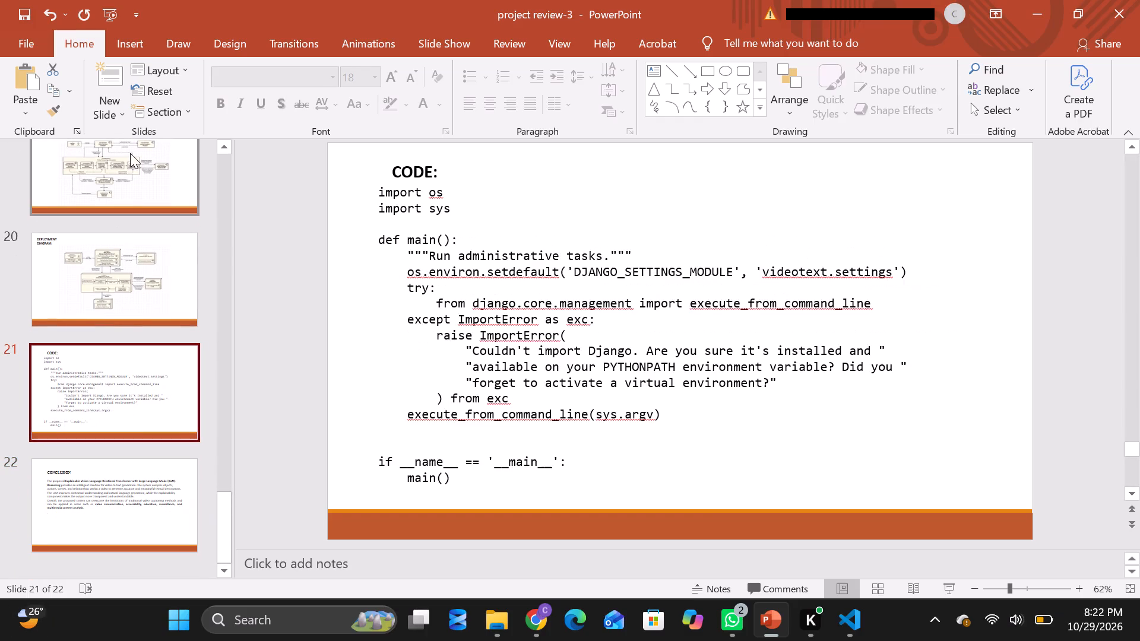
{"action": "left_click", "coordinate": [122, 100]}
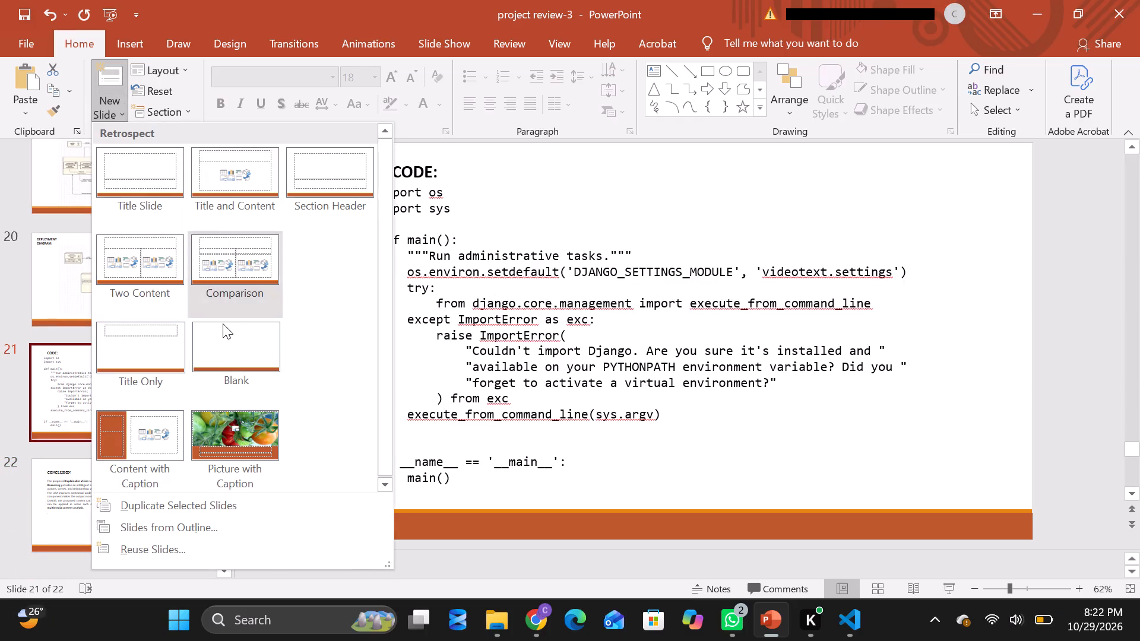
{"action": "left_click", "coordinate": [226, 329]}
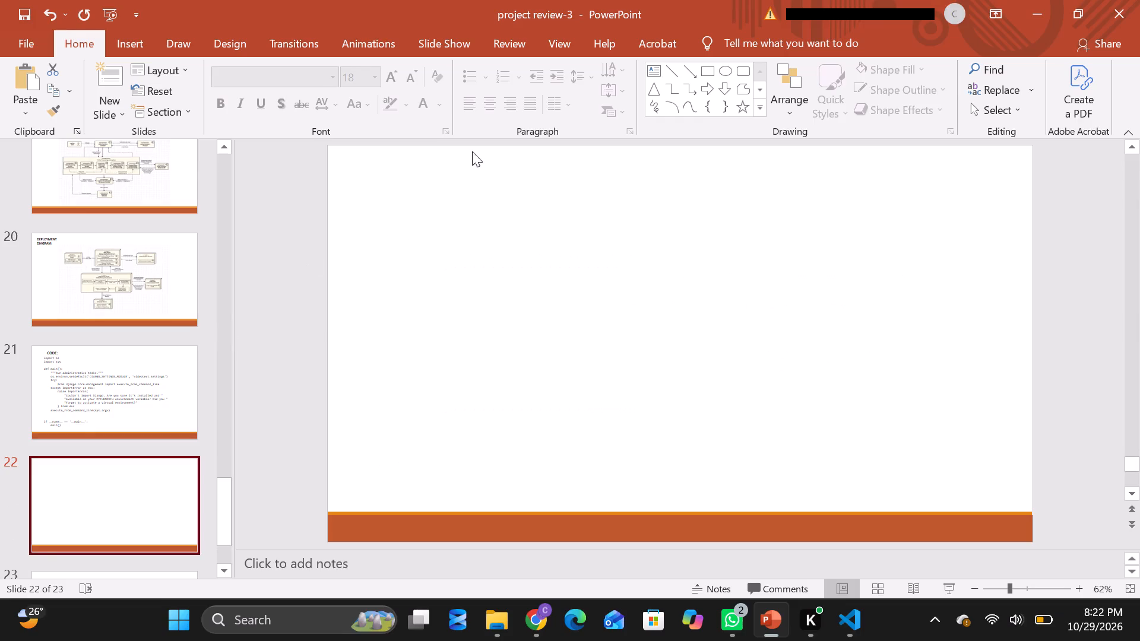
Add a small text box at the top of blank slide 22 containing the heading RESULTS:.
{"action": "left_click", "coordinate": [148, 42]}
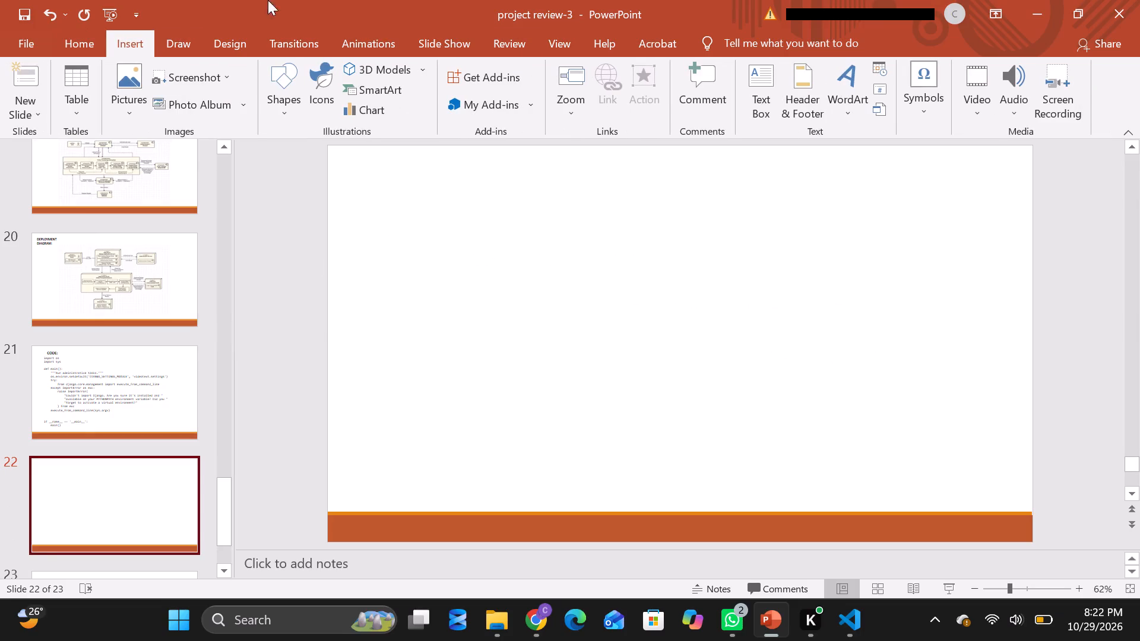
{"action": "left_click", "coordinate": [753, 96]}
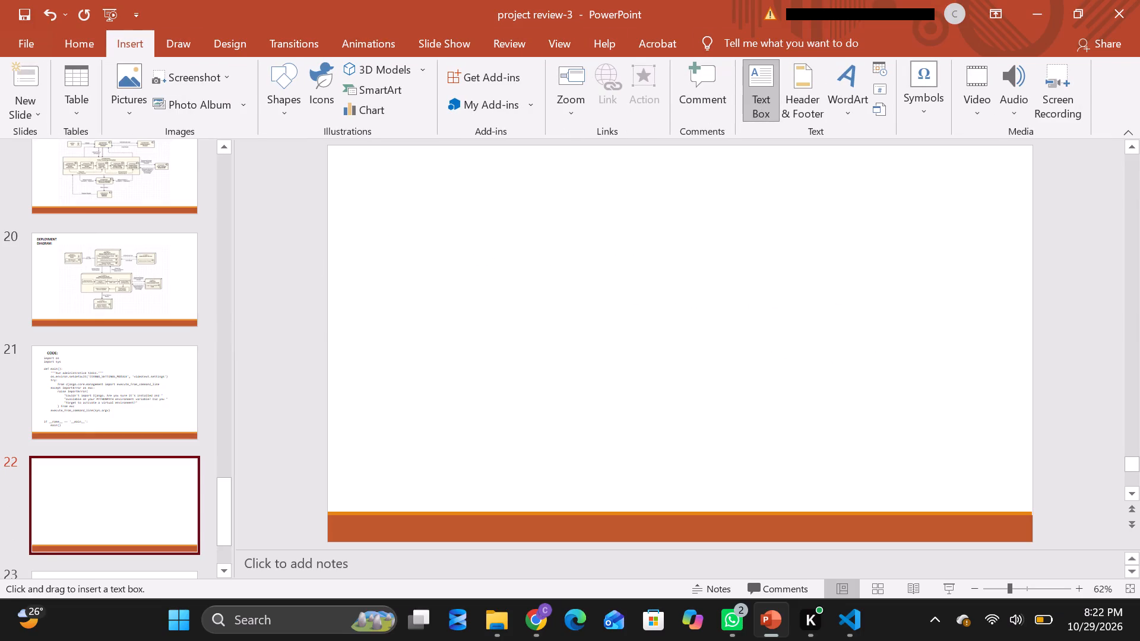
{"action": "left_click_drag", "start_coordinate": [384, 167], "coordinate": [530, 147]}
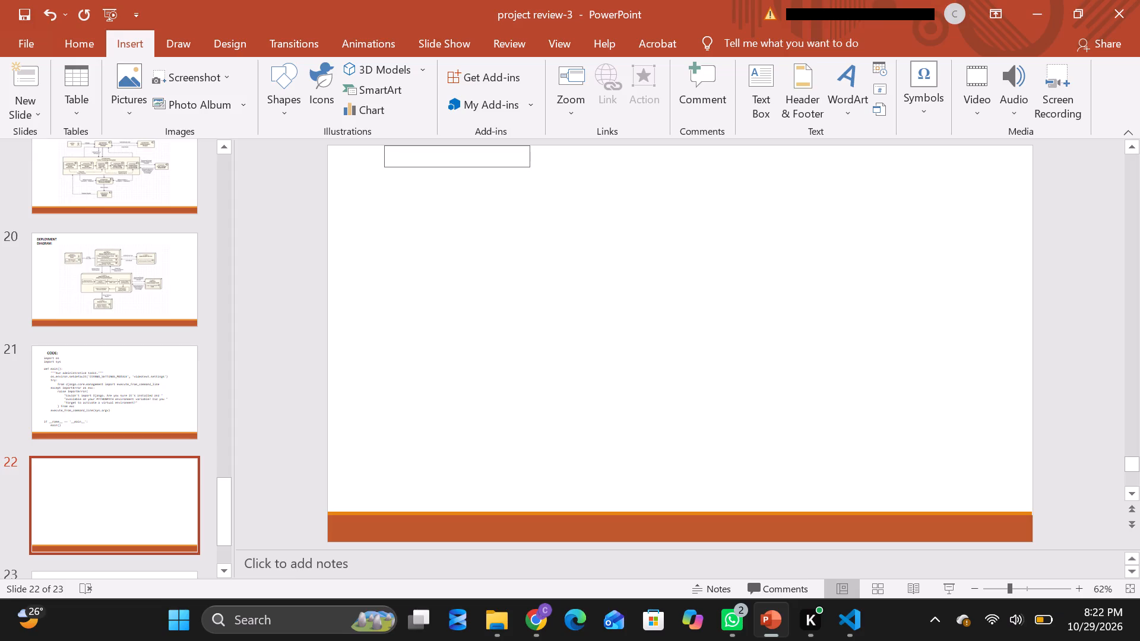
{"action": "left_click_drag", "start_coordinate": [530, 147], "coordinate": [531, 153]}
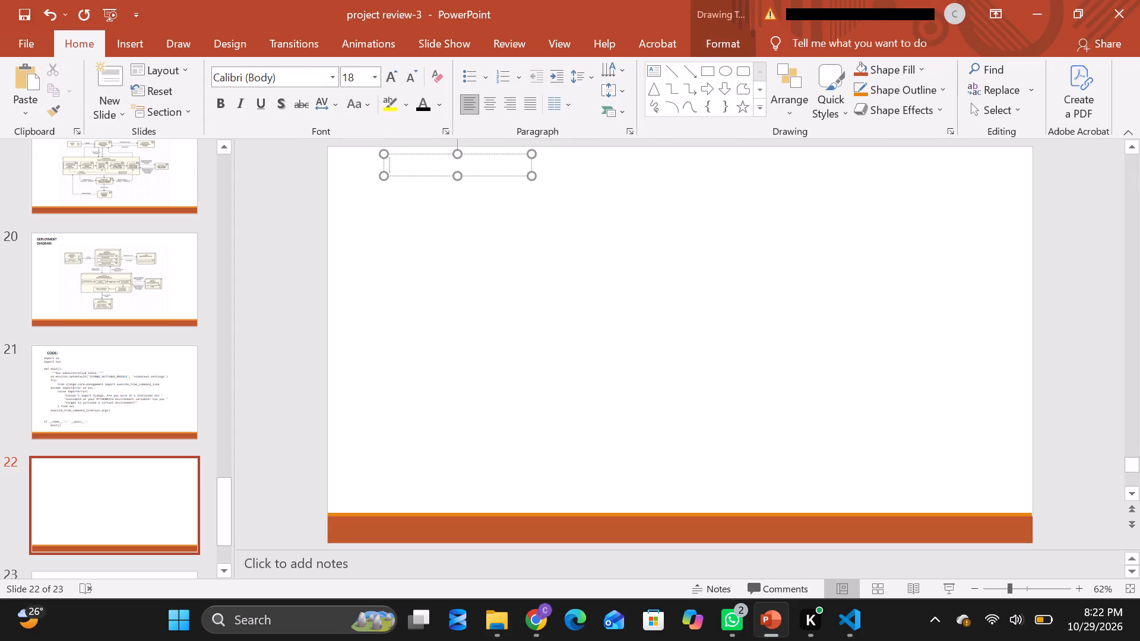
{"action": "type", "text": "ou"}
{"action": "type", "text": "\\\\"}
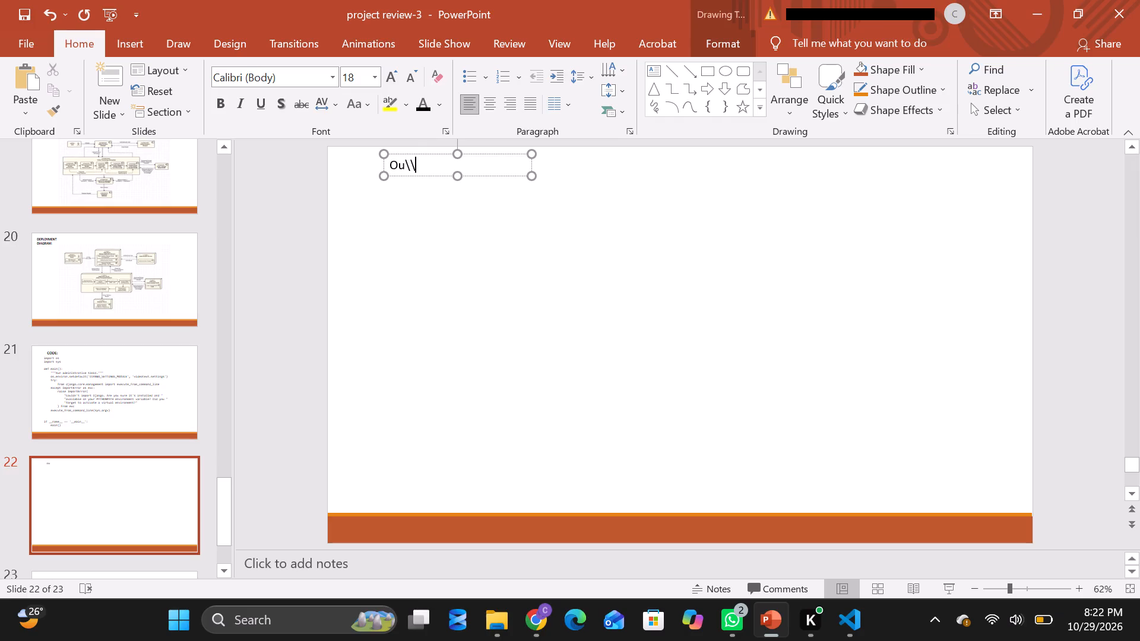
{"action": "key", "text": "BackSpace"}
{"action": "key", "text": "BackSpace"}
{"action": "key", "text": "BackSpace"}
{"action": "key", "text": "BackSpace"}
{"action": "type", "text": "Re\\\\\\"}
{"action": "key", "text": "BackSpace"}
{"action": "key", "text": "BackSpace"}
{"action": "key", "text": "BackSpace"}
{"action": "key", "text": "BackSpace"}
{"action": "type", "text": "ESULTS"}
{"action": "key", "text": "shift+colon"}
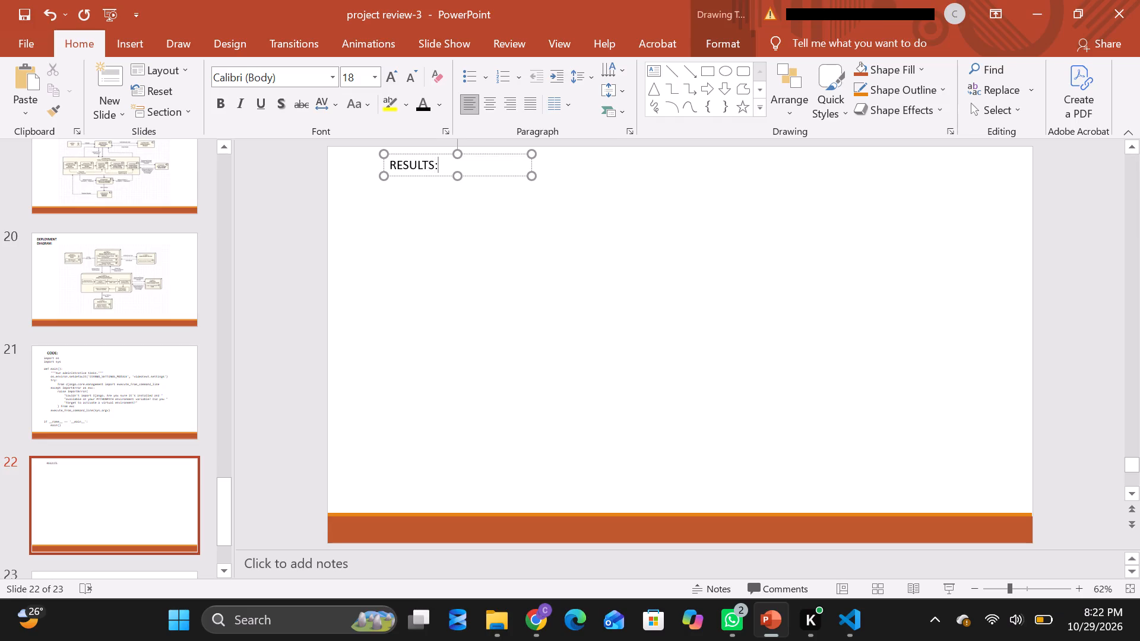
Set the font size of the RESULTS: heading on slide 22 to 24.
{"action": "left_click_drag", "start_coordinate": [390, 163], "coordinate": [439, 167]}
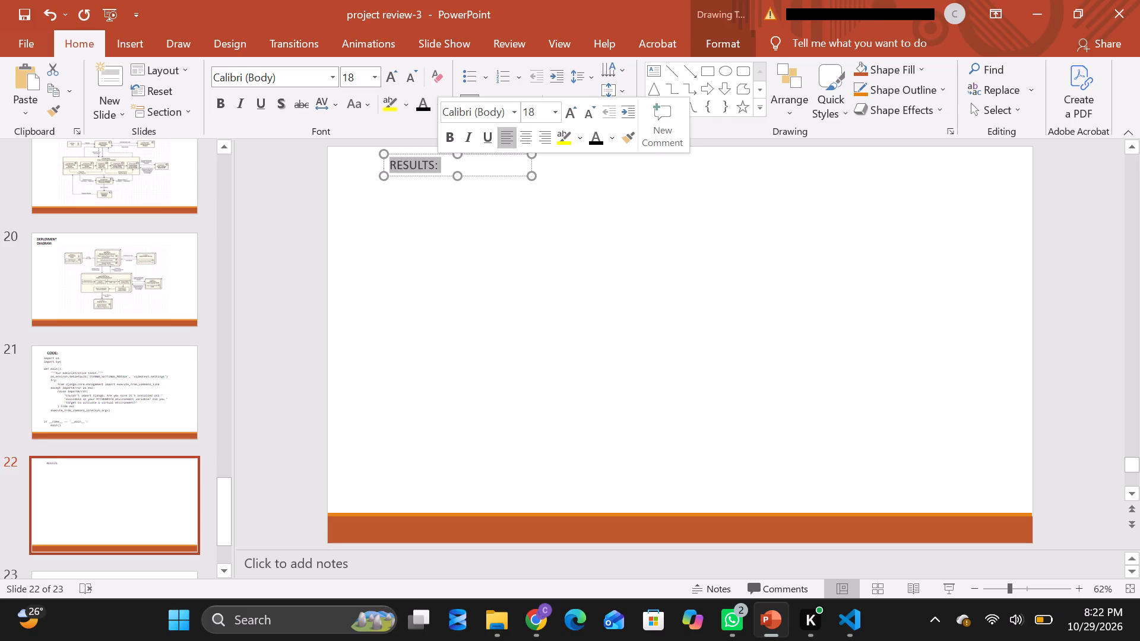
{"action": "left_click", "coordinate": [559, 112]}
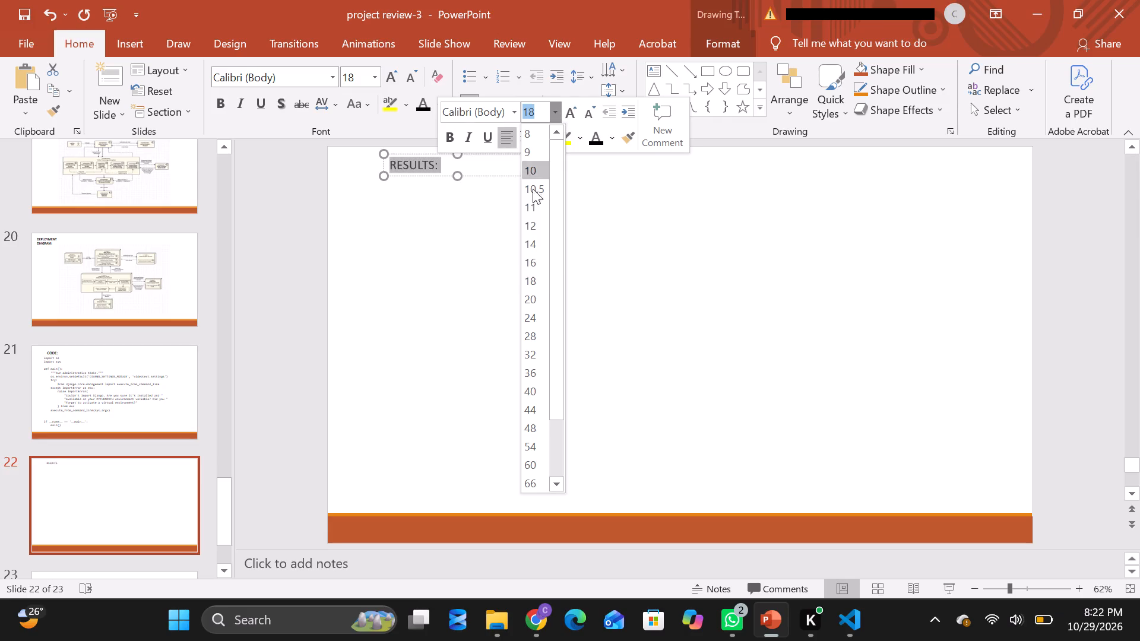
{"action": "left_click", "coordinate": [533, 310]}
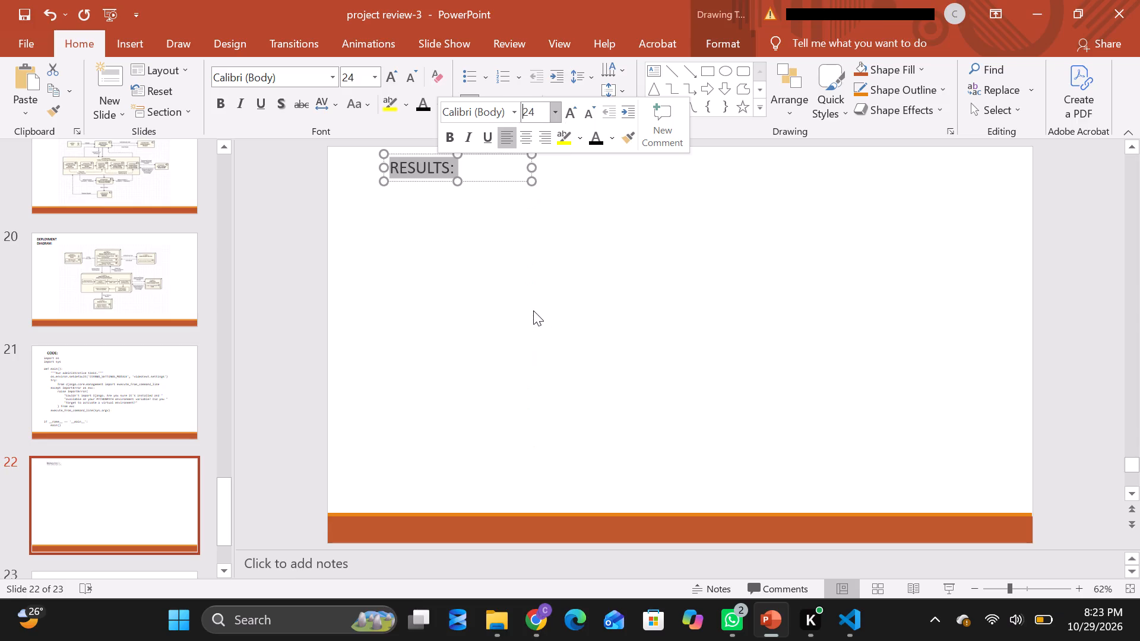
{"action": "left_click", "coordinate": [429, 214]}
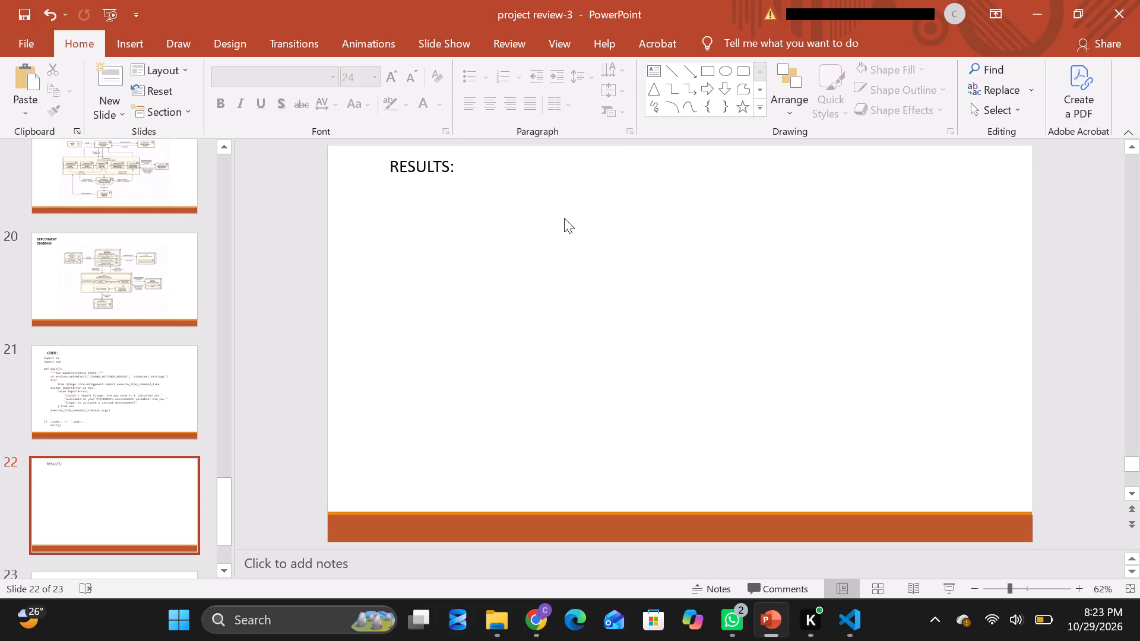
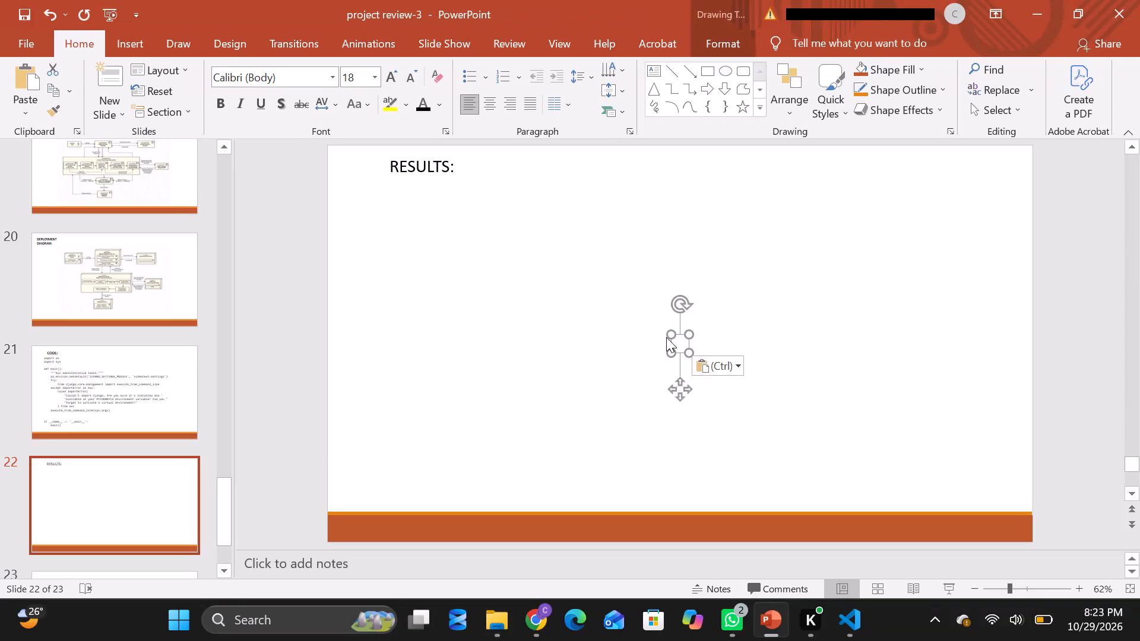
Convert the empty pasted item on slide 22 to a picture so the copied Caption Studio screenshot is placed there.
{"action": "left_click", "coordinate": [715, 367]}
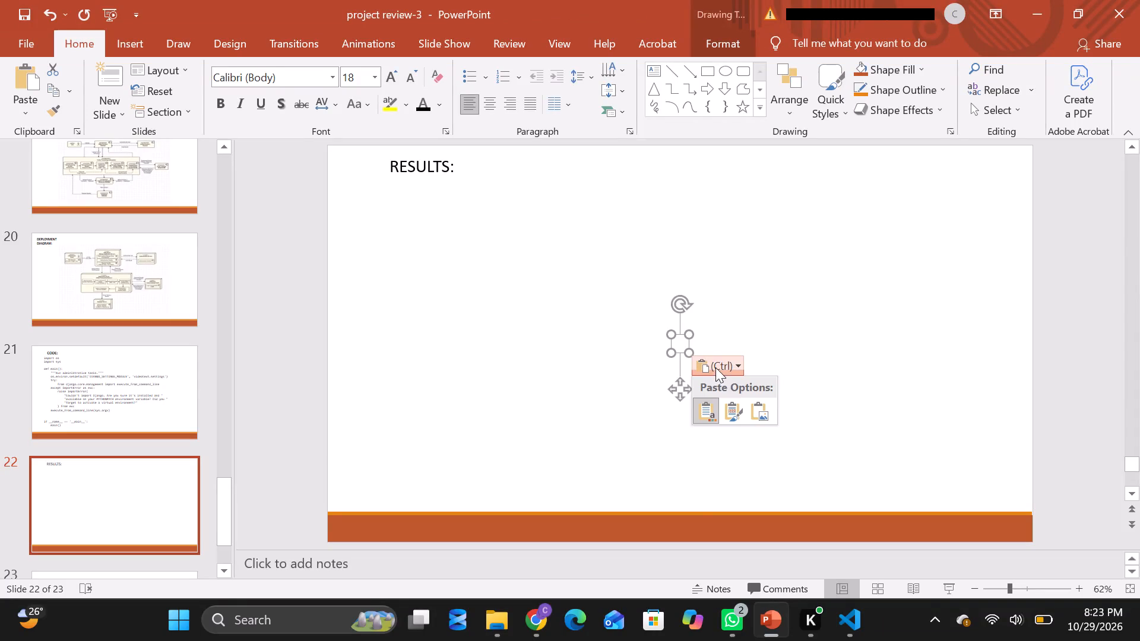
{"action": "left_click", "coordinate": [711, 404]}
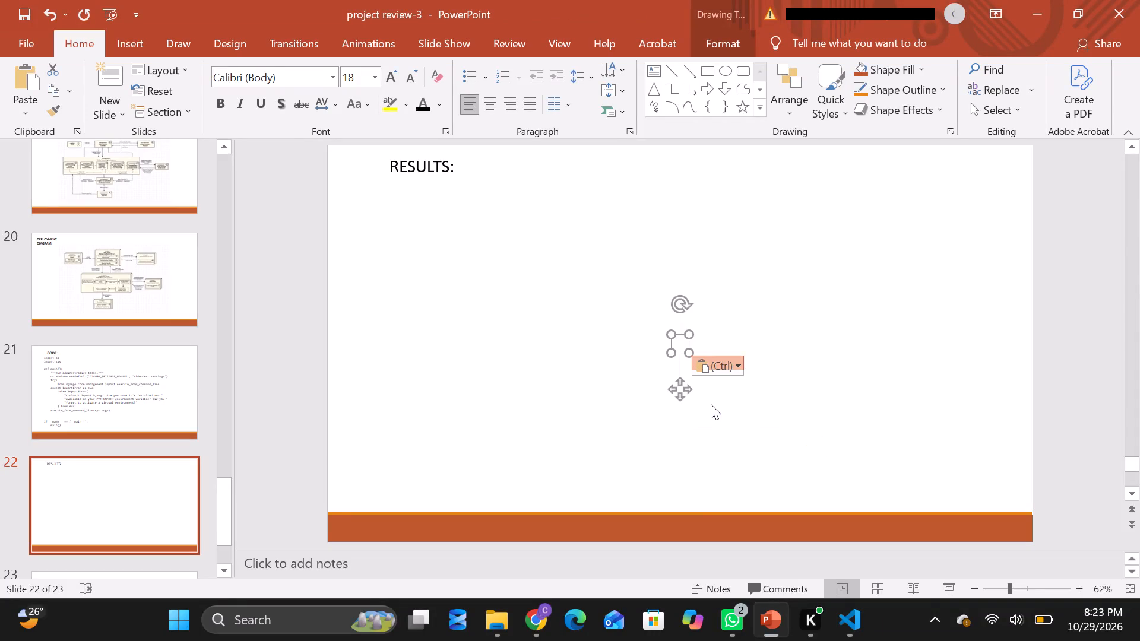
{"action": "left_click", "coordinate": [731, 369]}
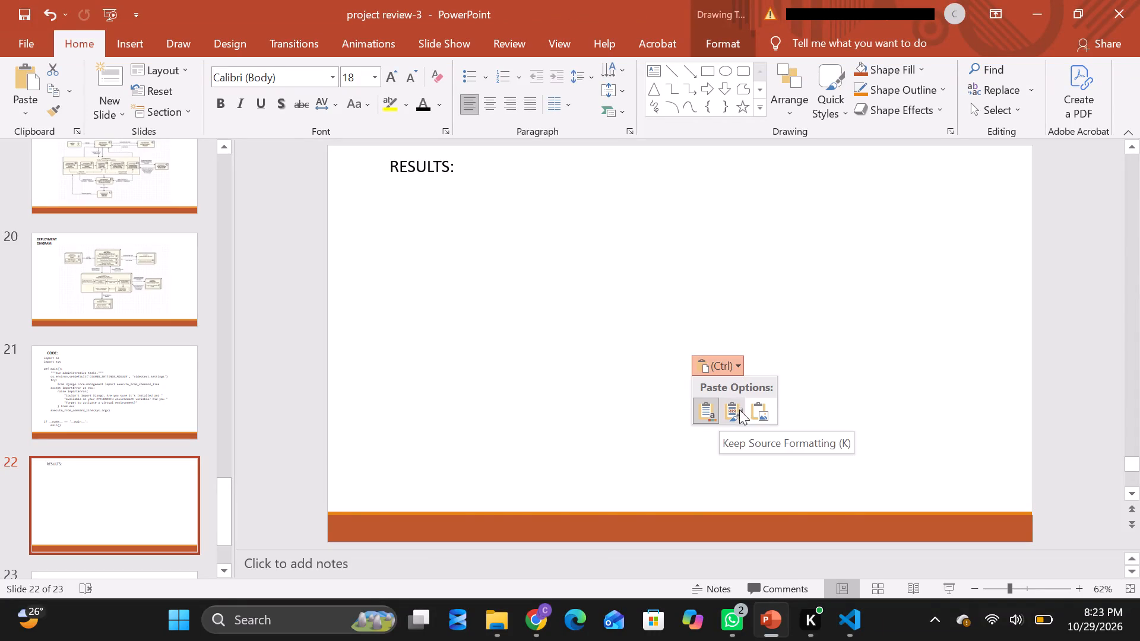
{"action": "left_click", "coordinate": [753, 412]}
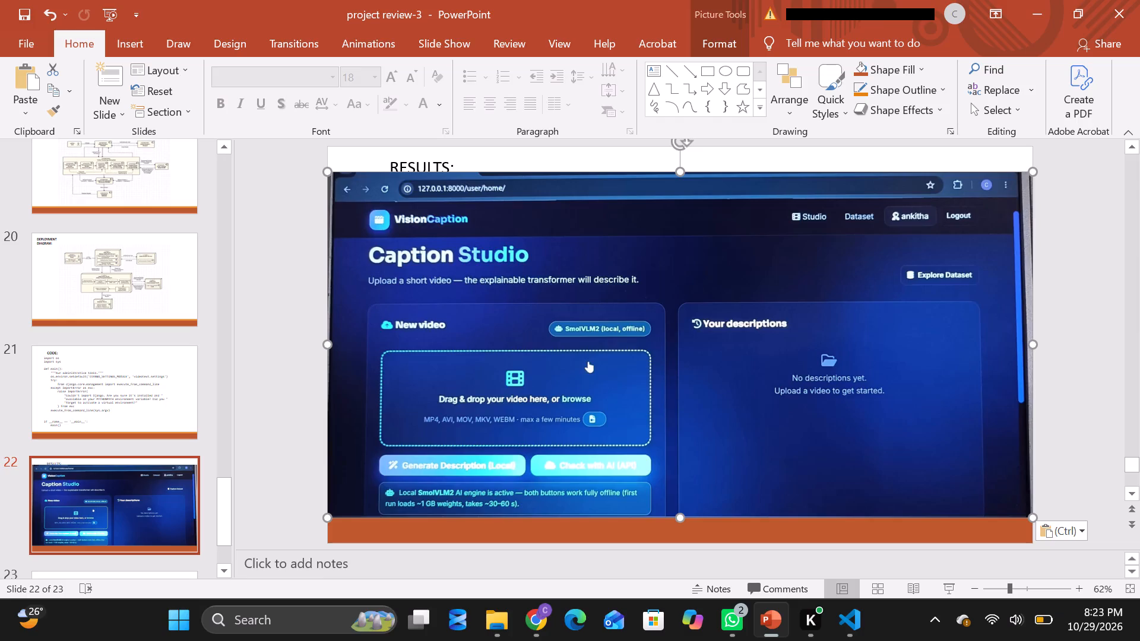
Resize the Caption Studio screenshot on slide 22 to fit between the RESULTS: heading and the orange footer, with small side margins.
{"action": "left_click_drag", "start_coordinate": [680, 173], "coordinate": [691, 203]}
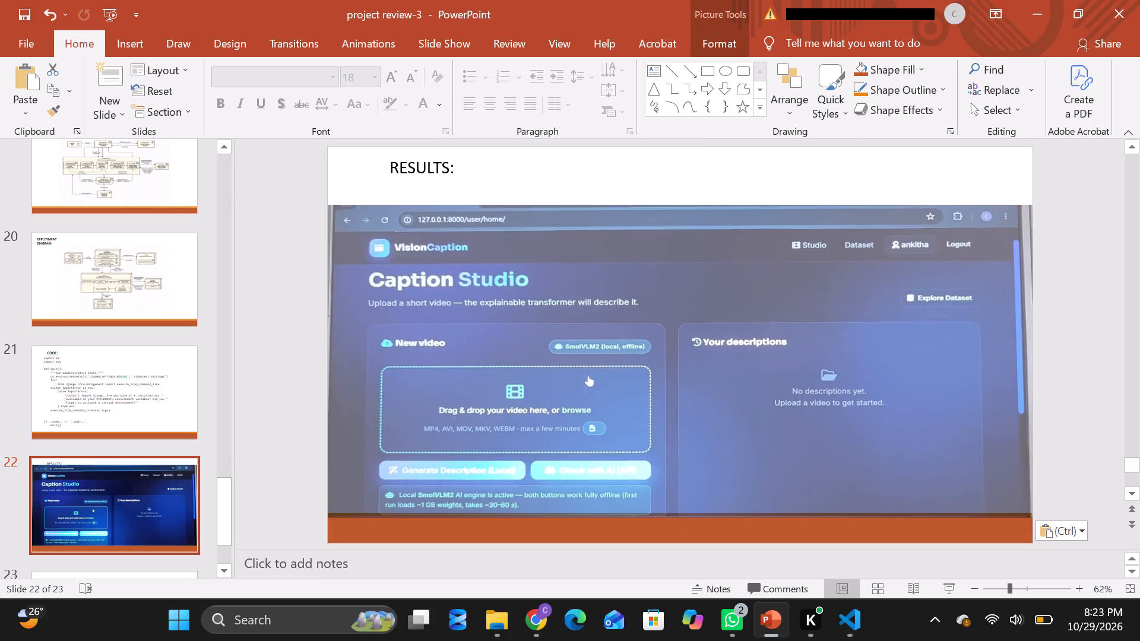
{"action": "left_click_drag", "start_coordinate": [691, 203], "coordinate": [705, 189]}
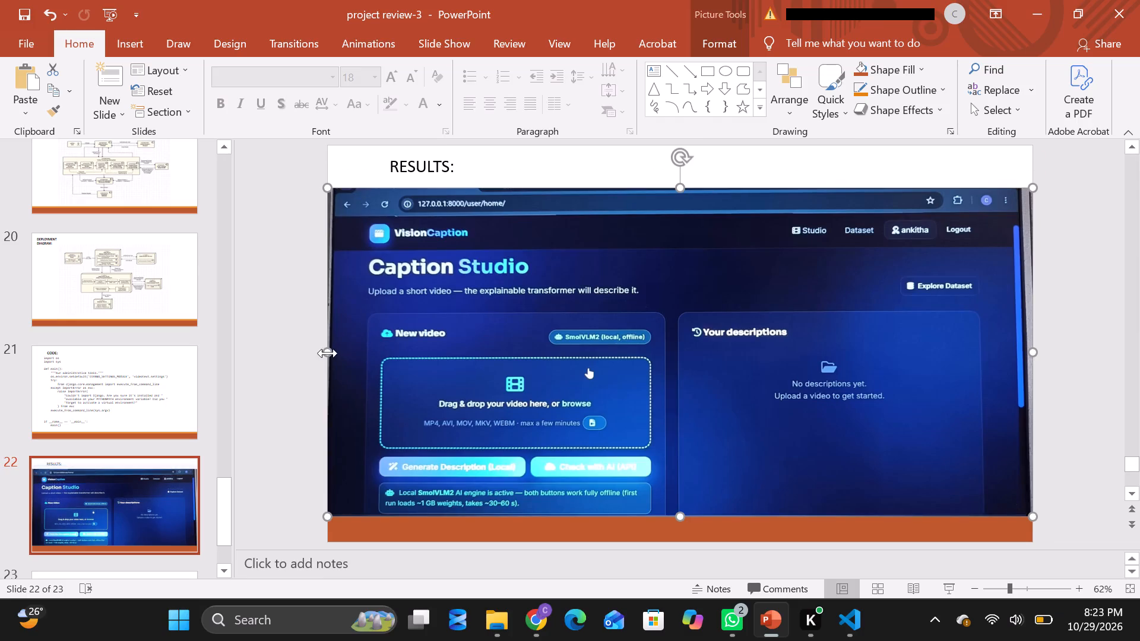
{"action": "left_click_drag", "start_coordinate": [328, 353], "coordinate": [350, 335]}
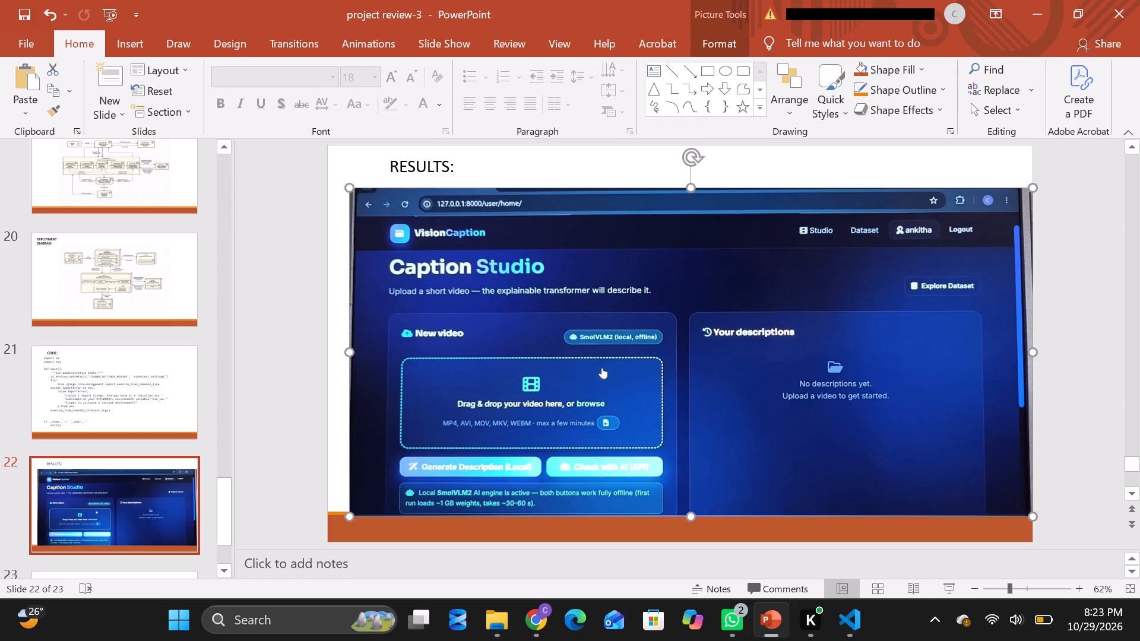
{"action": "left_click_drag", "start_coordinate": [691, 518], "coordinate": [691, 515]}
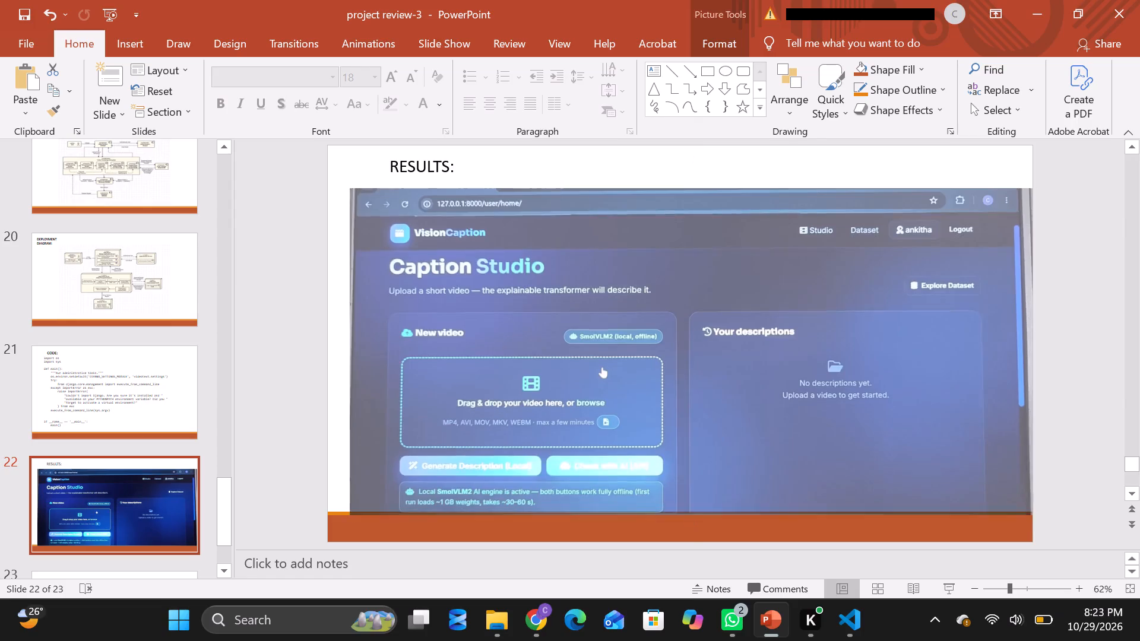
{"action": "left_click_drag", "start_coordinate": [691, 515], "coordinate": [691, 506]}
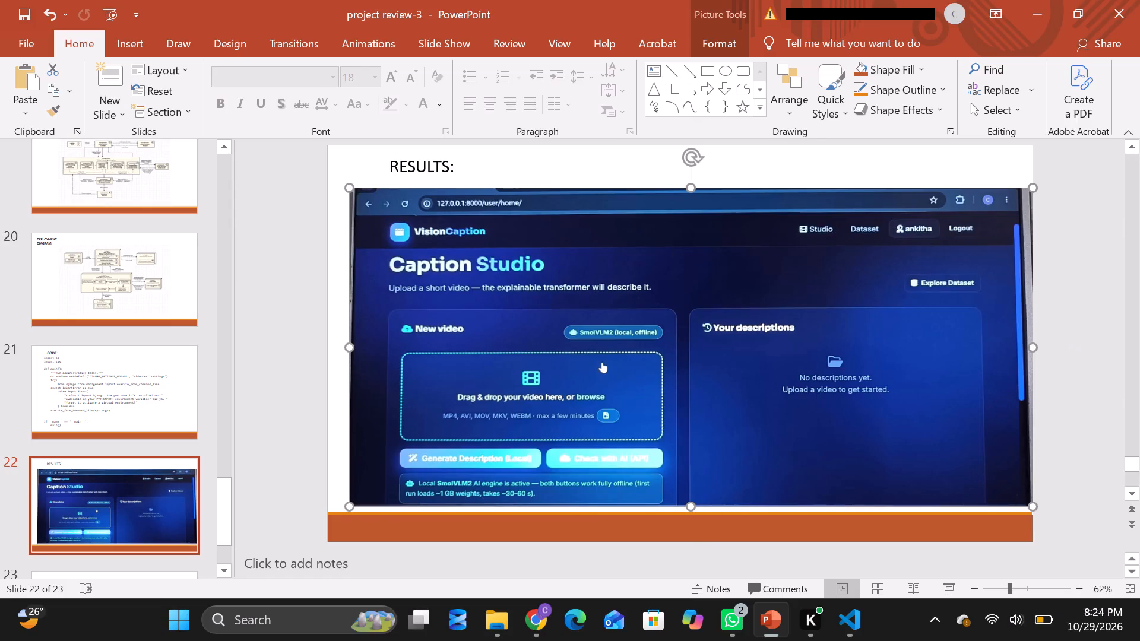
{"action": "left_click_drag", "start_coordinate": [1035, 343], "coordinate": [1015, 340]}
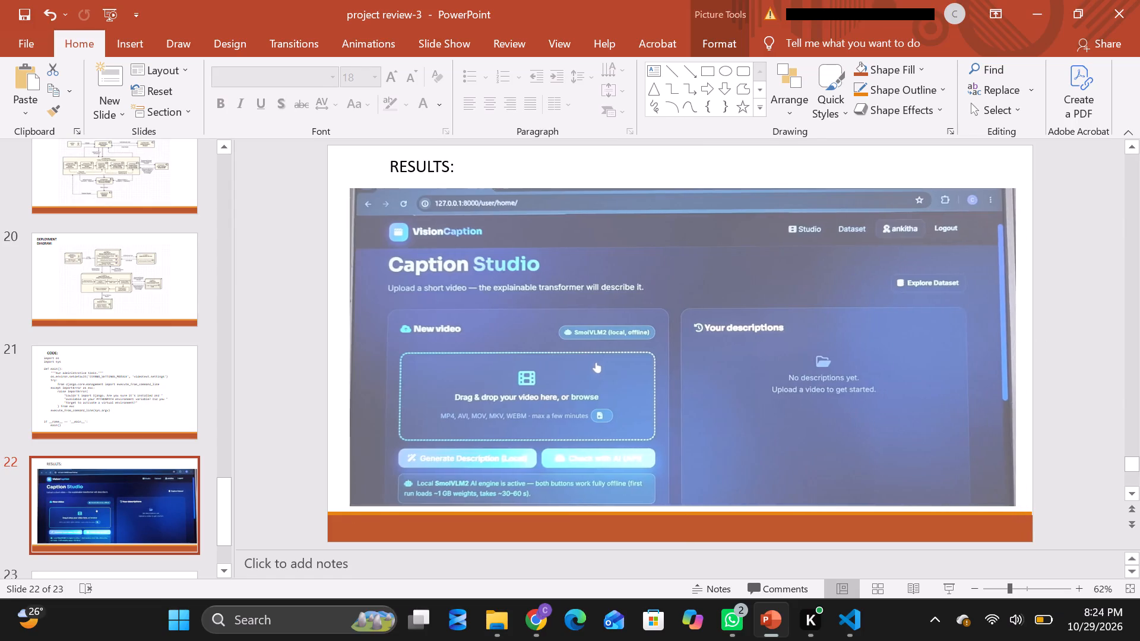
{"action": "left_click_drag", "start_coordinate": [1015, 340], "coordinate": [1015, 339]}
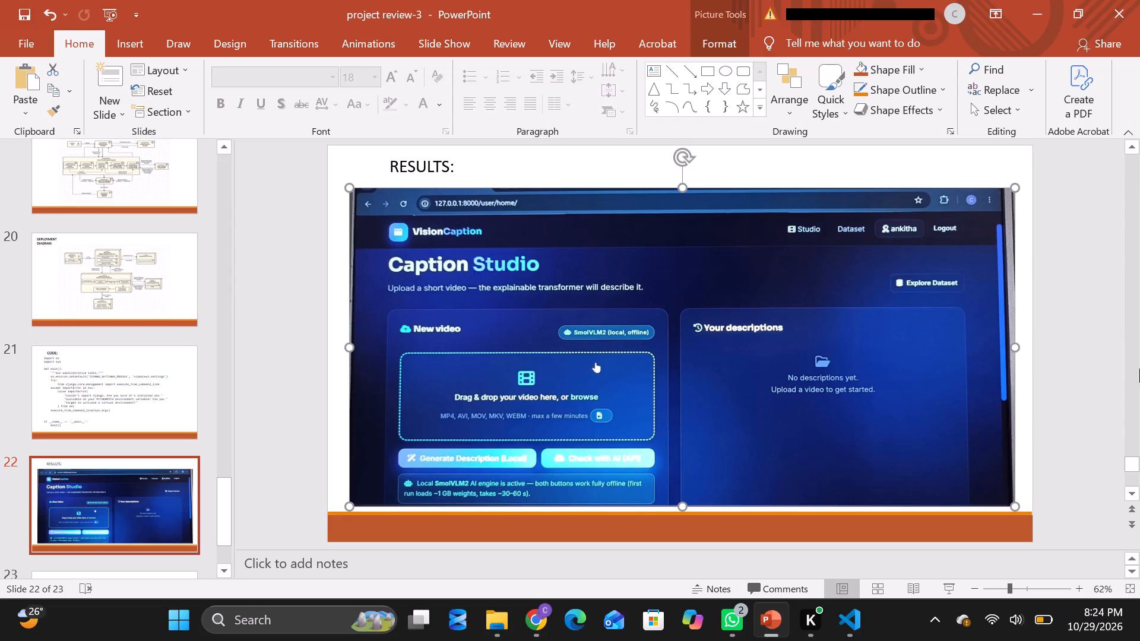
{"action": "left_click", "coordinate": [1138, 369]}
Select the RESULTS: slide 22, just before the conclusion slide.
{"action": "left_click", "coordinate": [145, 504]}
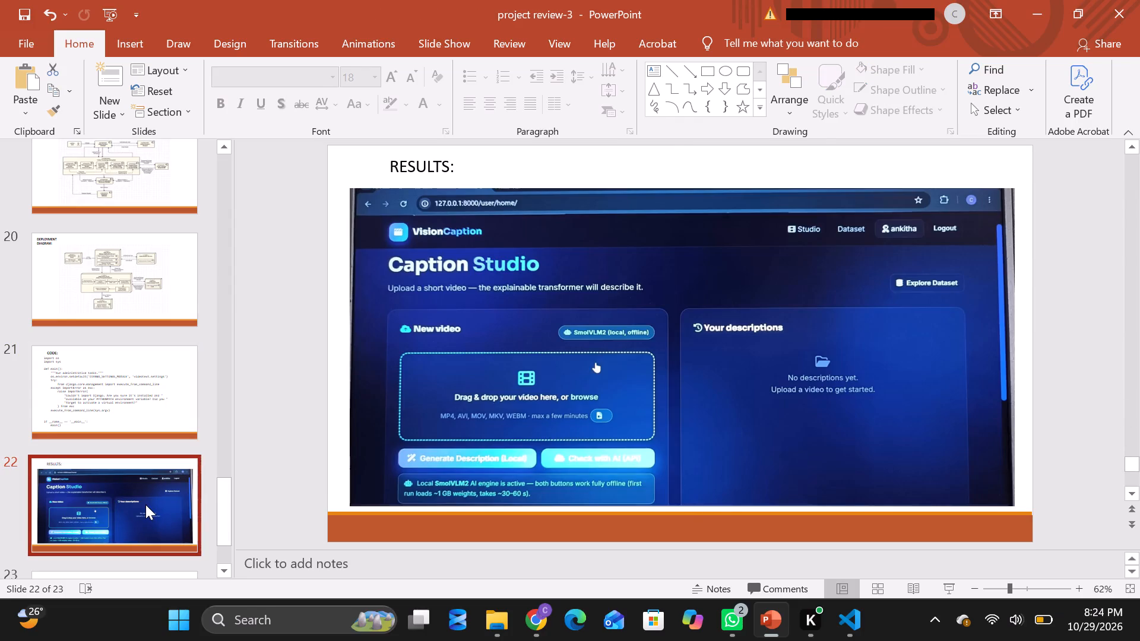
{"action": "scroll", "coordinate": [145, 504], "scroll_direction": "down", "scroll_amount": 1}
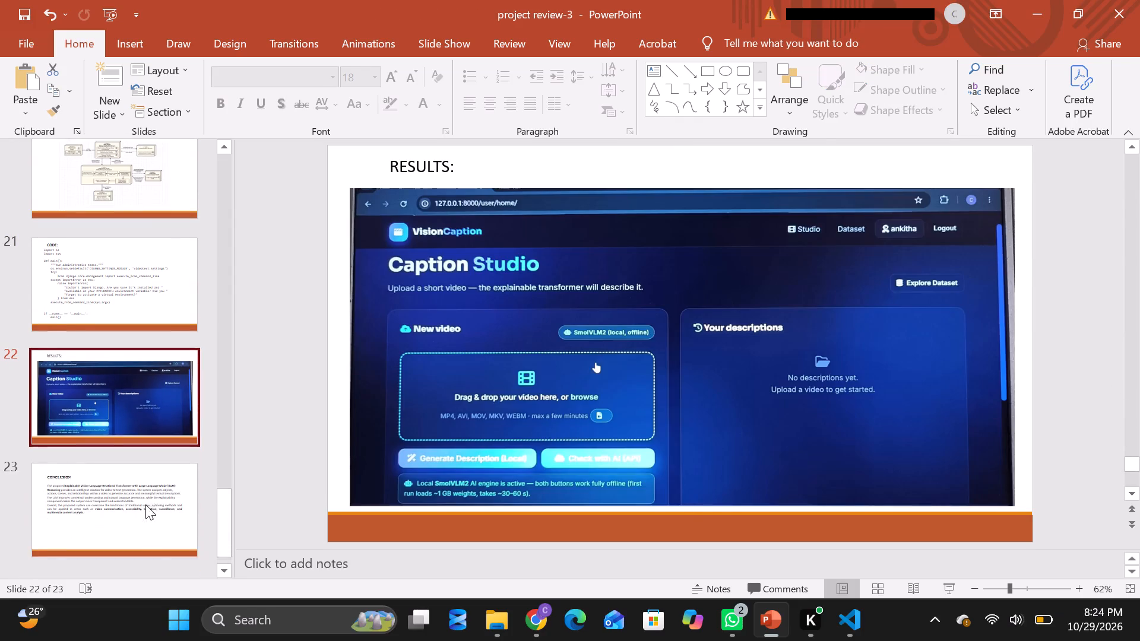
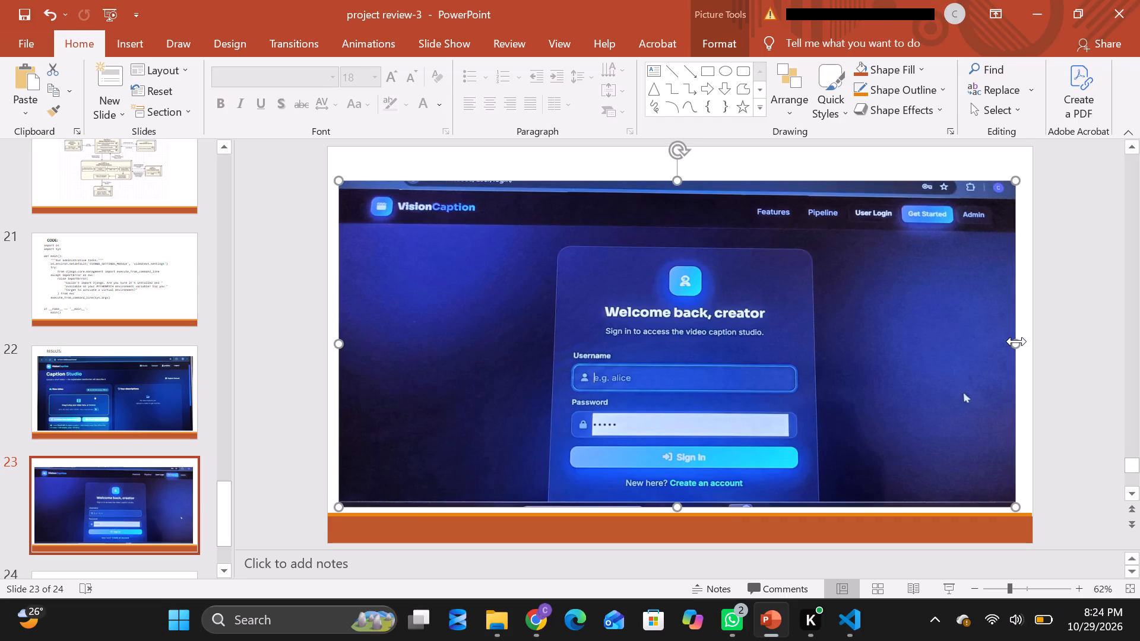
Widen the sign-in page screenshot on slide 23 slightly towards the slide's right edge and deselect it.
{"action": "left_click", "coordinate": [1018, 345]}
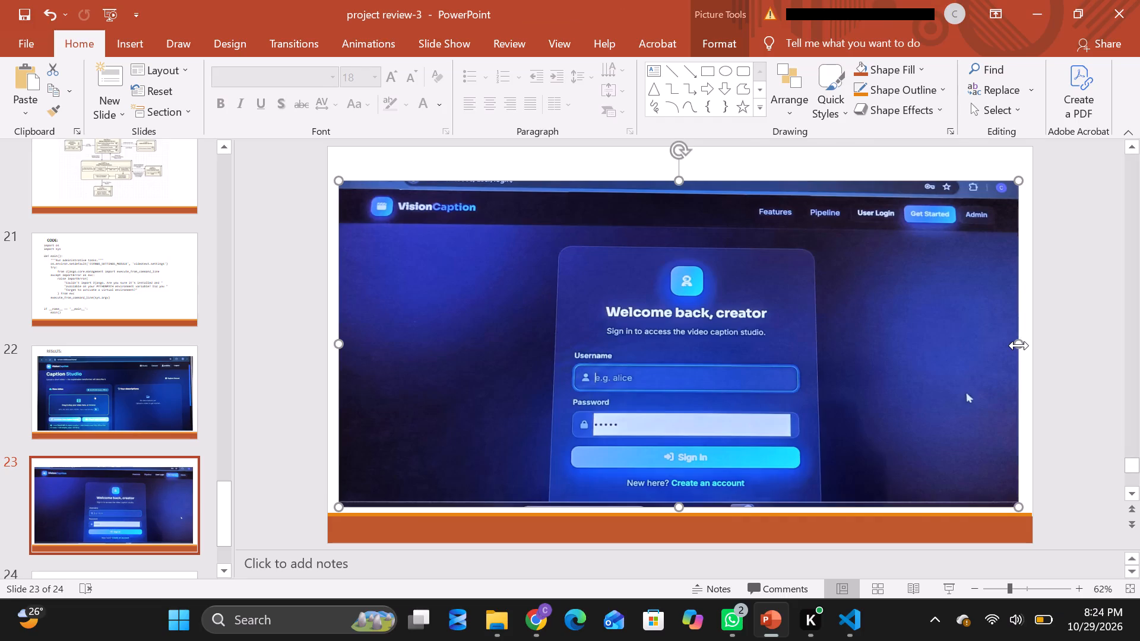
{"action": "left_click", "coordinate": [999, 367]}
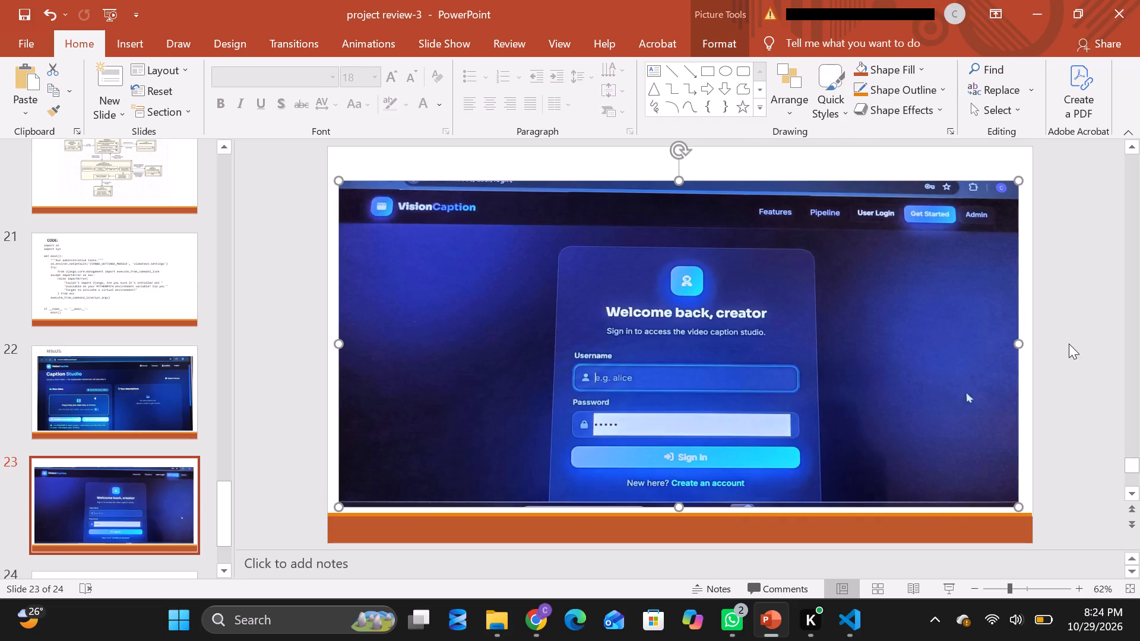
{"action": "left_click", "coordinate": [1069, 344]}
Insert a new slide with the Blank layout after the sign-in screenshot on slide 23, before the conclusion slide.
{"action": "left_click", "coordinate": [158, 379]}
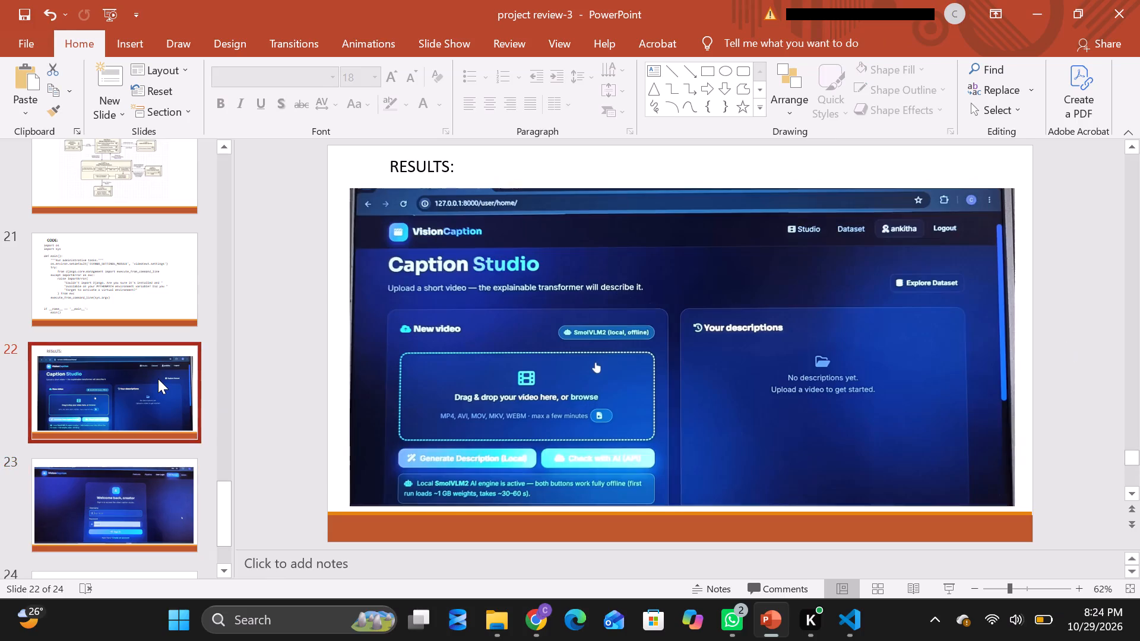
{"action": "key", "text": "Down"}
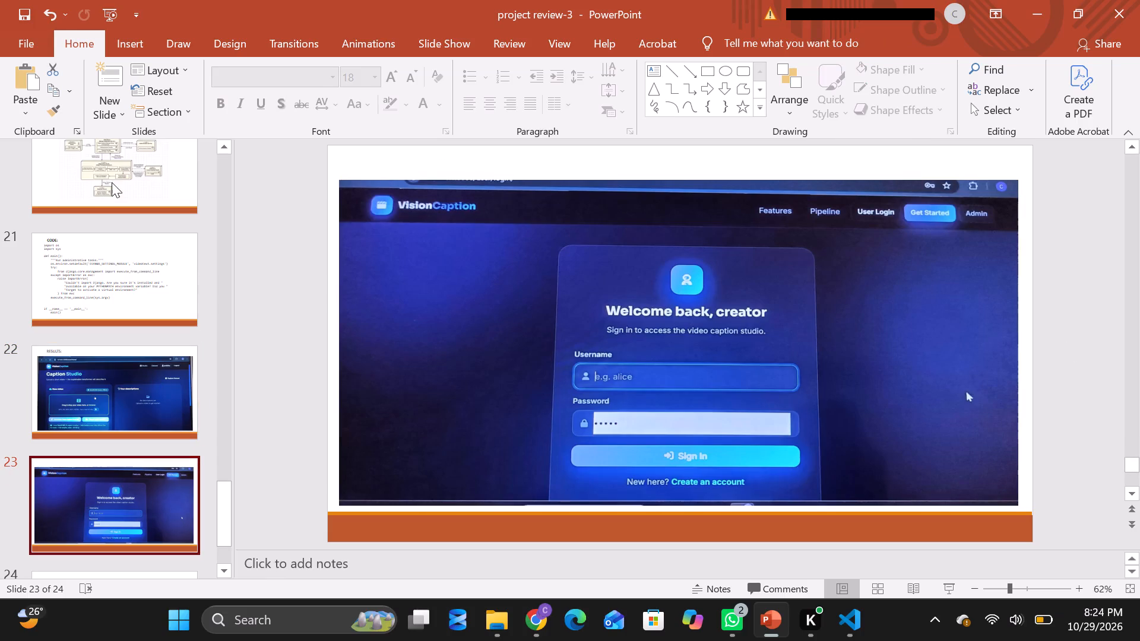
{"action": "left_click", "coordinate": [118, 103]}
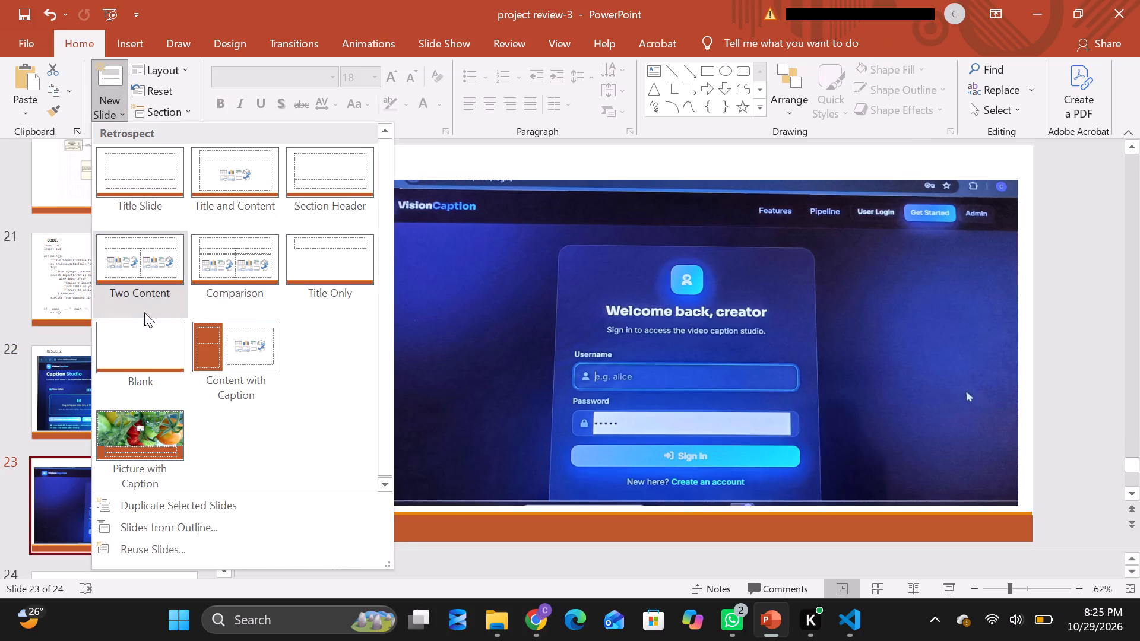
{"action": "left_click", "coordinate": [140, 332]}
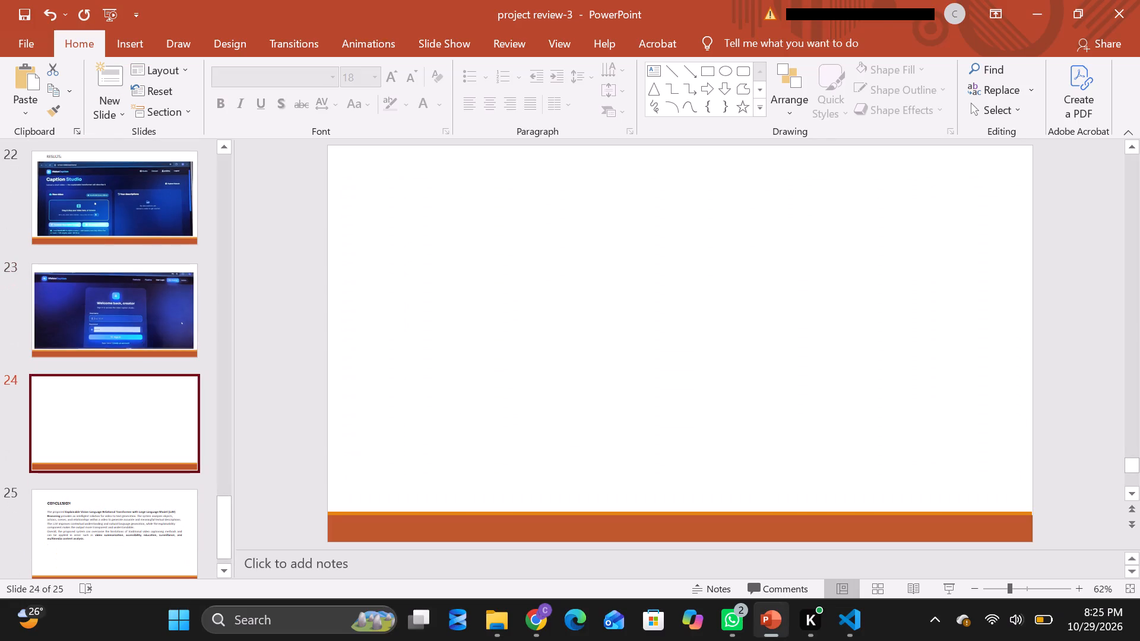
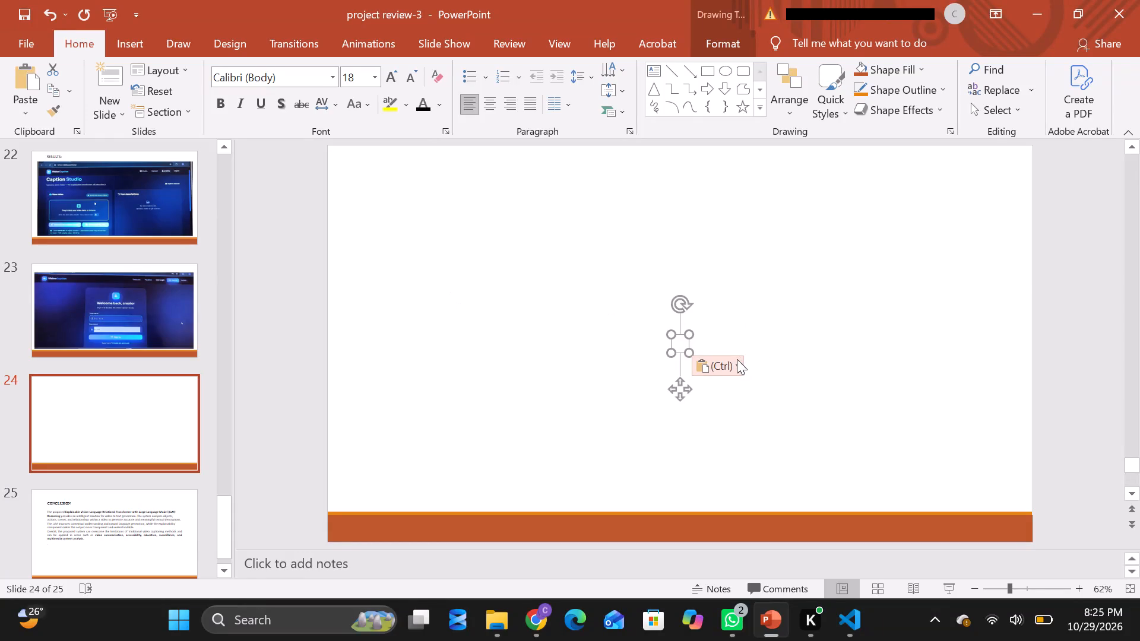
Convert the pasted item on blank slide 24 into a picture showing the Admin Dashboard screenshot.
{"action": "left_click", "coordinate": [737, 359]}
{"action": "left_click", "coordinate": [766, 403]}
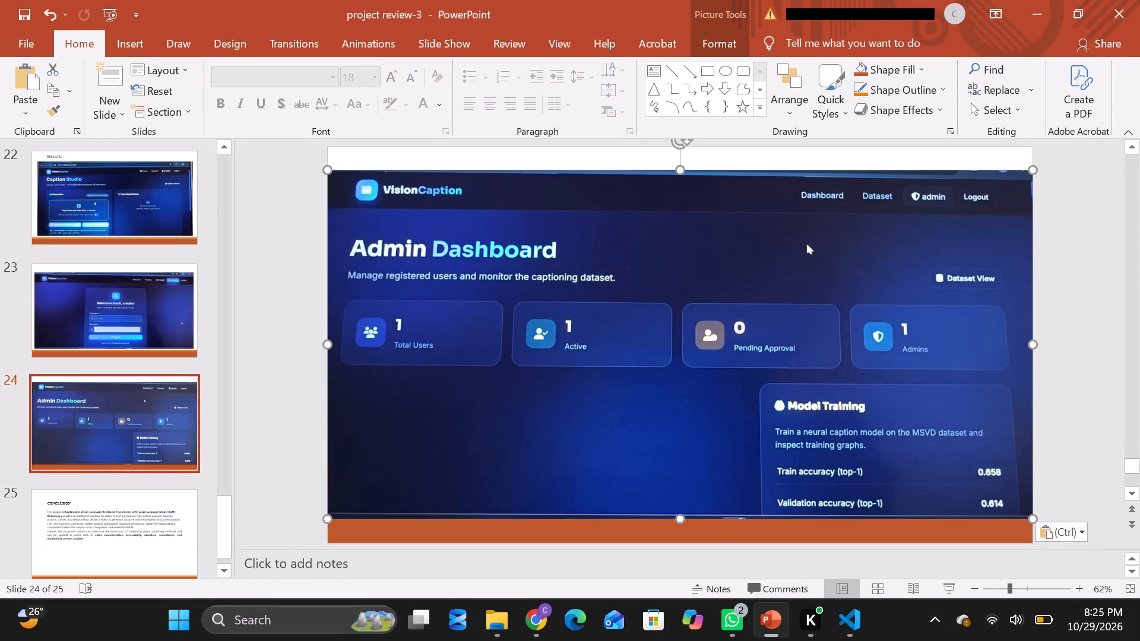
Resize the Admin Dashboard screenshot on slide 24 to leave small side margins and a narrow gap above the orange footer, and deselect it.
{"action": "left_click_drag", "start_coordinate": [680, 170], "coordinate": [680, 182]}
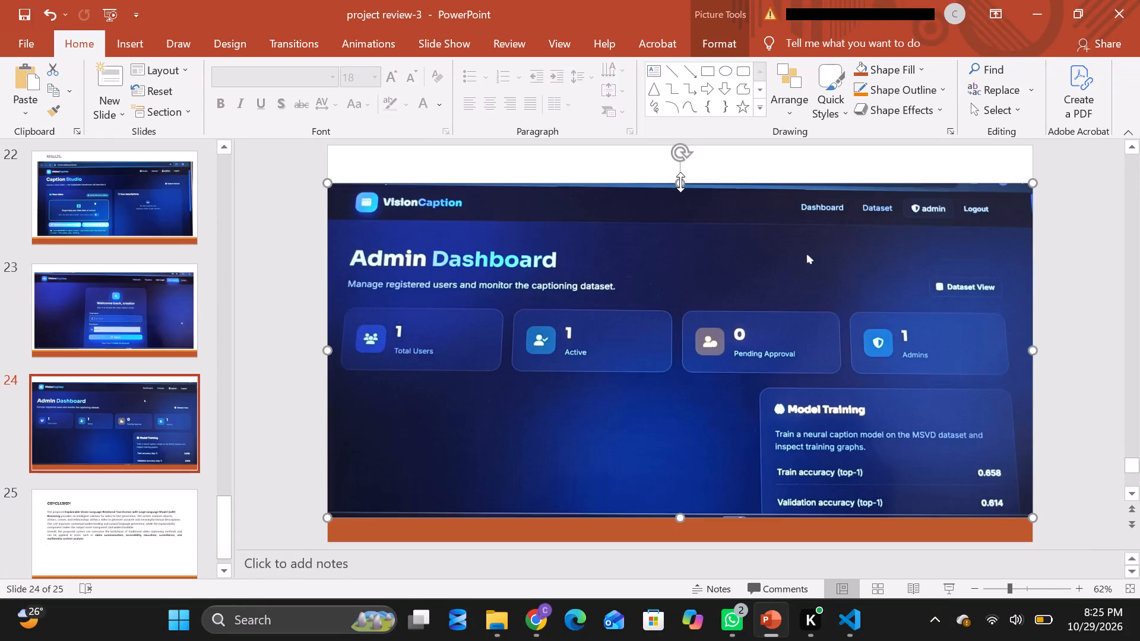
{"action": "left_click_drag", "start_coordinate": [677, 177], "coordinate": [676, 165]}
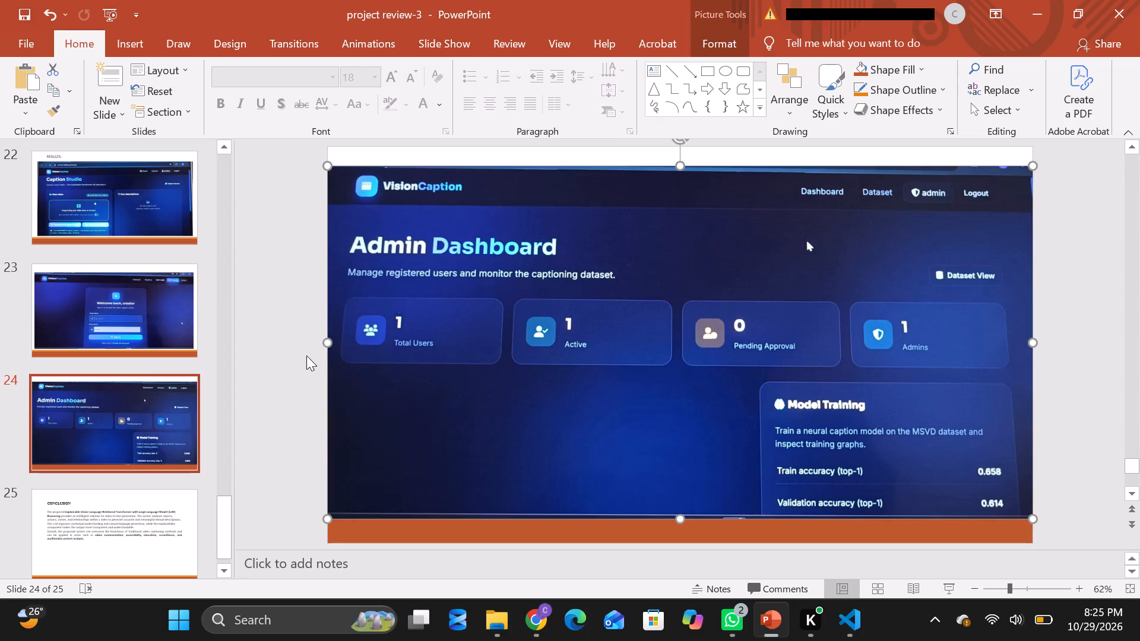
{"action": "left_click_drag", "start_coordinate": [325, 338], "coordinate": [341, 336]}
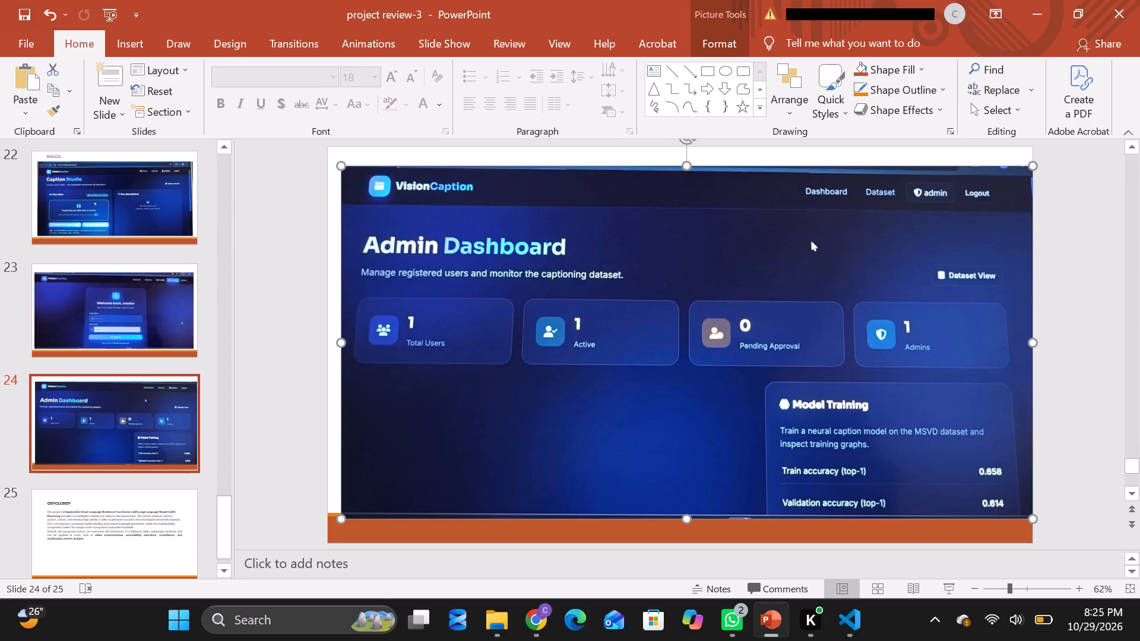
{"action": "left_click_drag", "start_coordinate": [1029, 344], "coordinate": [1017, 336]}
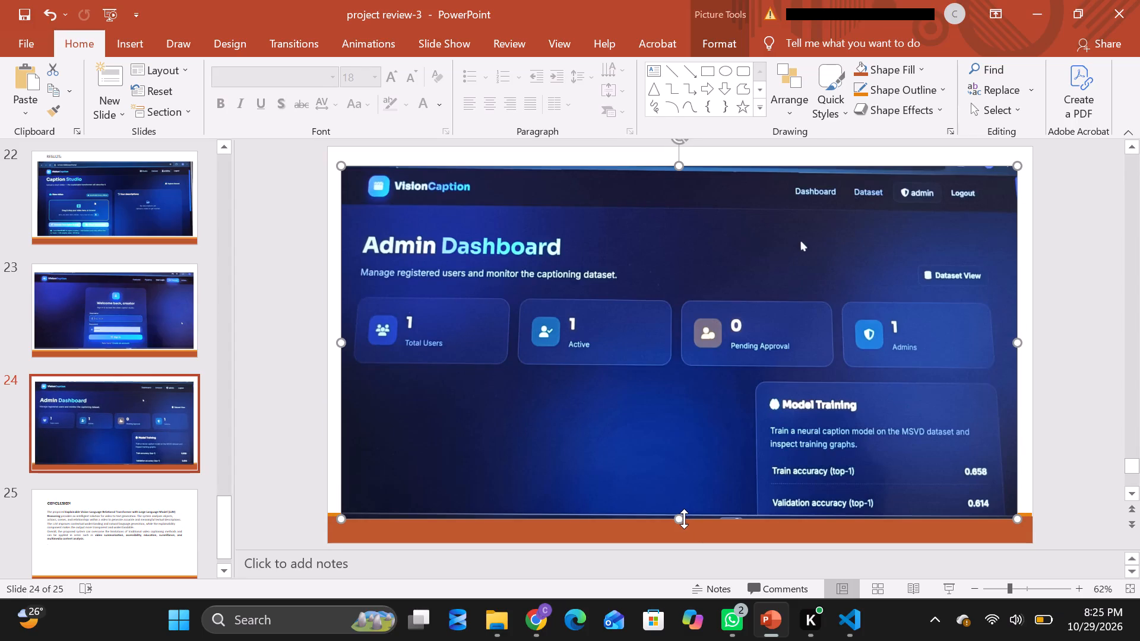
{"action": "left_click_drag", "start_coordinate": [680, 516], "coordinate": [680, 504]}
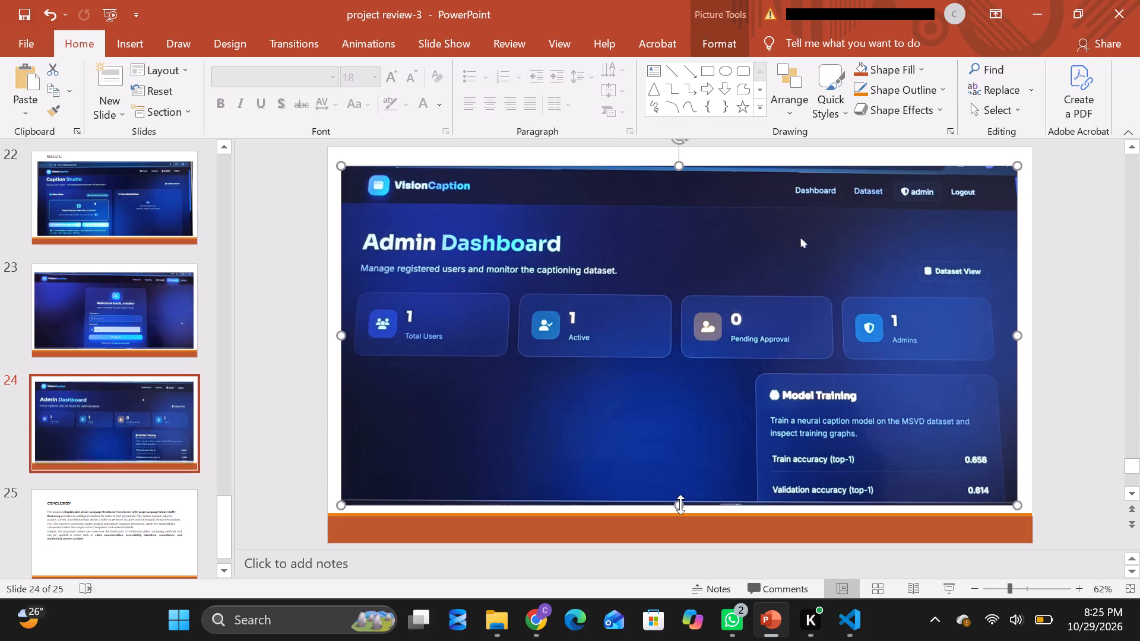
{"action": "left_click", "coordinate": [273, 388]}
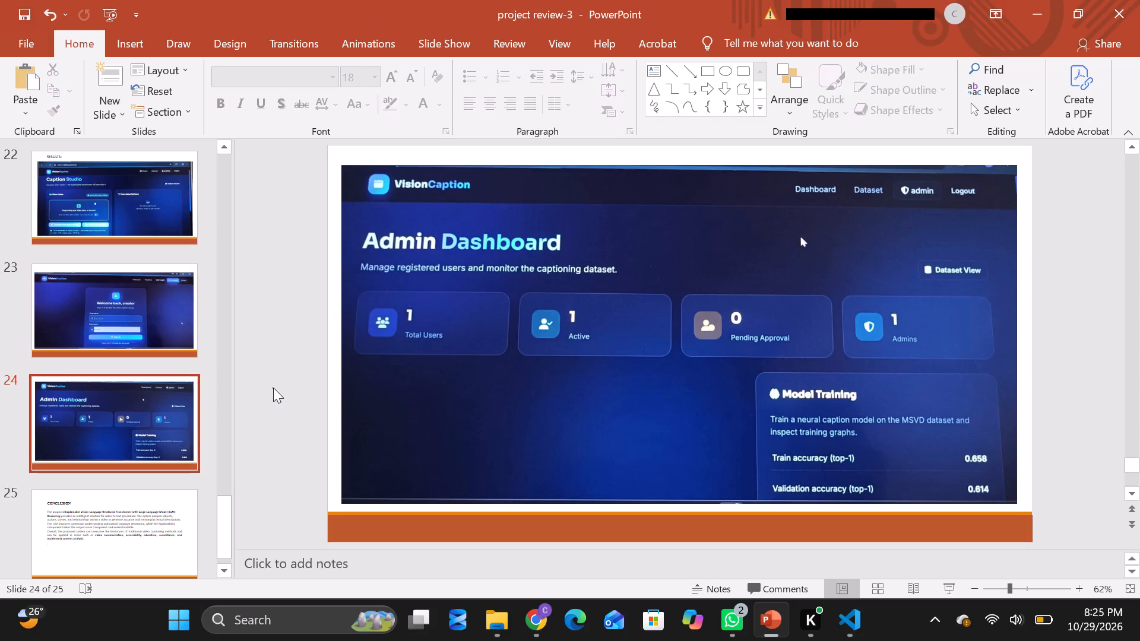
Insert a new slide with the Blank layout after the Admin Dashboard slide 24, before the conclusion slide.
{"action": "left_click", "coordinate": [115, 115]}
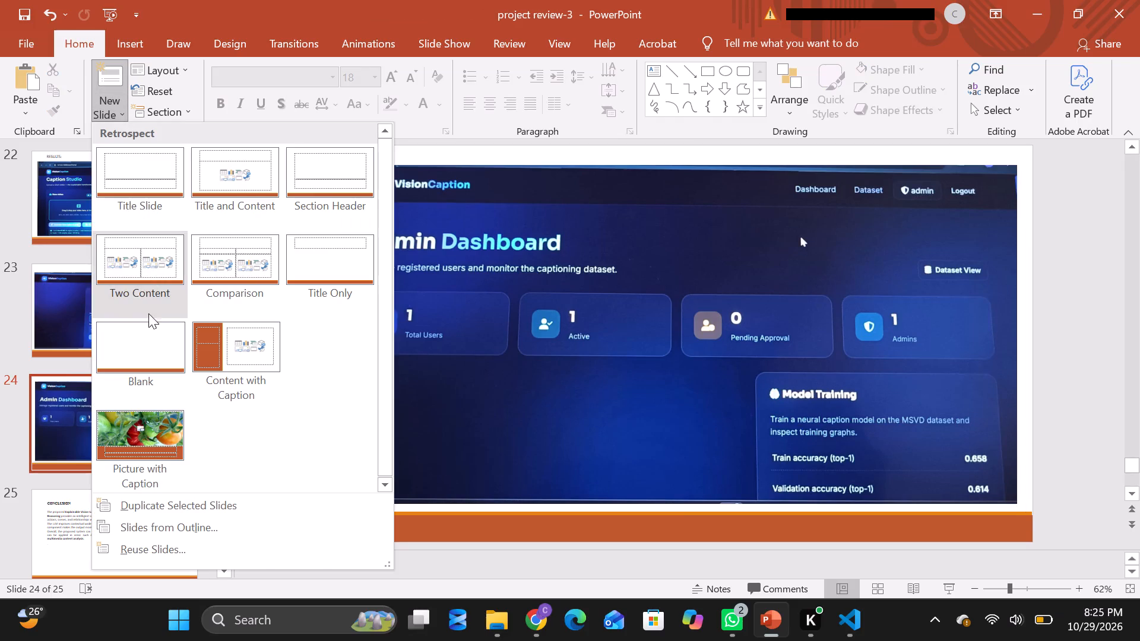
{"action": "left_click", "coordinate": [135, 358]}
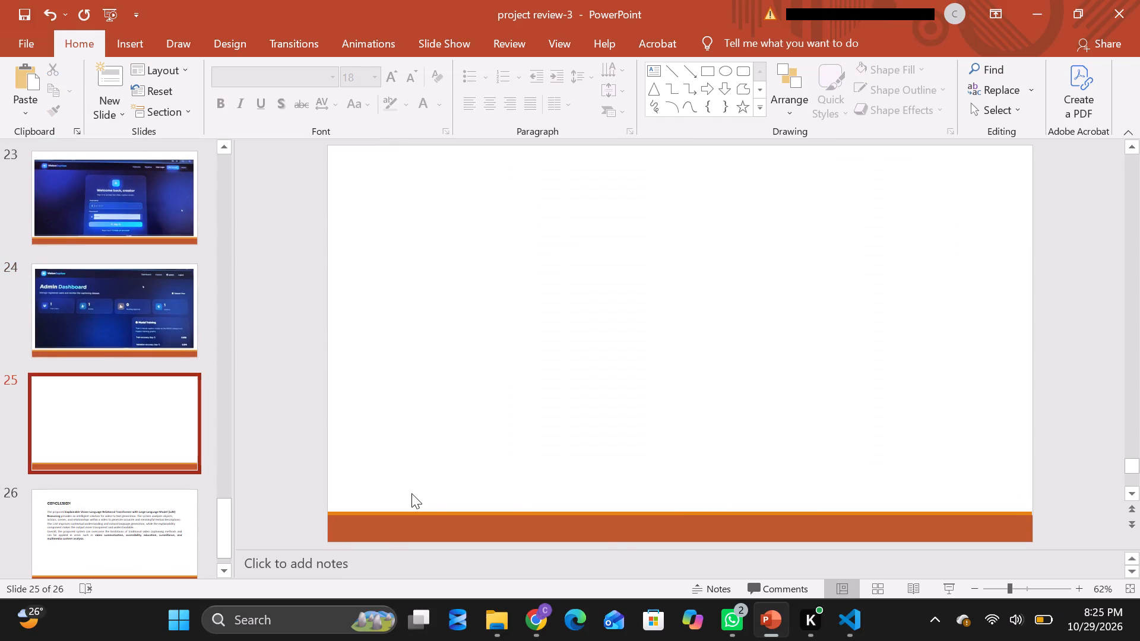
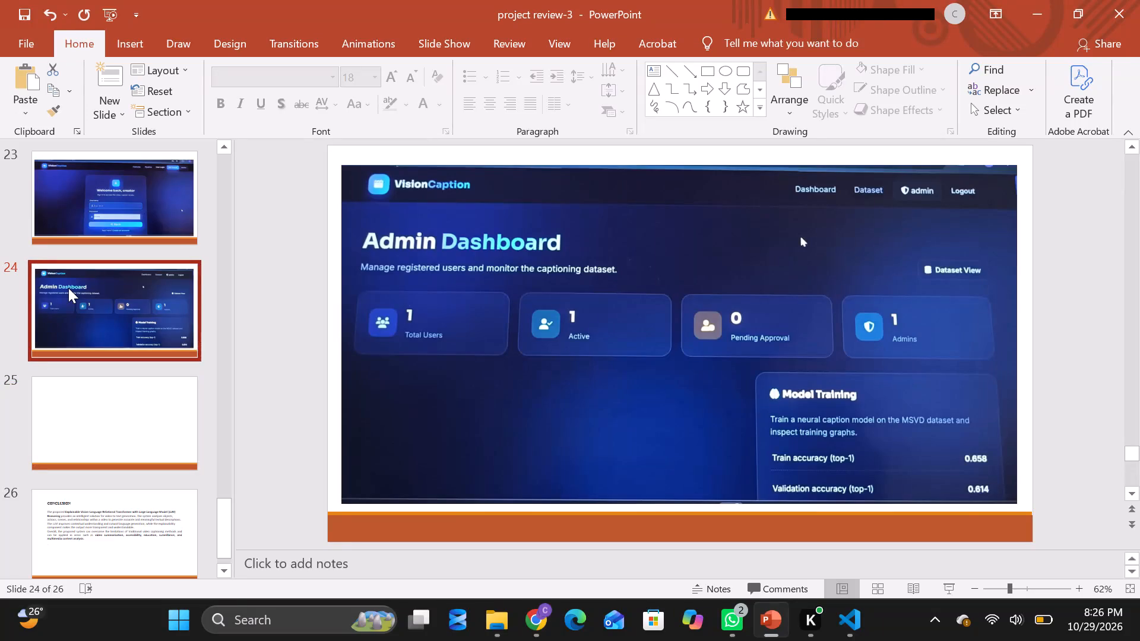
Remove the RESULTS: heading text from its text box above the Caption Studio screenshot on slide 22.
{"action": "left_click", "coordinate": [100, 212]}
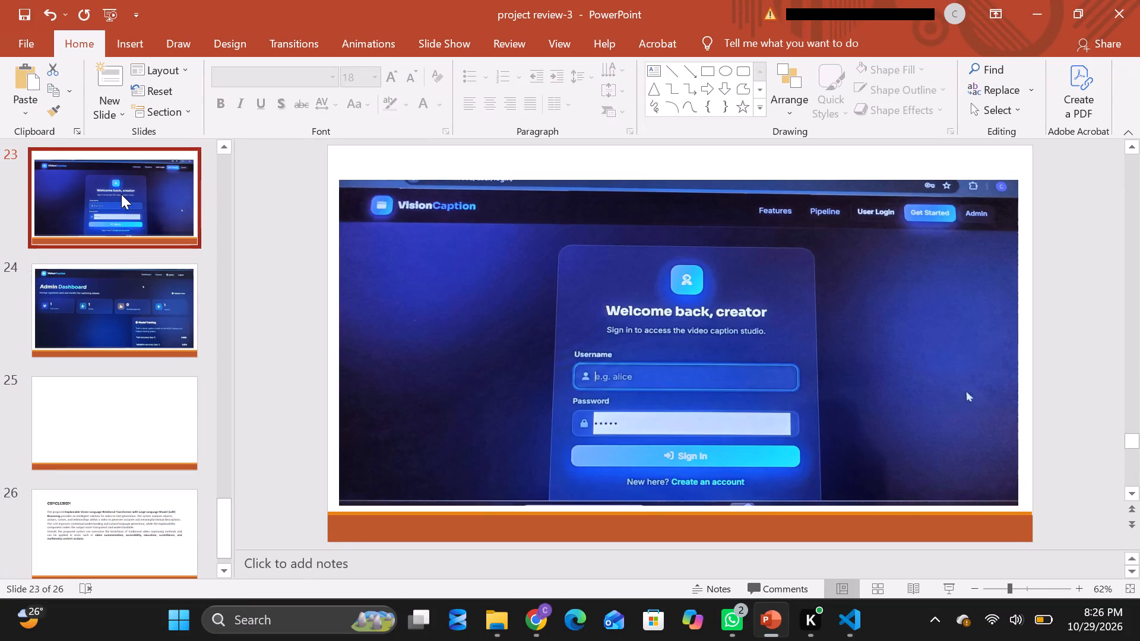
{"action": "left_click", "coordinate": [121, 194]}
{"action": "scroll", "coordinate": [121, 194], "scroll_direction": "up", "scroll_amount": 1}
{"action": "left_click", "coordinate": [116, 226]}
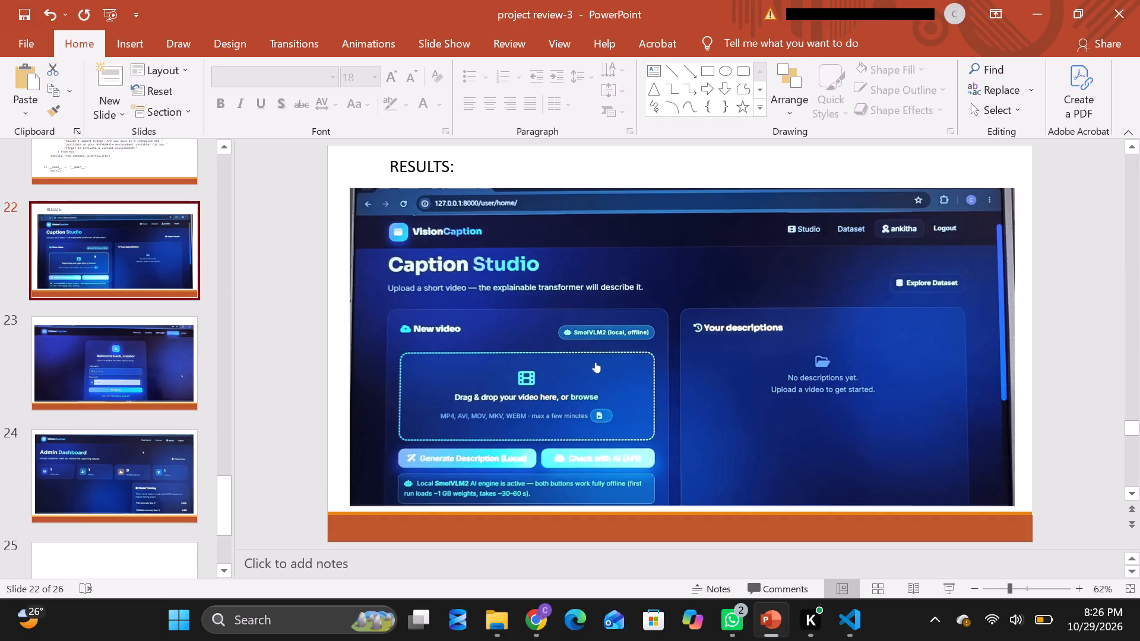
{"action": "left_click", "coordinate": [452, 166]}
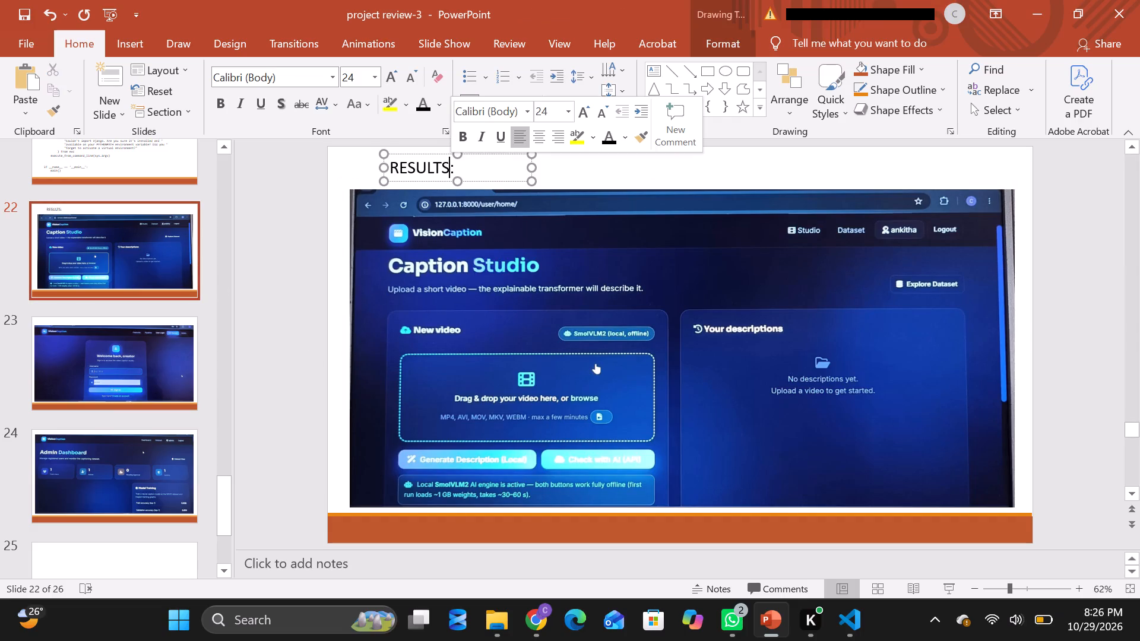
{"action": "key", "text": "Right"}
{"action": "key", "text": "BackSpace"}
{"action": "key", "text": "BackSpace"}
{"action": "key", "text": "BackSpace"}
{"action": "key", "text": "BackSpace"}
{"action": "key", "text": "BackSpace"}
{"action": "key", "text": "BackSpace"}
{"action": "key", "text": "BackSpace"}
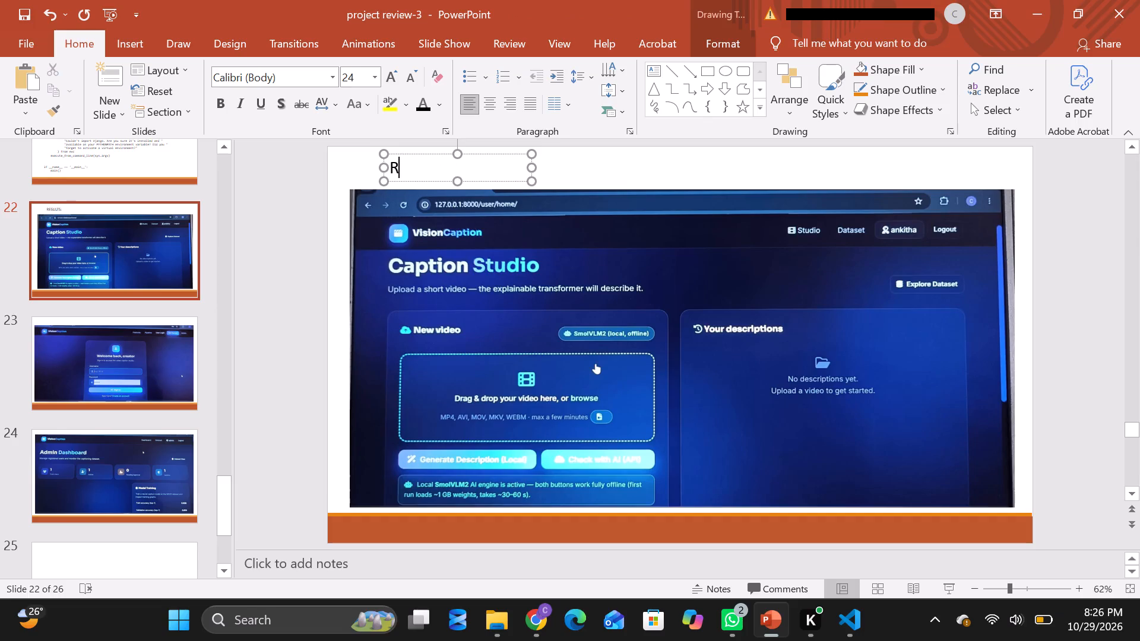
{"action": "key", "text": "BackSpace"}
{"action": "right_click", "coordinate": [459, 161]}
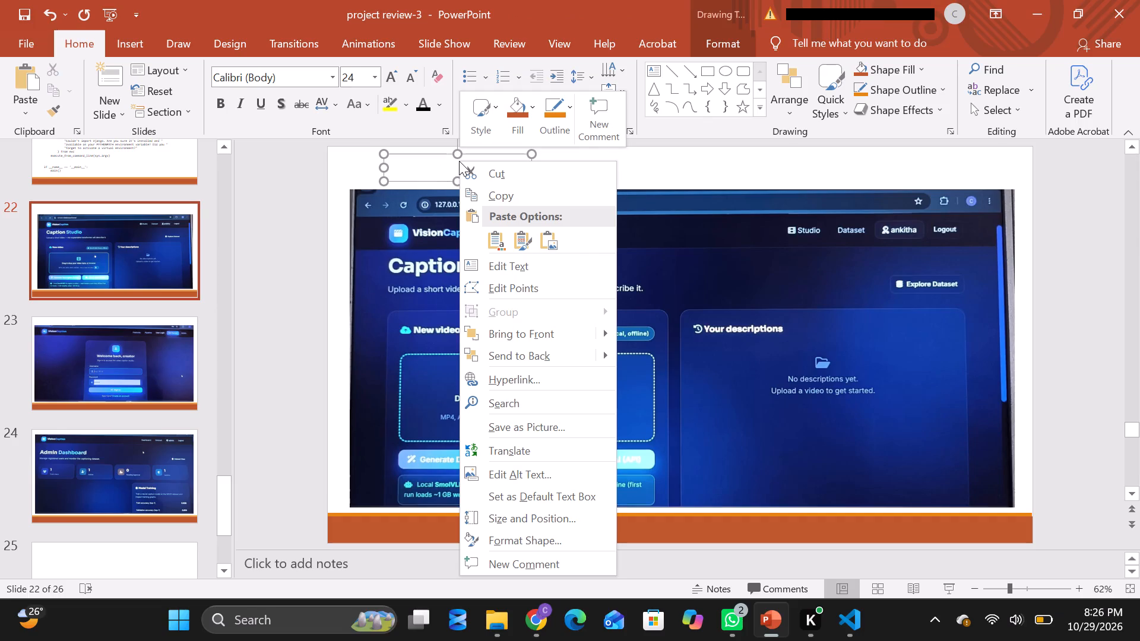
Cut the text box above the Caption Studio screenshot on slide 22.
{"action": "left_click", "coordinate": [504, 177]}
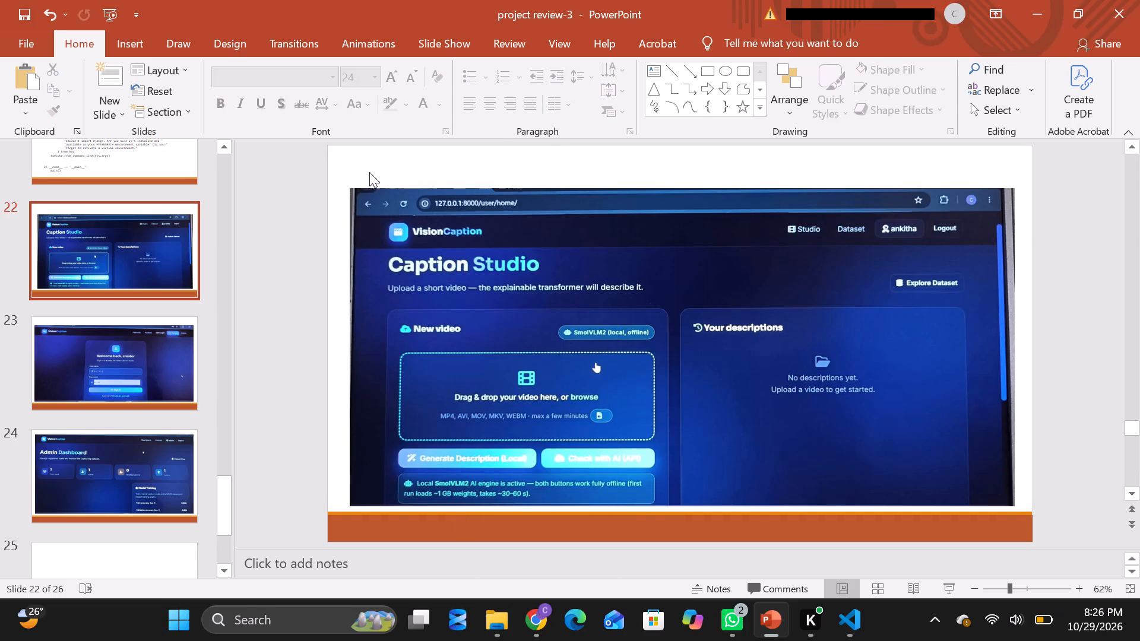
Insert a new slide with the Blank layout after the CODE: slide 21, before the Caption Studio screenshot.
{"action": "left_click", "coordinate": [119, 146]}
{"action": "left_click", "coordinate": [119, 113]}
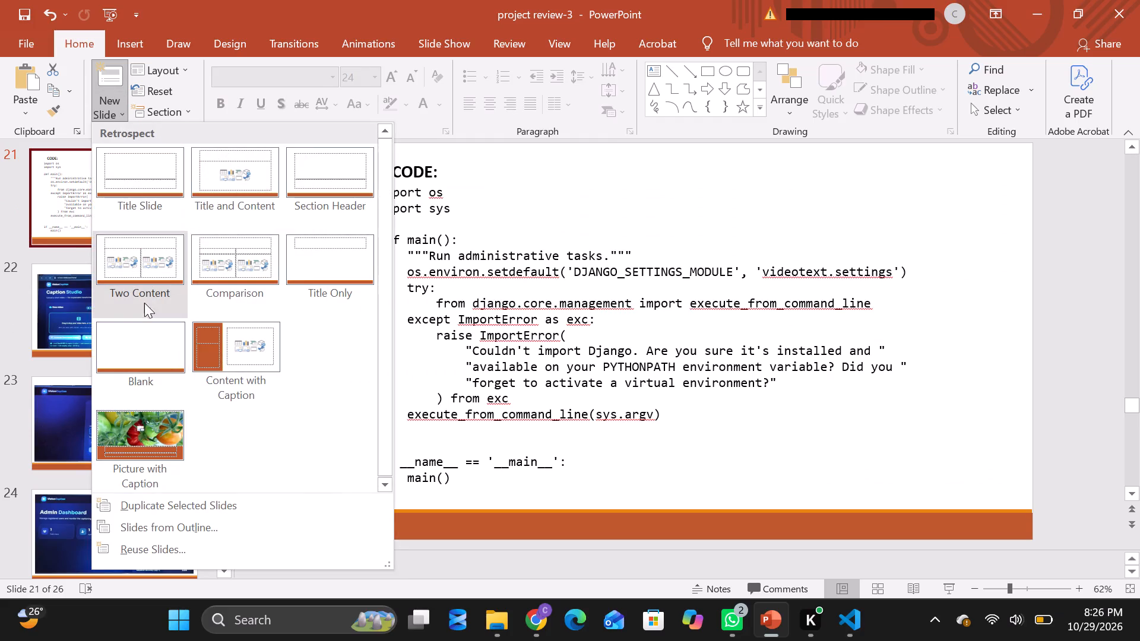
{"action": "left_click", "coordinate": [141, 334]}
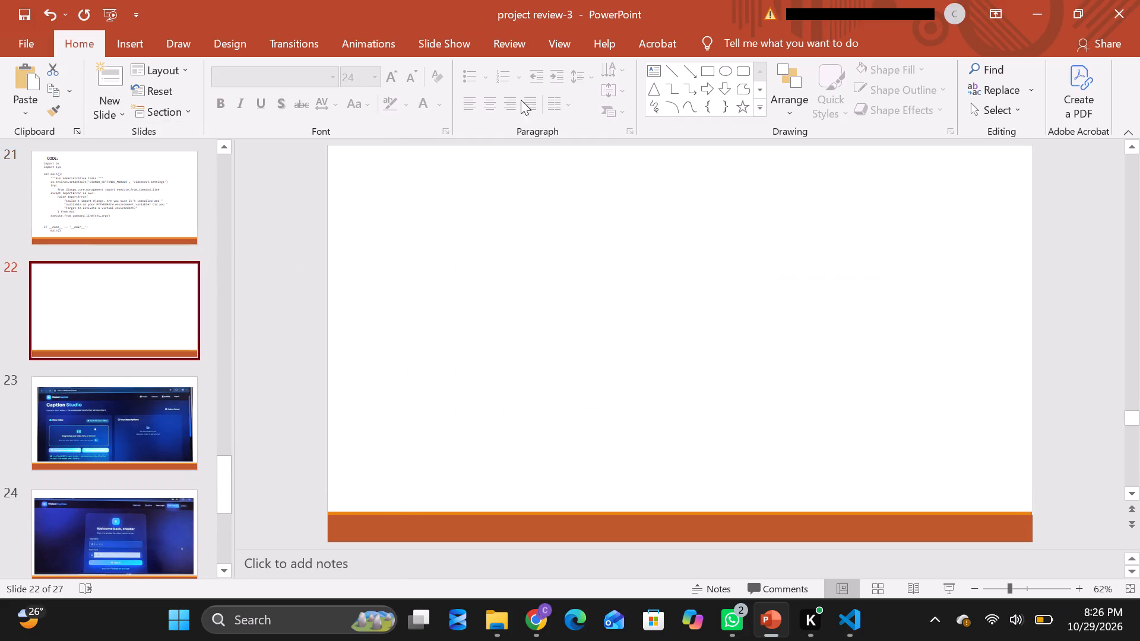
Add a text box reading "RESULTS:" near the upper-left corner of the new blank slide 22.
{"action": "left_click", "coordinate": [144, 43]}
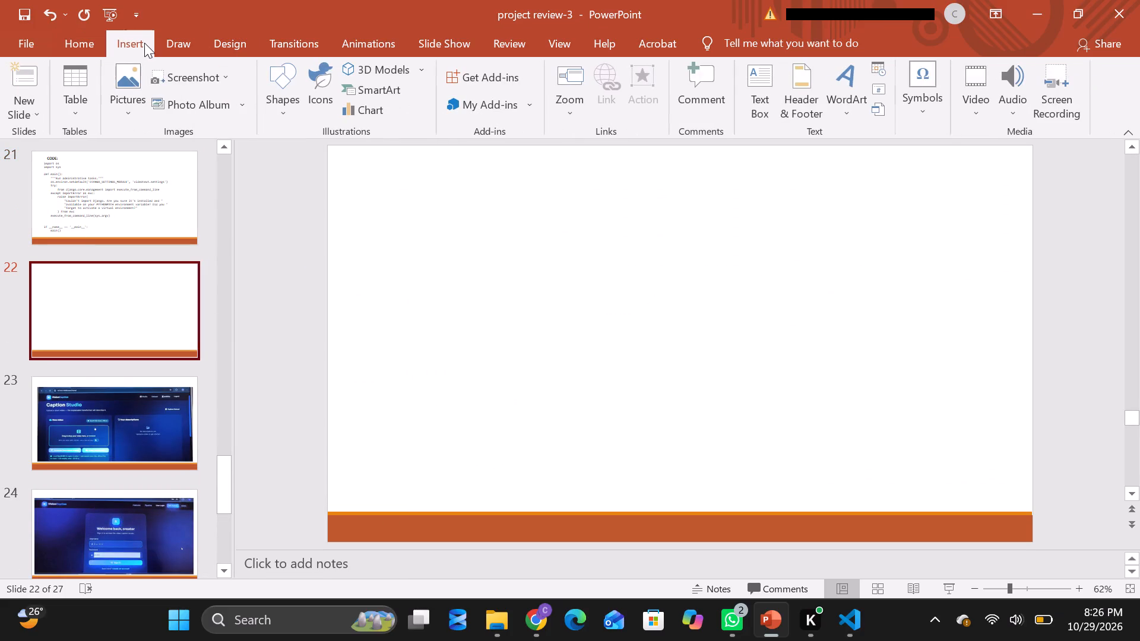
{"action": "left_click", "coordinate": [750, 106]}
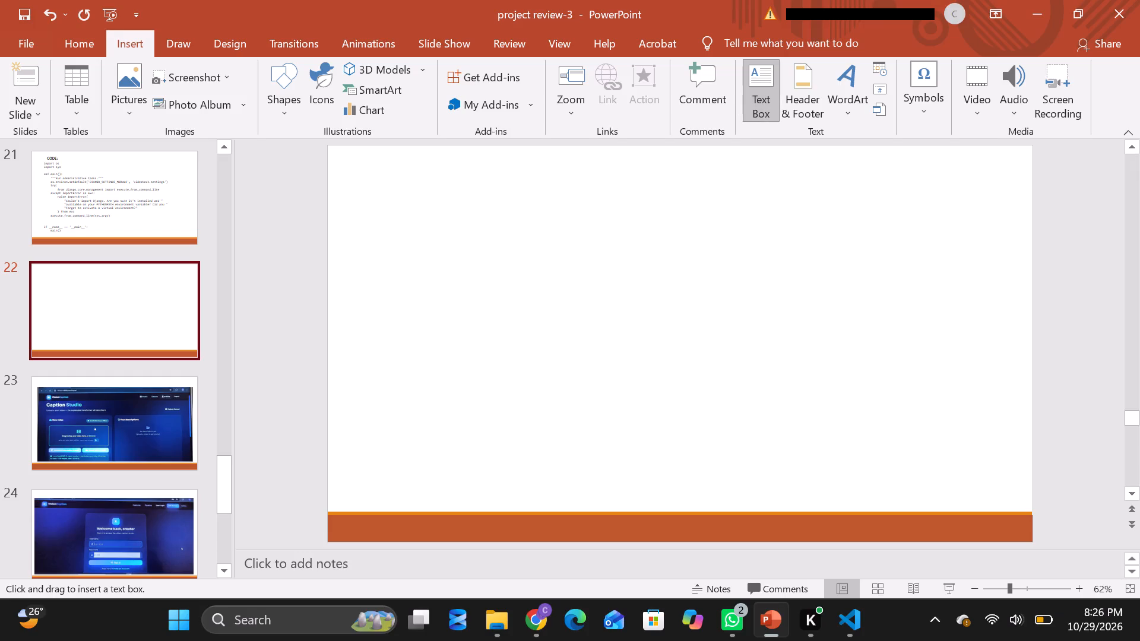
{"action": "left_click_drag", "start_coordinate": [368, 157], "coordinate": [445, 183]}
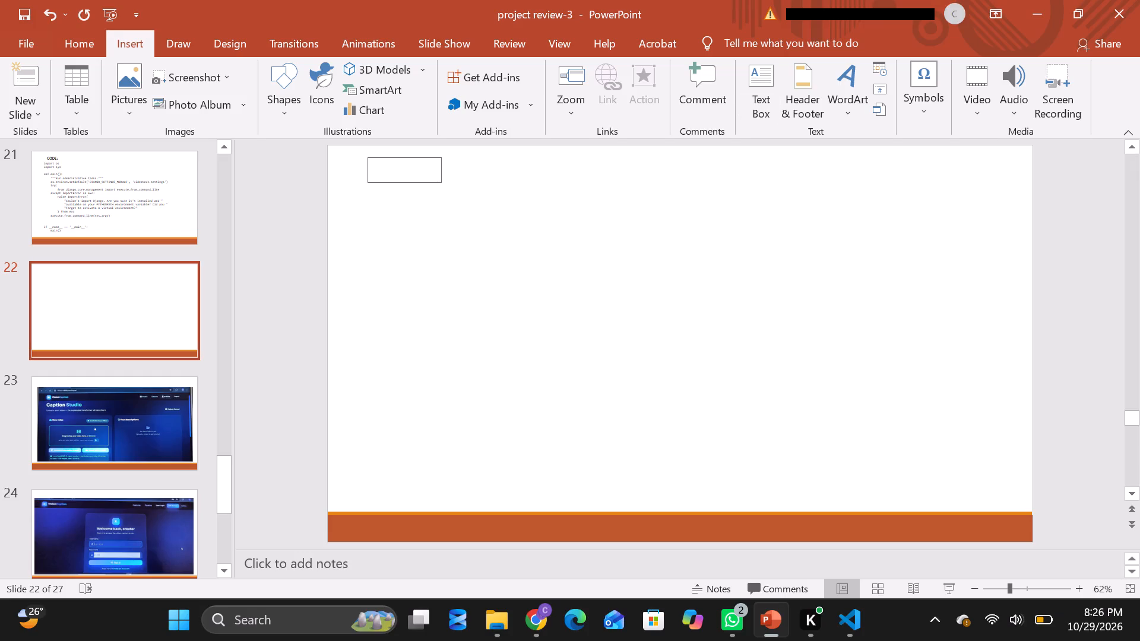
{"action": "left_click_drag", "start_coordinate": [445, 183], "coordinate": [496, 175]}
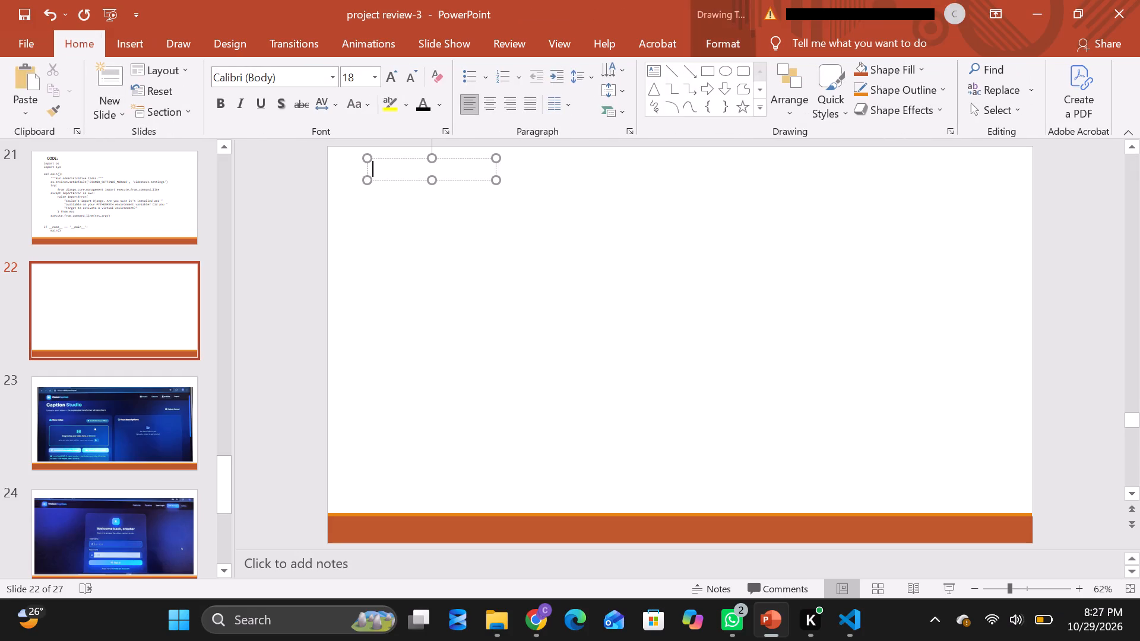
{"action": "type", "text": "RESULTS:"}
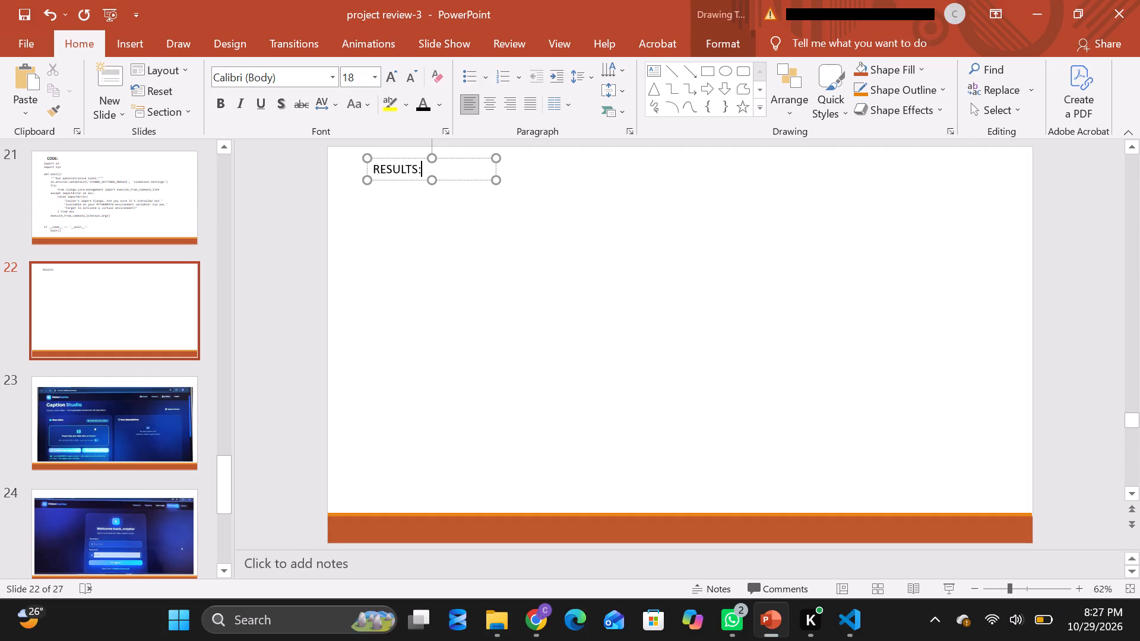
Set the font size of the "RESULTS:" heading on slide 22 to 20 and deselect it.
{"action": "left_click_drag", "start_coordinate": [374, 168], "coordinate": [423, 170]}
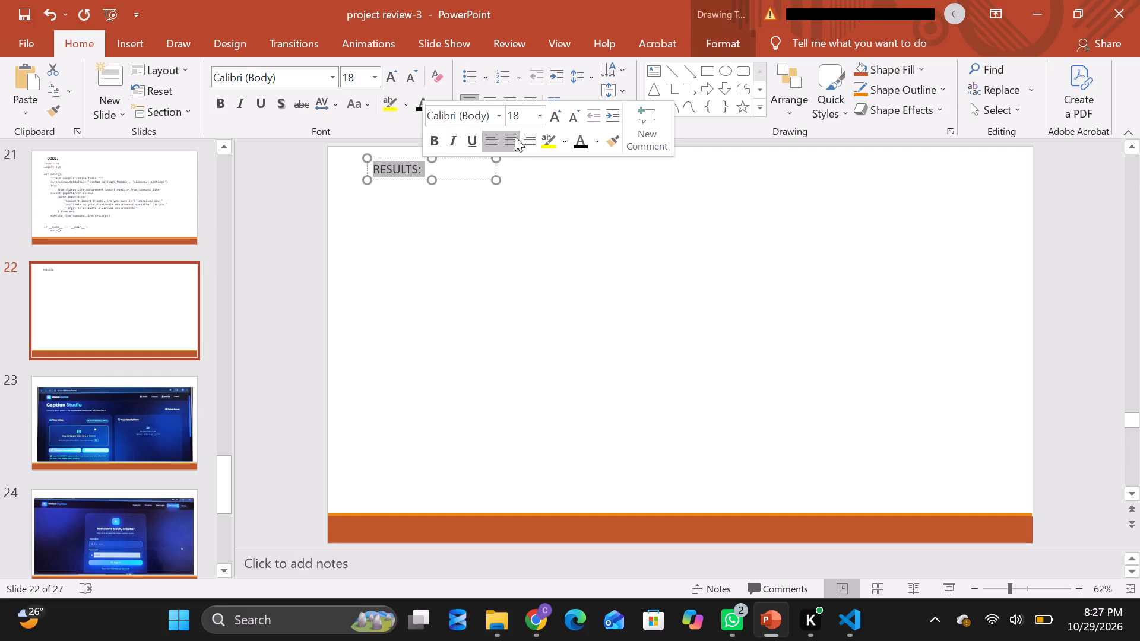
{"action": "left_click", "coordinate": [540, 120]}
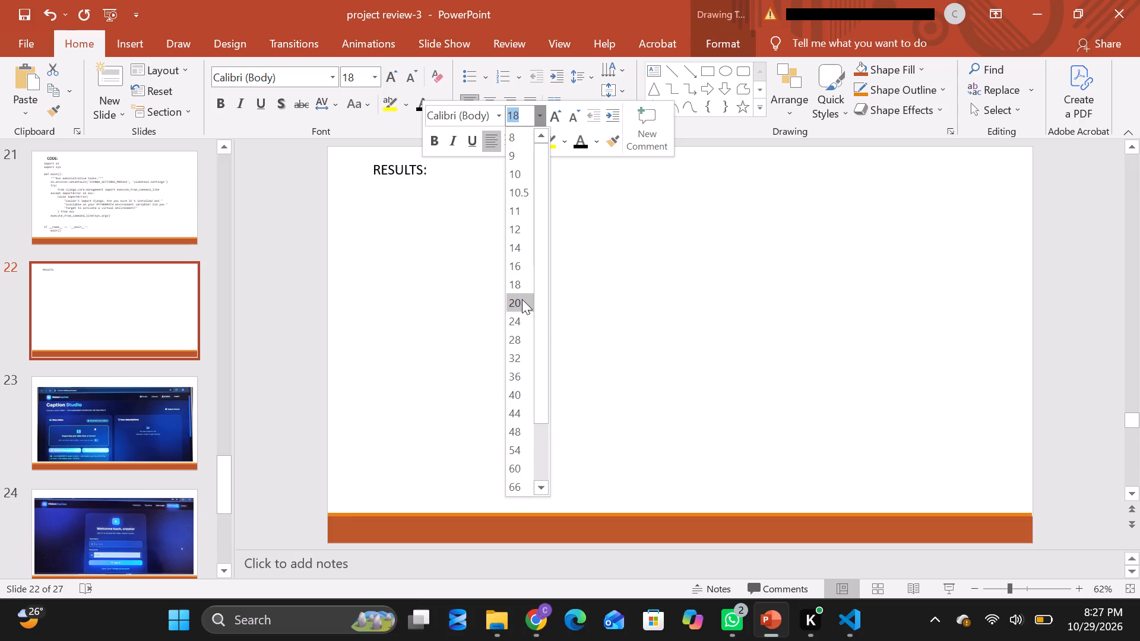
{"action": "left_click", "coordinate": [522, 299]}
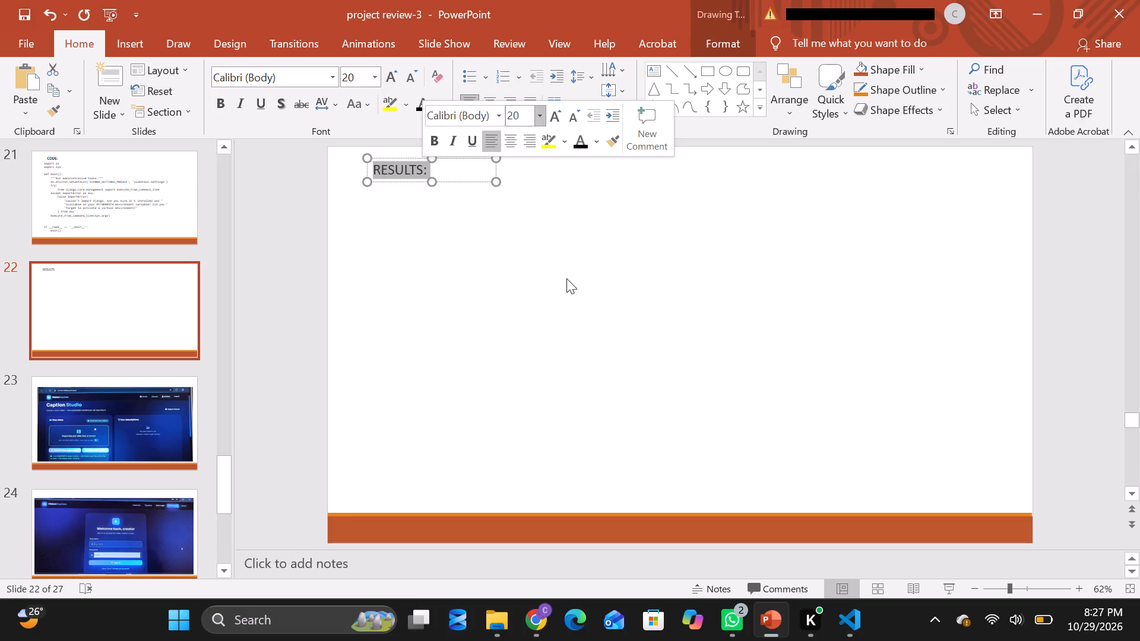
{"action": "left_click", "coordinate": [568, 242]}
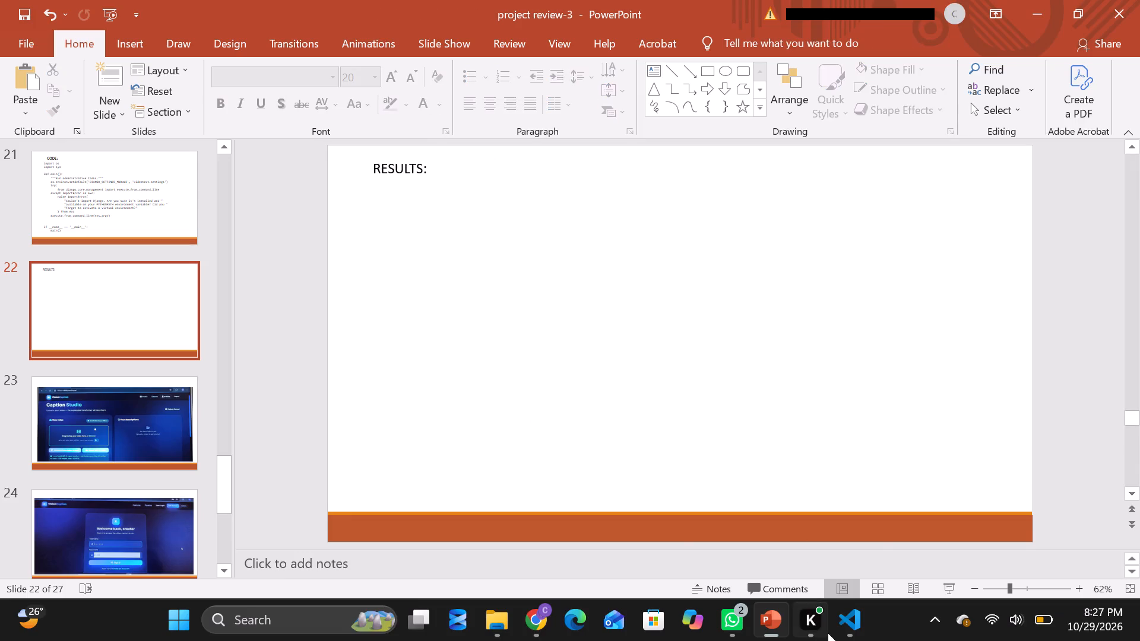
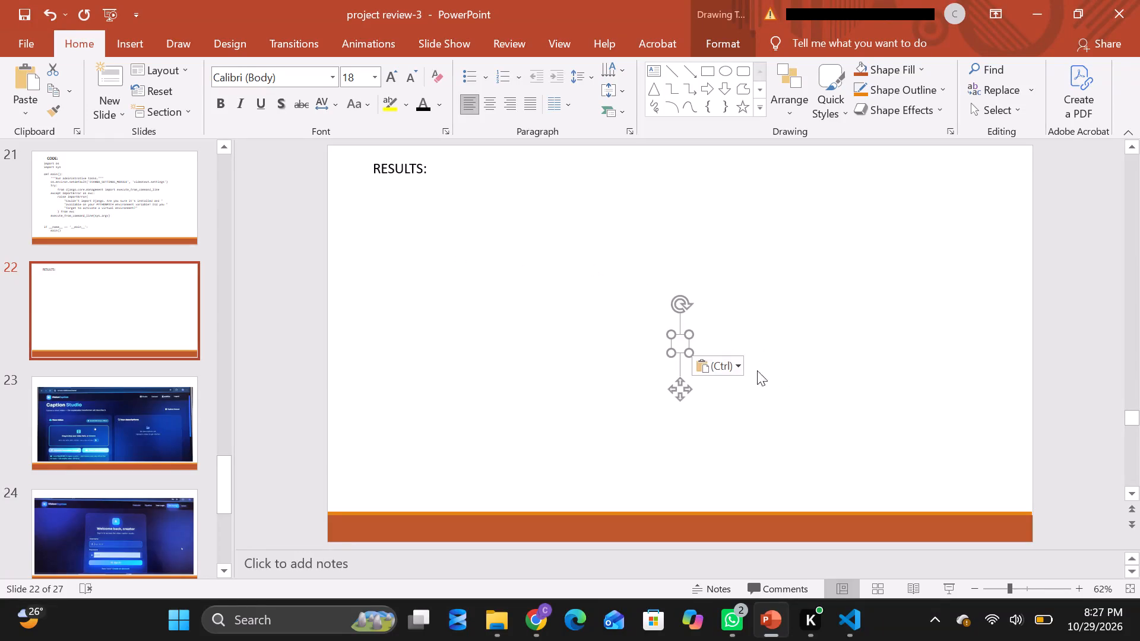
Paste the VisionCaption home page screenshot as a picture below the "RESULTS:" heading on slide 22.
{"action": "left_click", "coordinate": [739, 365]}
{"action": "left_click", "coordinate": [749, 401]}
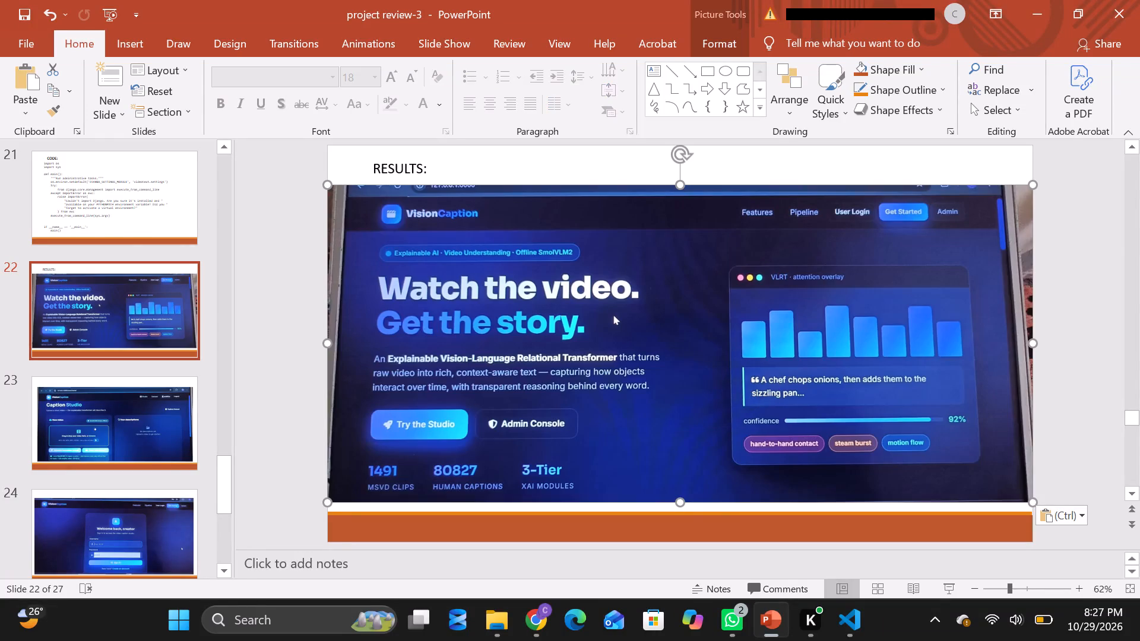
Narrow the VisionCaption screenshot slightly from both sides, leaving small margins at the slide's left and right edges.
{"action": "left_click_drag", "start_coordinate": [325, 344], "coordinate": [336, 332]}
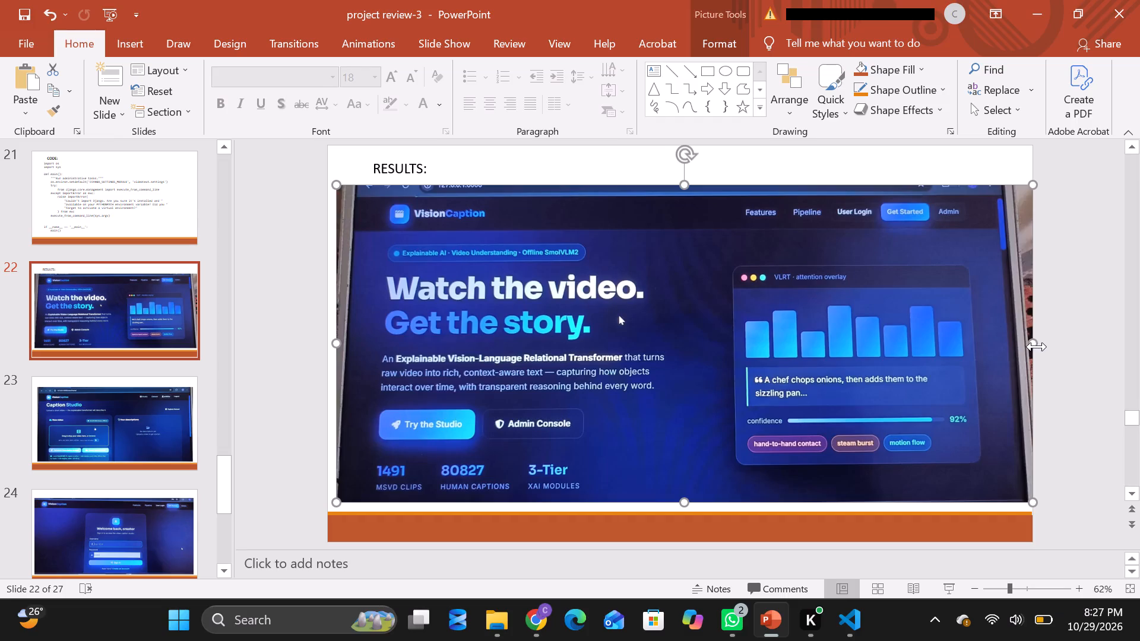
{"action": "left_click_drag", "start_coordinate": [1037, 347], "coordinate": [1024, 345]}
Crop the VisionCaption home page screenshot on slide 22.
{"action": "right_click", "coordinate": [879, 326]}
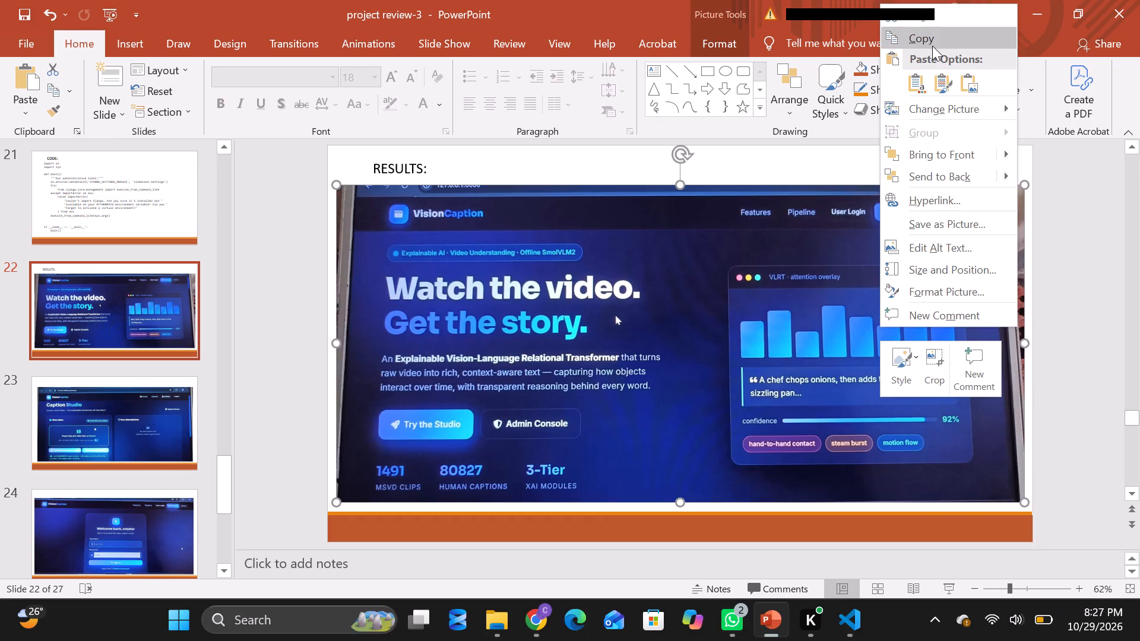
Crop the outer edges of the VisionCaption home page screenshot below the "RESULTS:" heading on slide 22.
{"action": "left_click", "coordinate": [937, 374]}
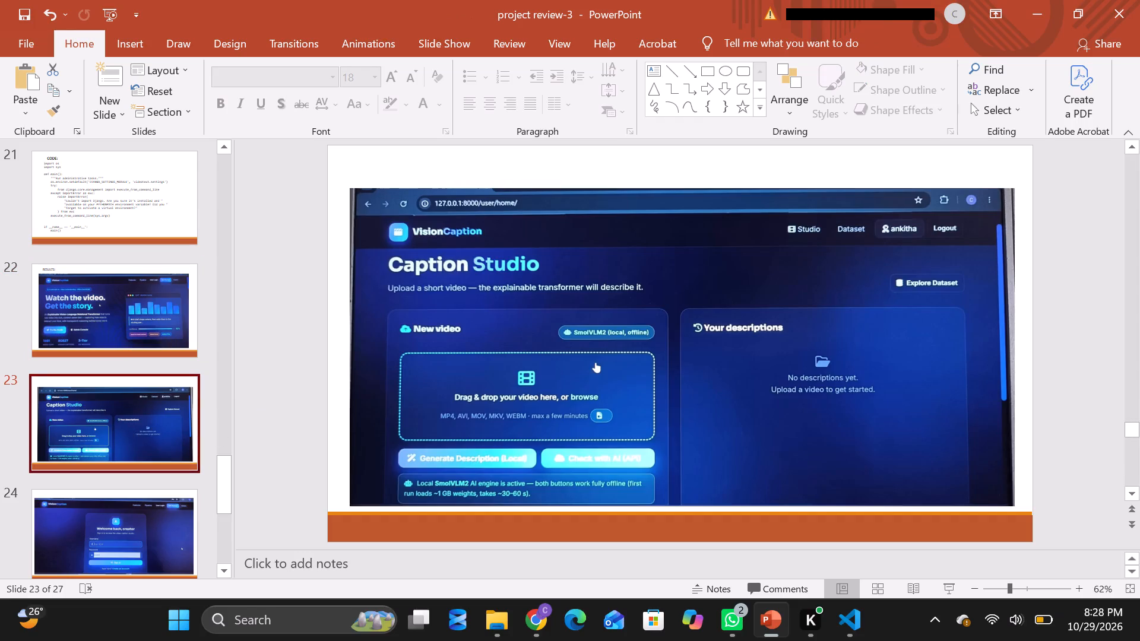
Review the VisionCaption screenshot slides 22 through 25 in order, checking how each picture is cropped and fitted.
{"action": "left_click", "coordinate": [113, 303]}
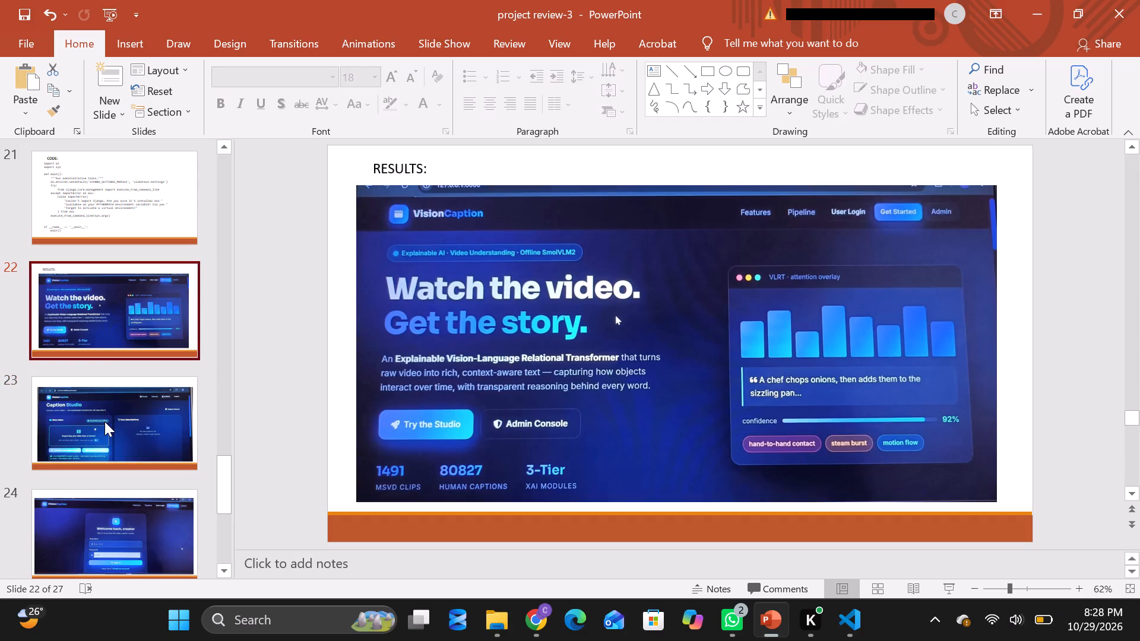
{"action": "left_click", "coordinate": [104, 421]}
{"action": "left_click", "coordinate": [109, 525]}
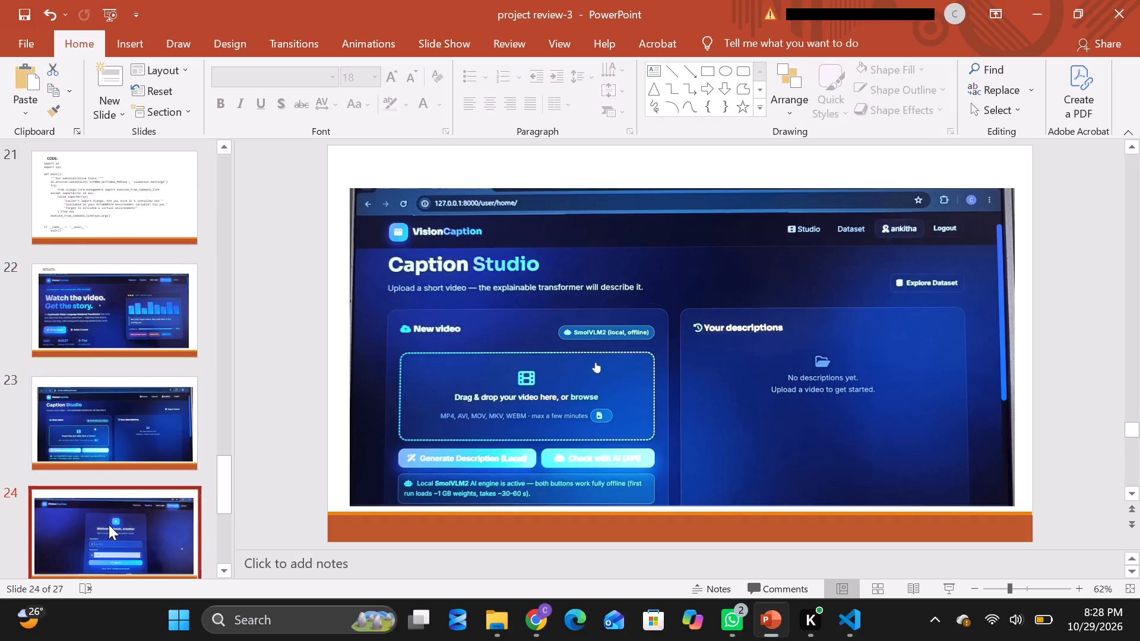
{"action": "left_click", "coordinate": [105, 535]}
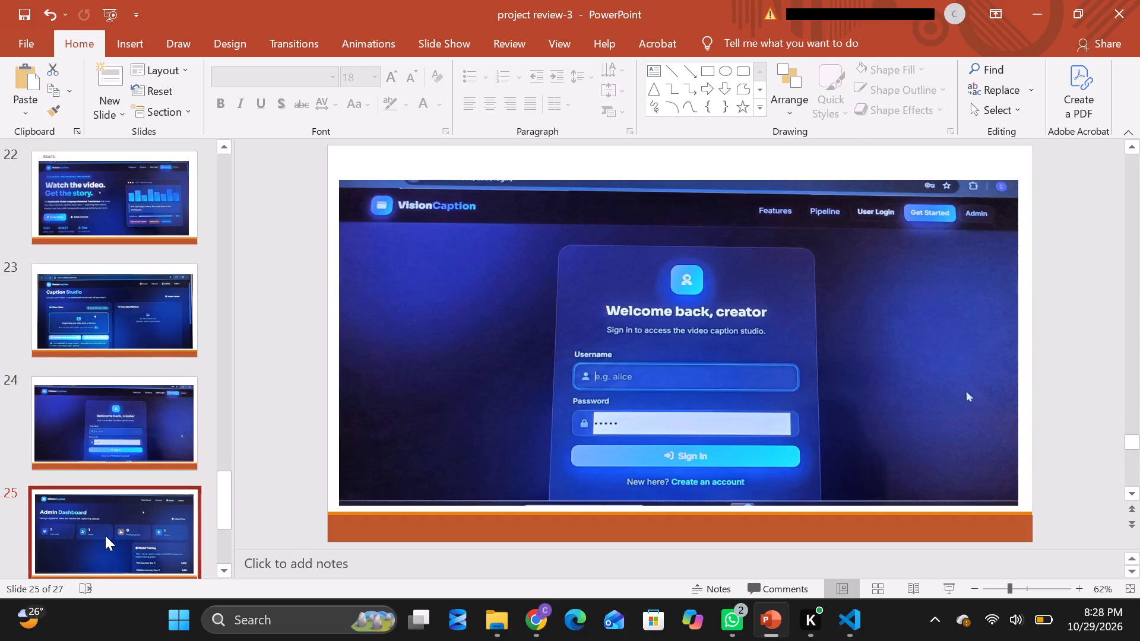
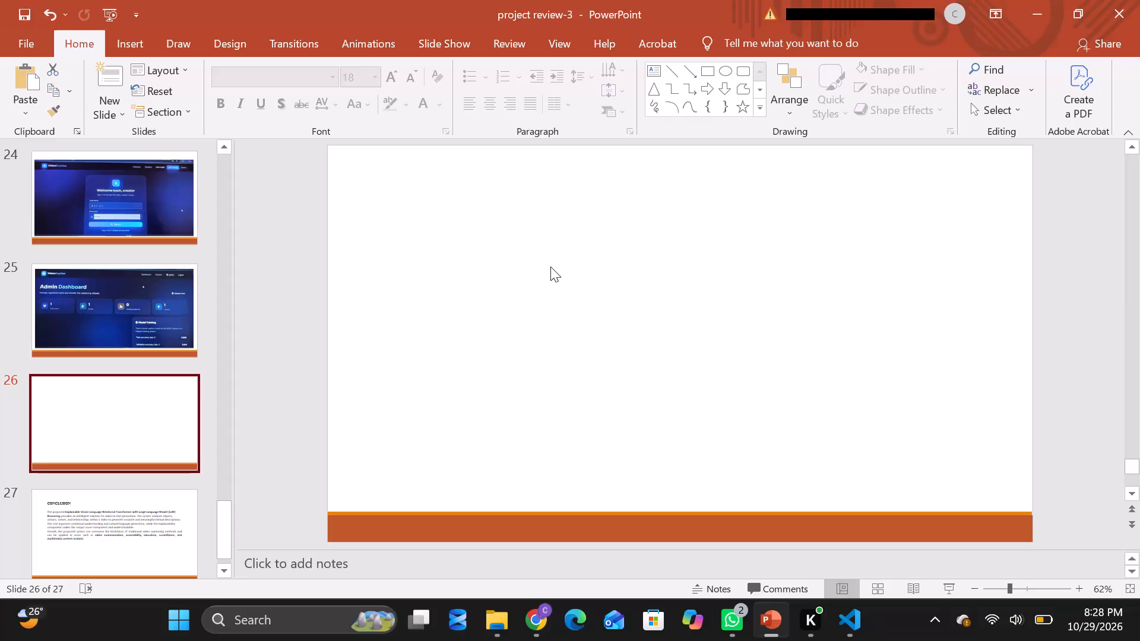
Paste the VisionCaption Admin Console login screenshot as a picture on the blank slide 26.
{"action": "key", "text": "ctrl+v"}
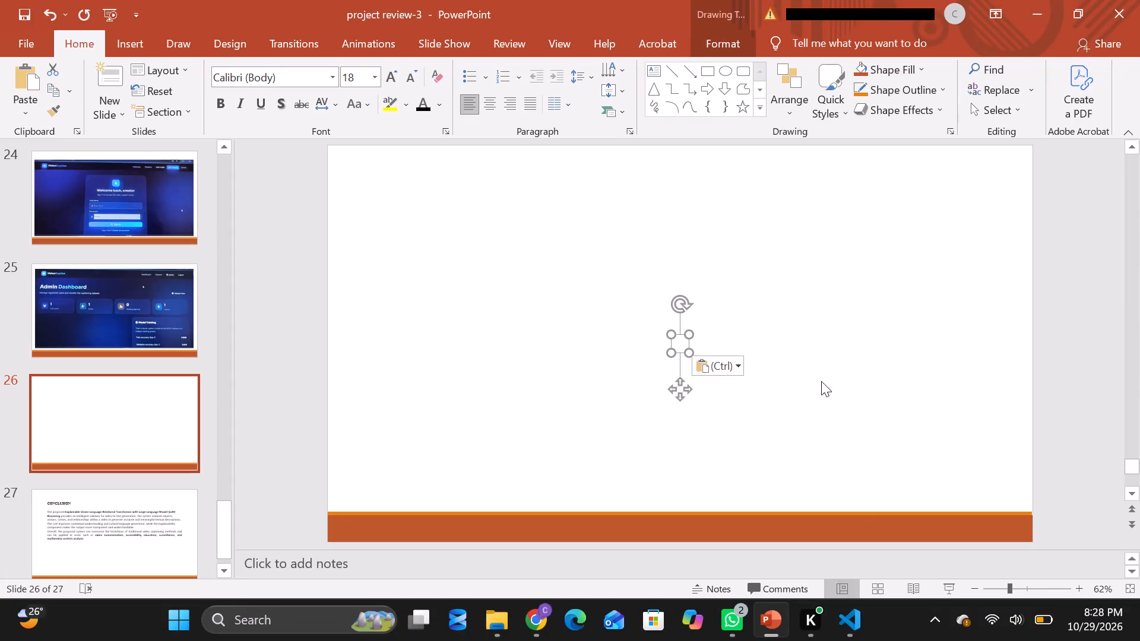
{"action": "left_click", "coordinate": [733, 355]}
{"action": "left_click", "coordinate": [735, 367]}
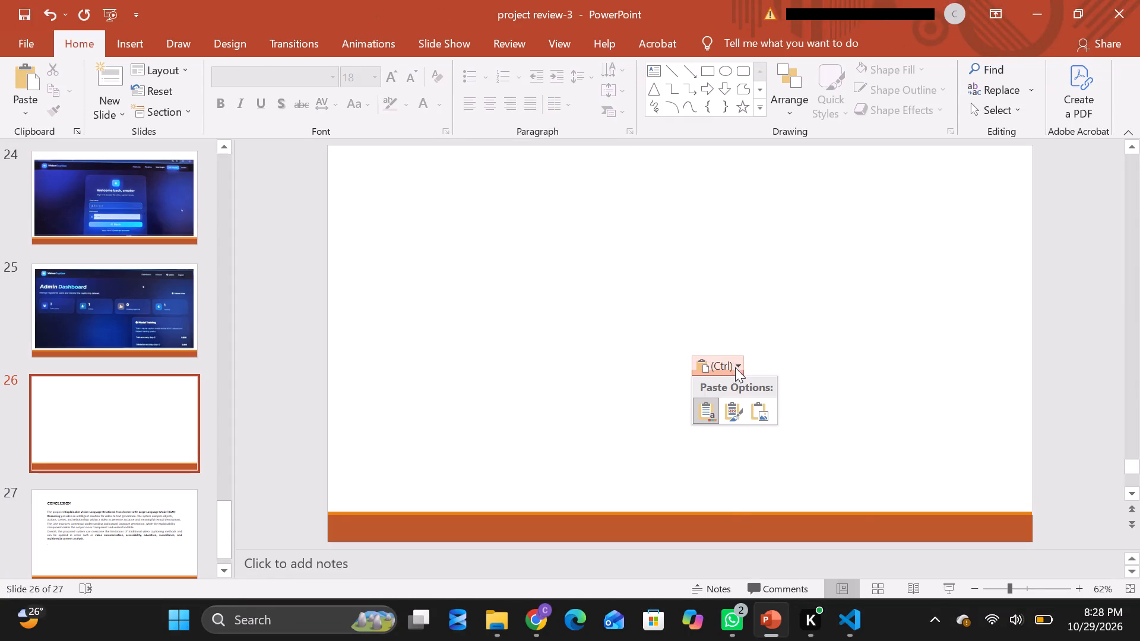
{"action": "left_click", "coordinate": [755, 407]}
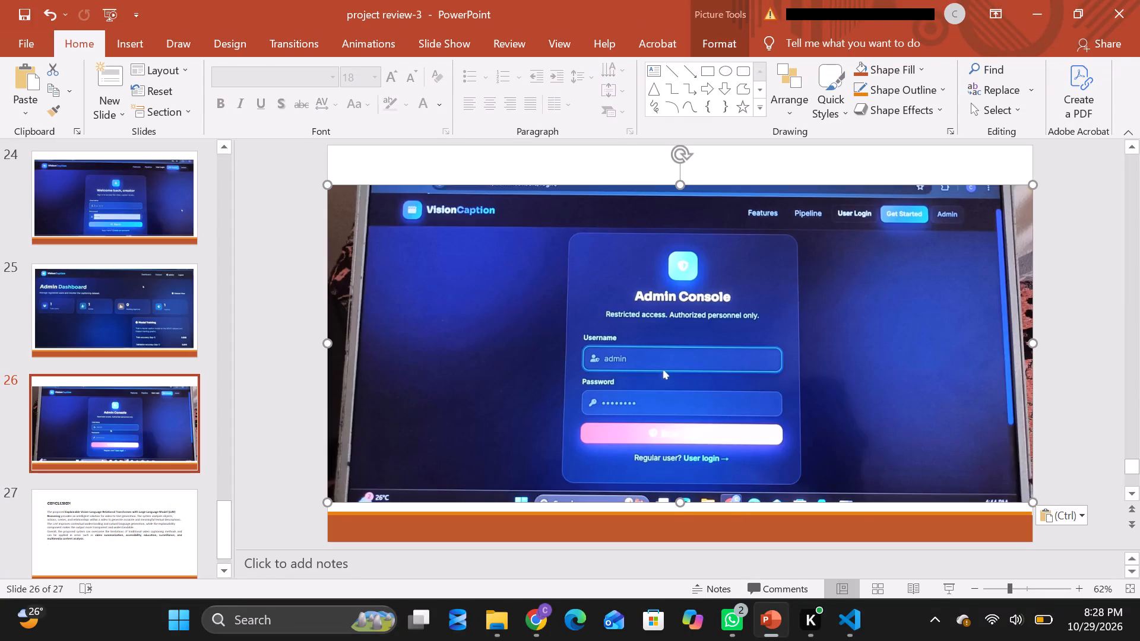
Crop the Admin Console screenshot on slide 26 from both sides to cut away the monitor frame and background.
{"action": "right_click", "coordinate": [707, 260]}
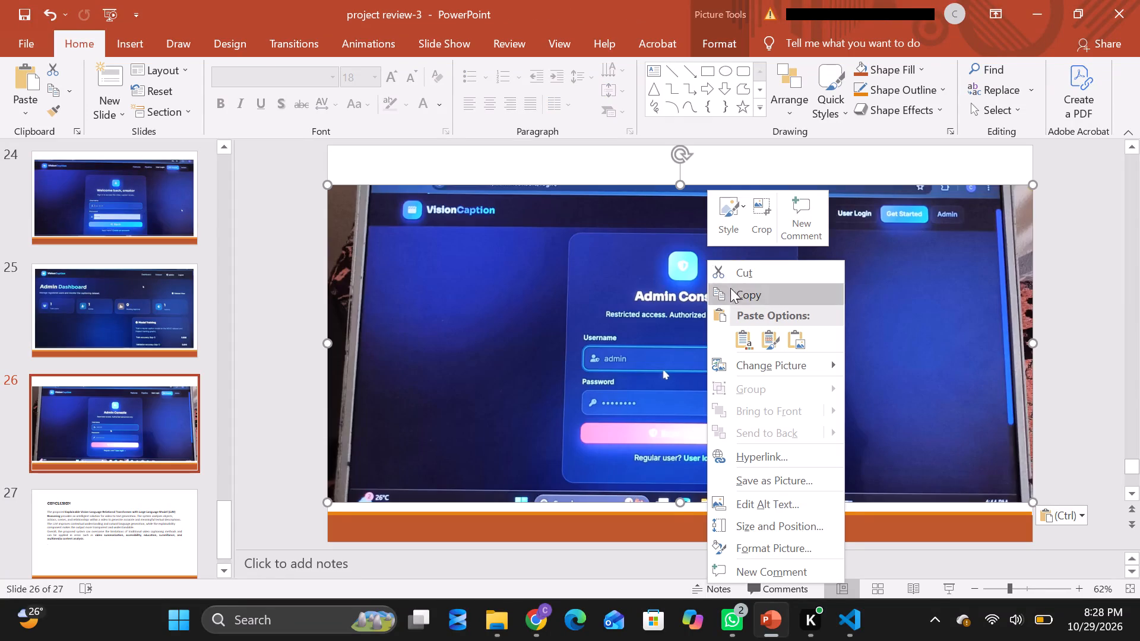
{"action": "left_click", "coordinate": [767, 231]}
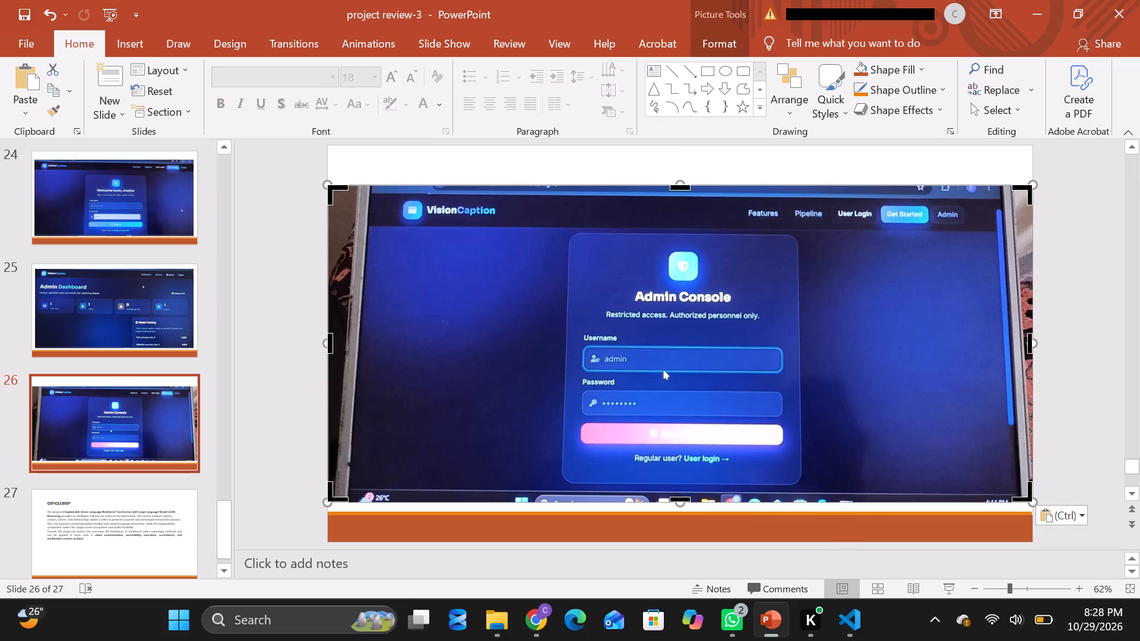
{"action": "left_click_drag", "start_coordinate": [332, 345], "coordinate": [387, 342]}
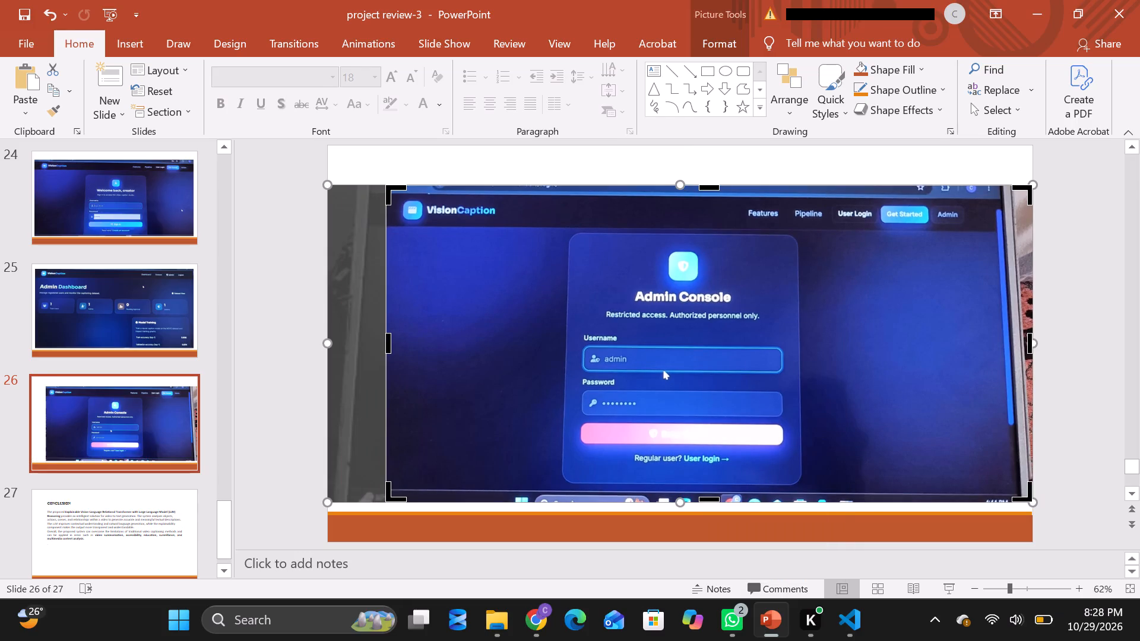
{"action": "left_click_drag", "start_coordinate": [1029, 339], "coordinate": [989, 337]}
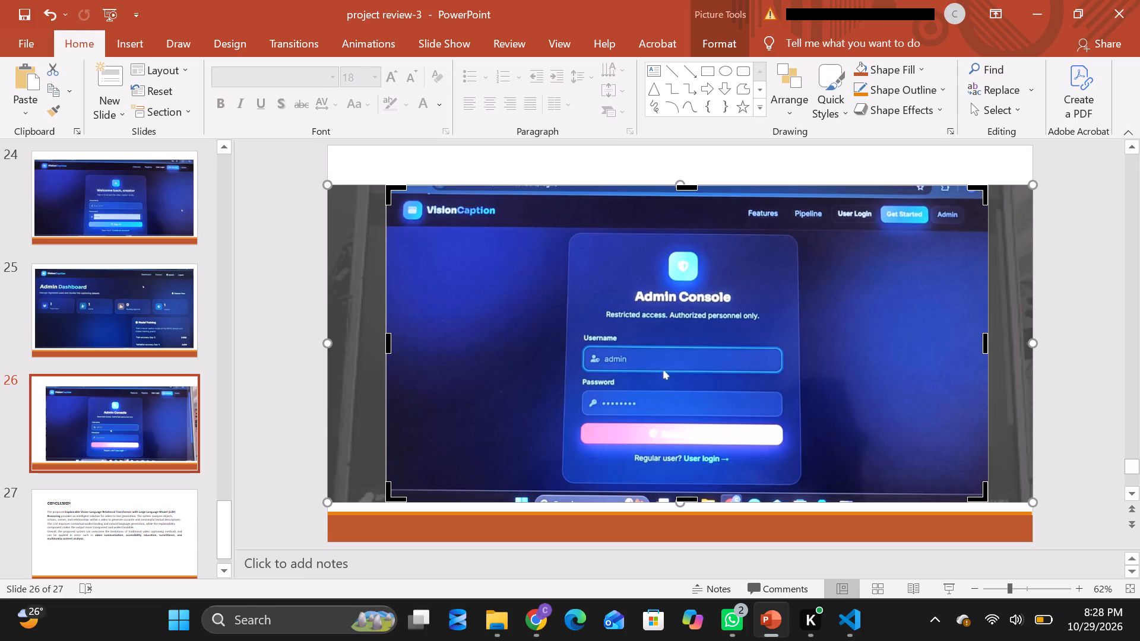
{"action": "left_click", "coordinate": [793, 372]}
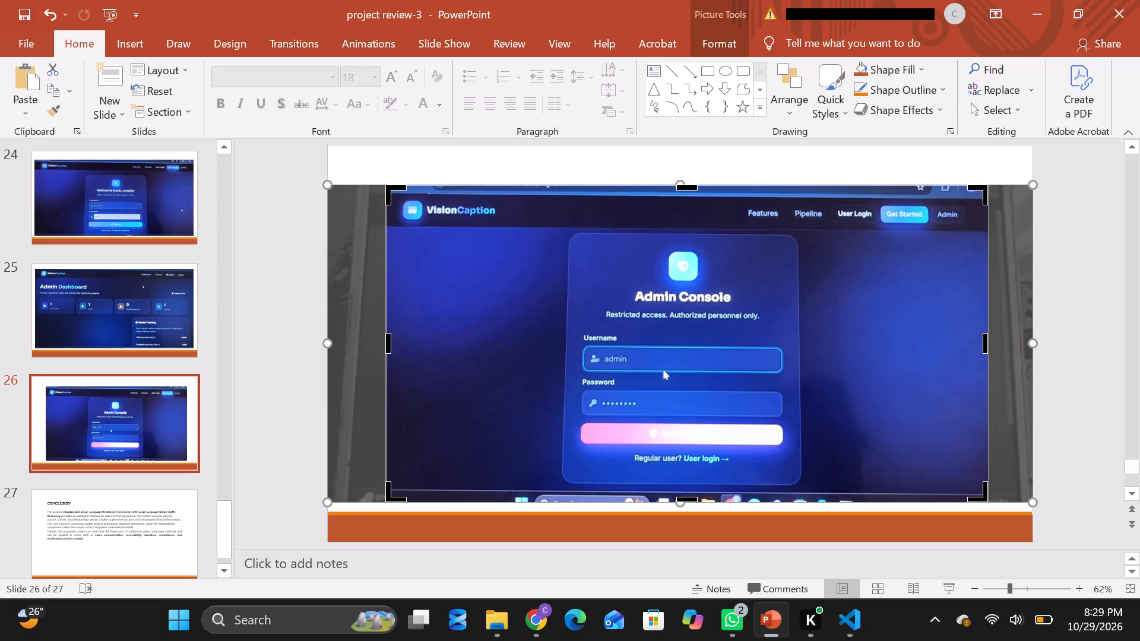
{"action": "left_click", "coordinate": [67, 493]}
{"action": "left_click", "coordinate": [100, 423]}
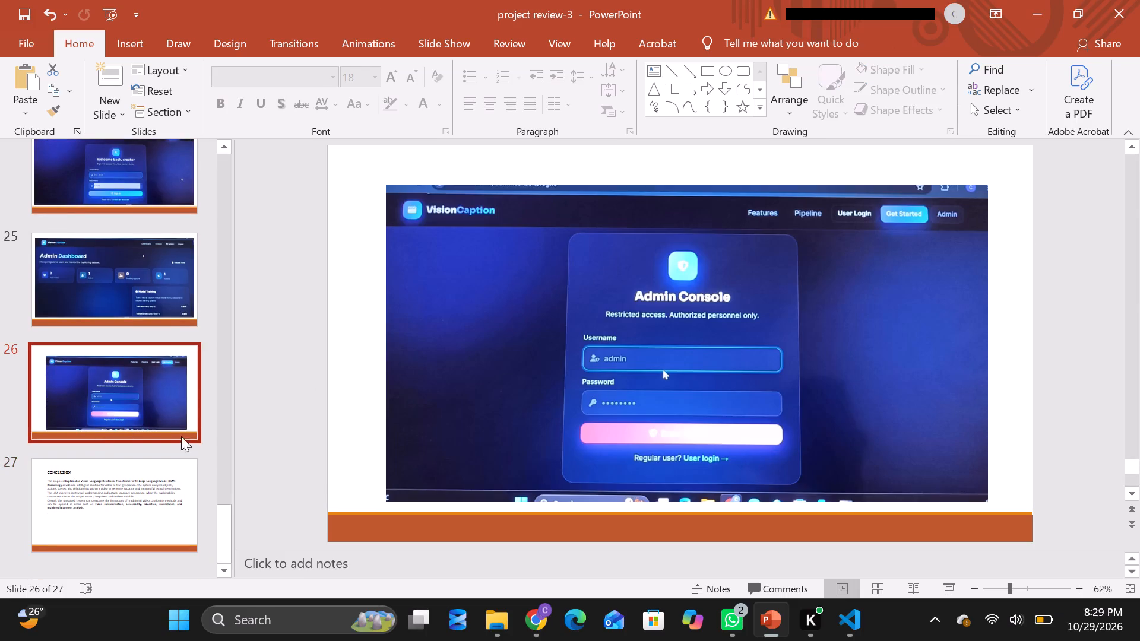
Crop the bottom and top edges of the Admin Console screenshot on slide 26, removing the taskbar and browser strip.
{"action": "right_click", "coordinate": [508, 390]}
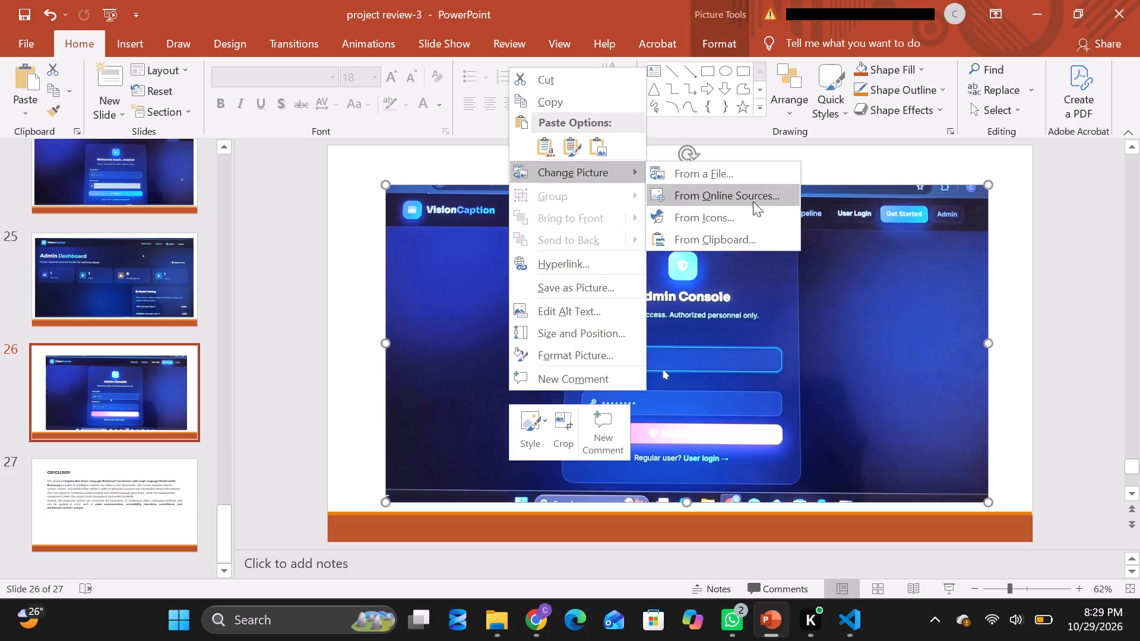
{"action": "left_click", "coordinate": [746, 350]}
{"action": "right_click", "coordinate": [746, 350]}
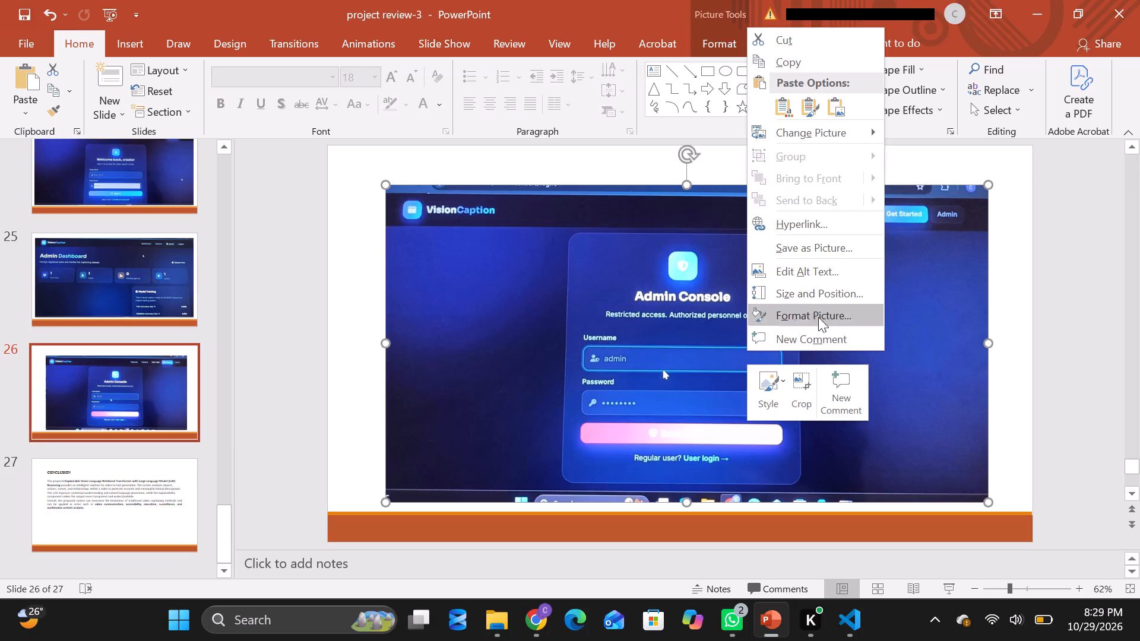
{"action": "left_click", "coordinate": [808, 390]}
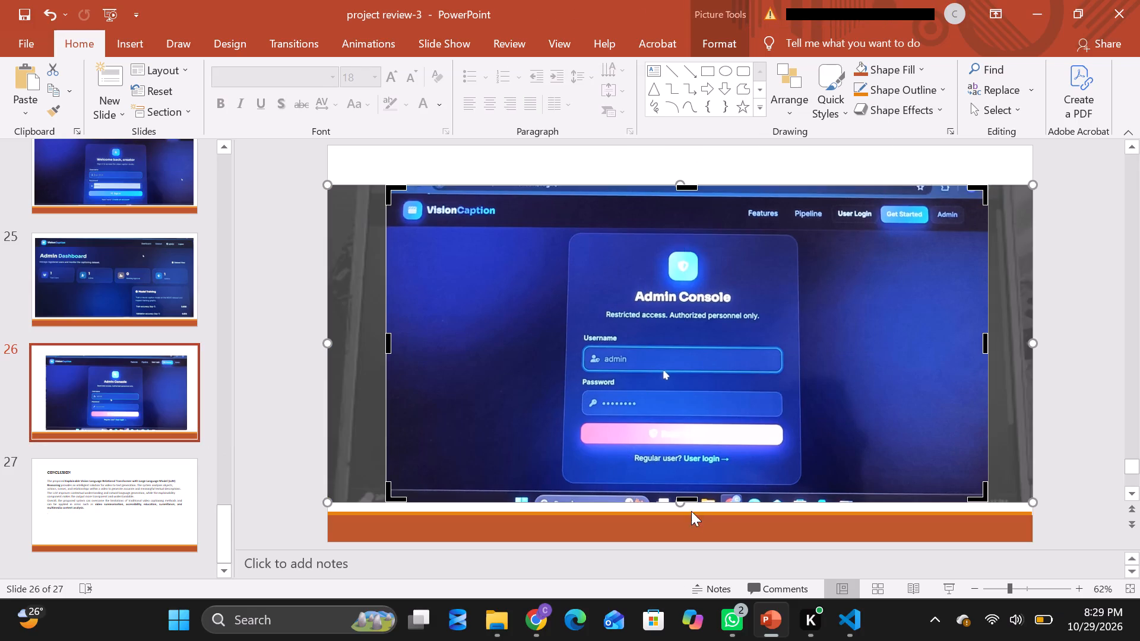
{"action": "left_click_drag", "start_coordinate": [692, 502], "coordinate": [691, 489]}
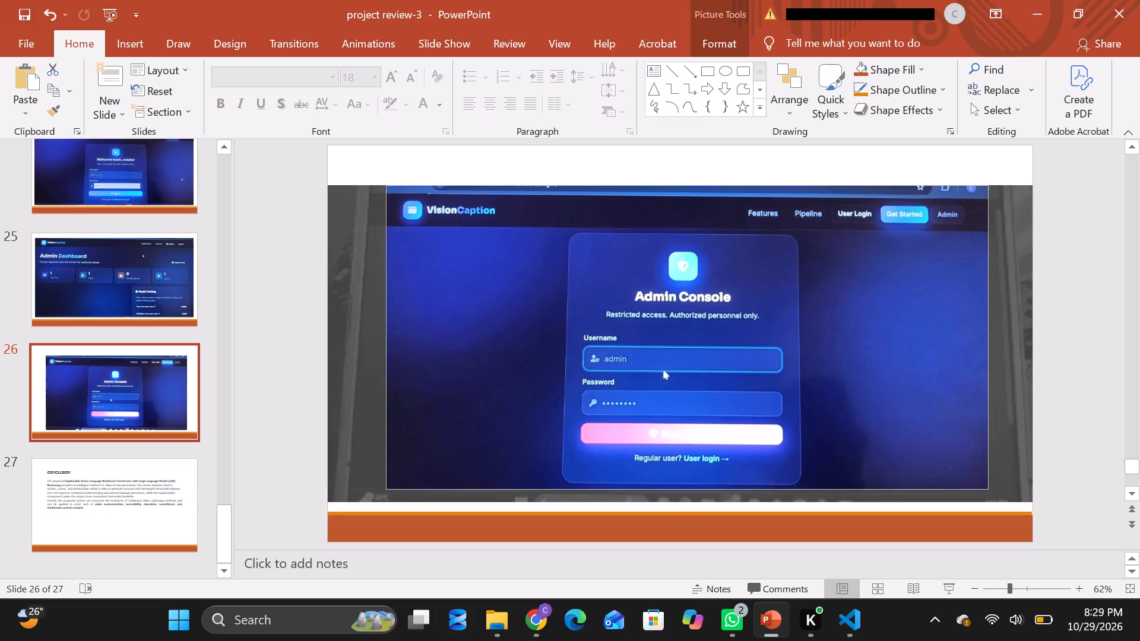
{"action": "left_click_drag", "start_coordinate": [691, 489], "coordinate": [691, 488]}
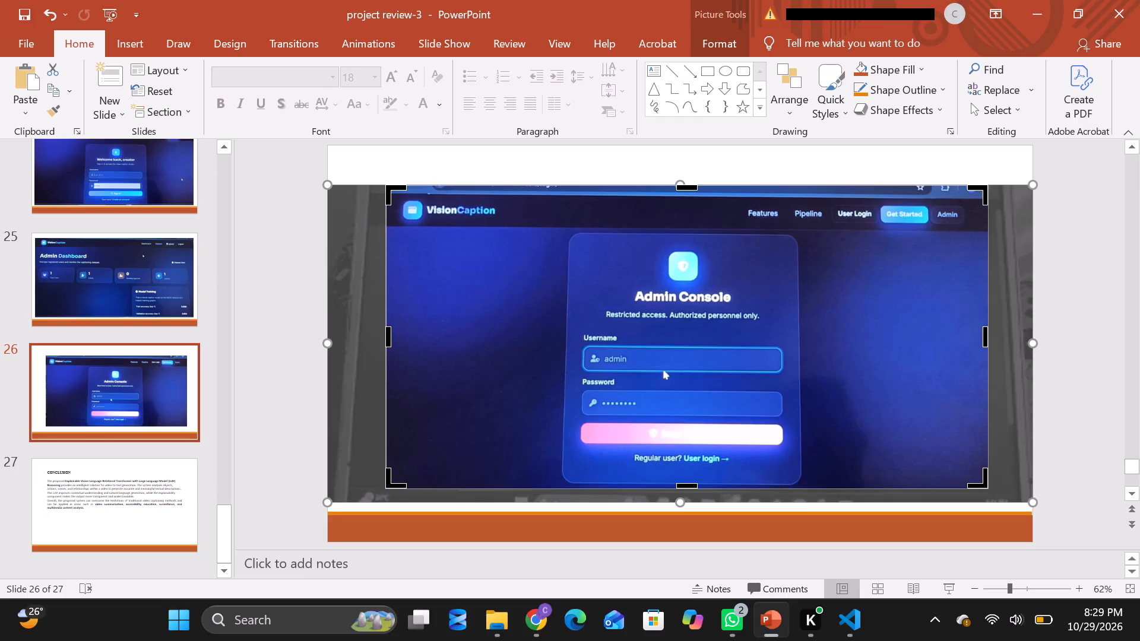
{"action": "left_click", "coordinate": [689, 189]}
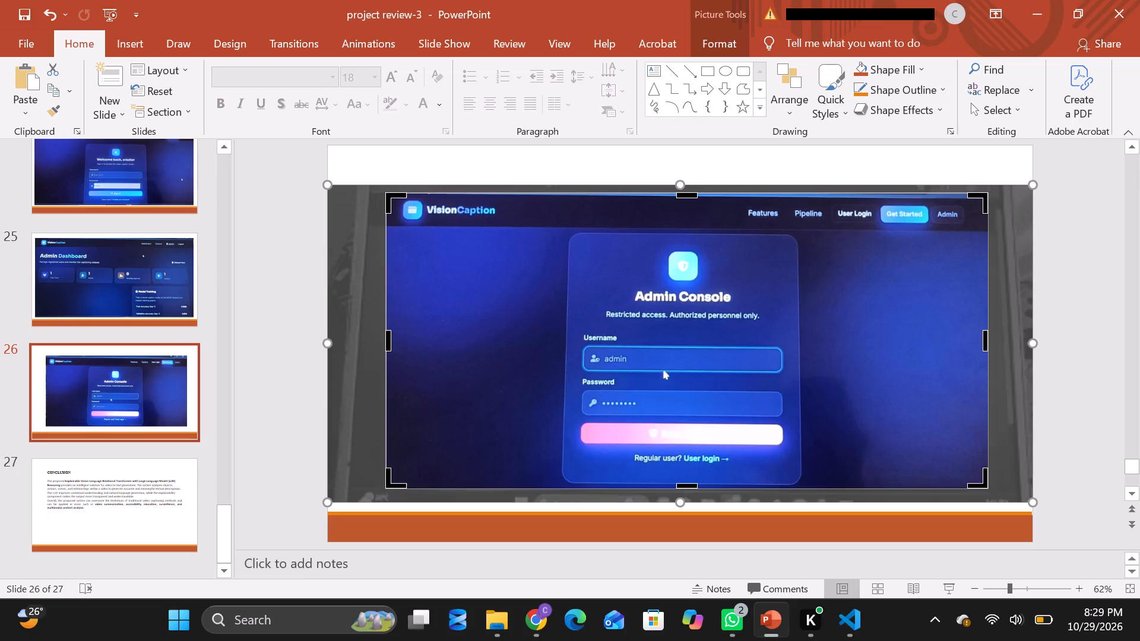
{"action": "left_click", "coordinate": [135, 294]}
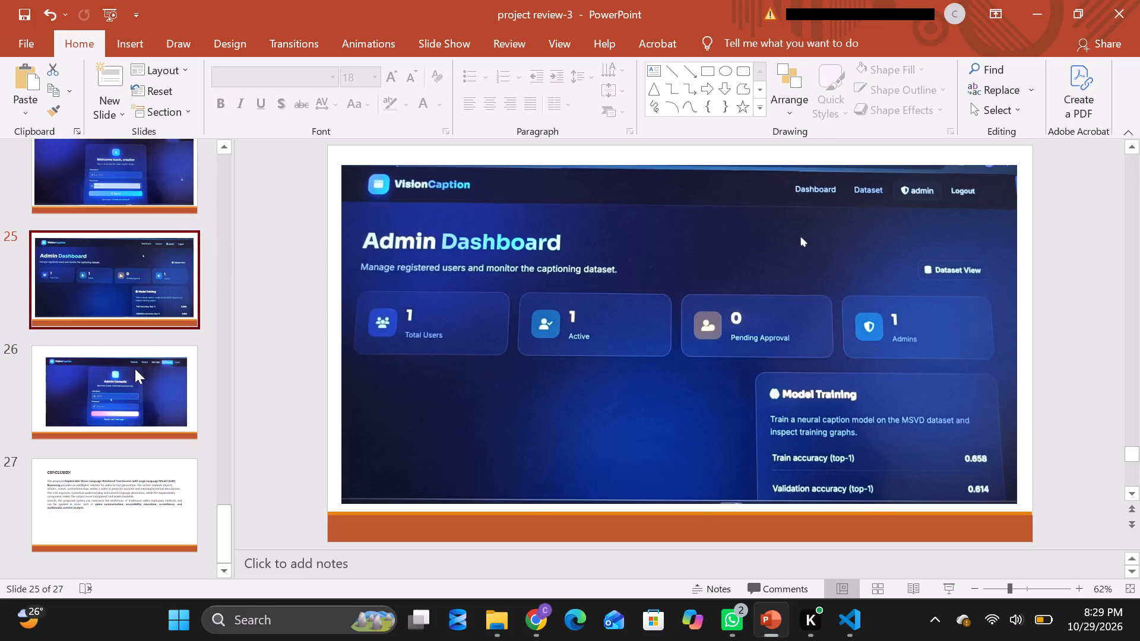
Check the cropped Admin Console slide and the conclusion slide, and view the title and contents slides at the deck's start.
{"action": "left_click", "coordinate": [129, 382]}
{"action": "left_click", "coordinate": [126, 491]}
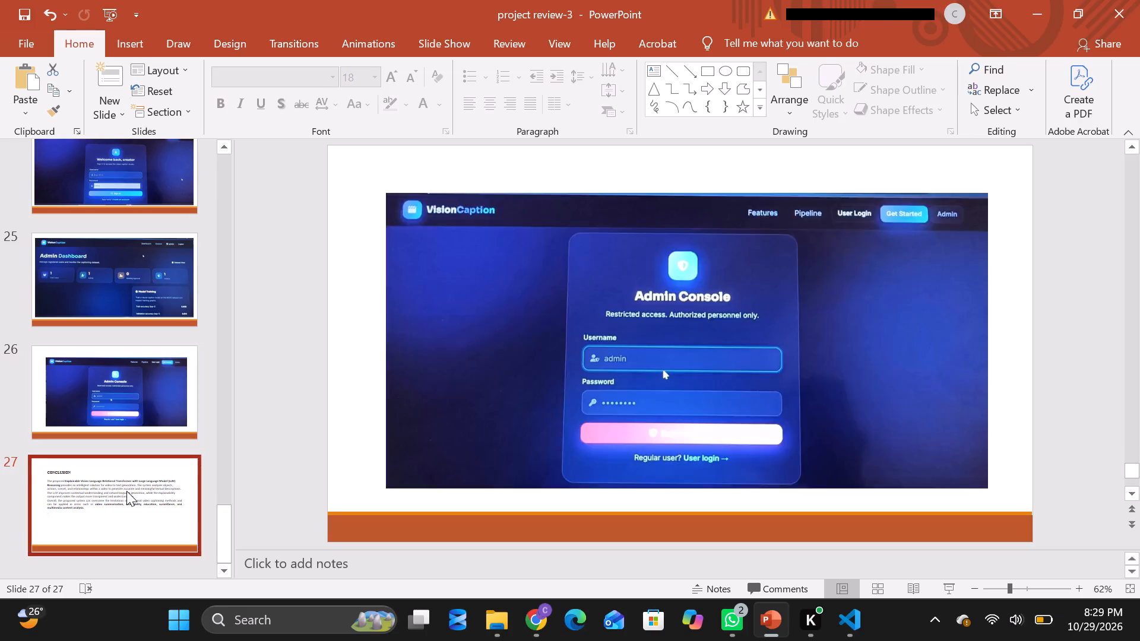
{"action": "scroll", "coordinate": [100, 374], "scroll_direction": "up", "scroll_amount": 17}
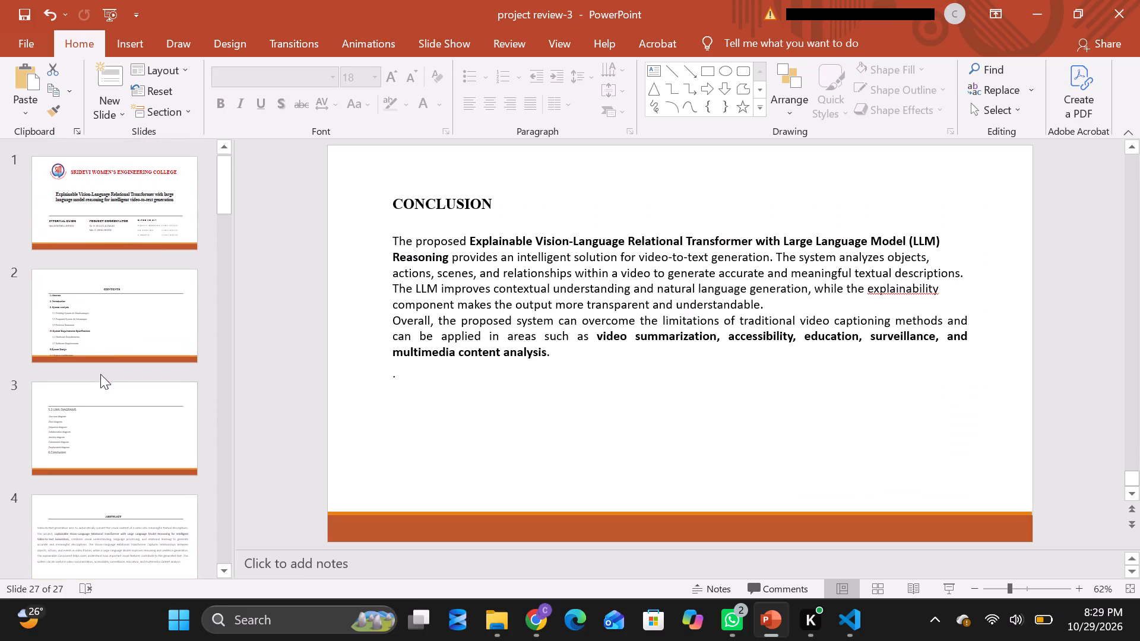
{"action": "left_click", "coordinate": [123, 217]}
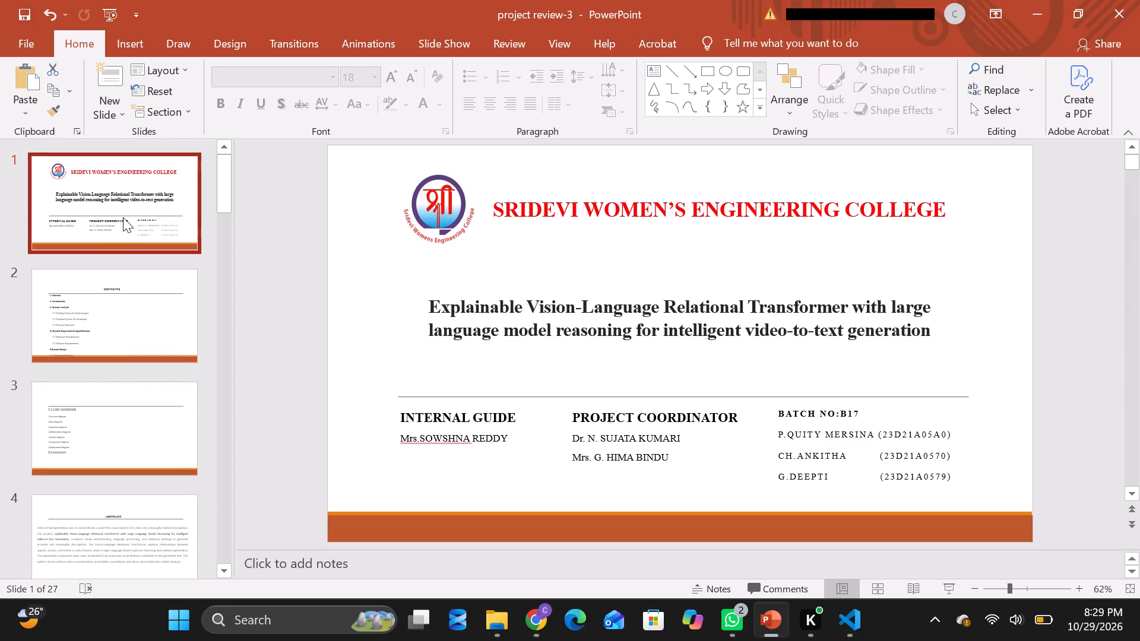
{"action": "key", "text": "Down"}
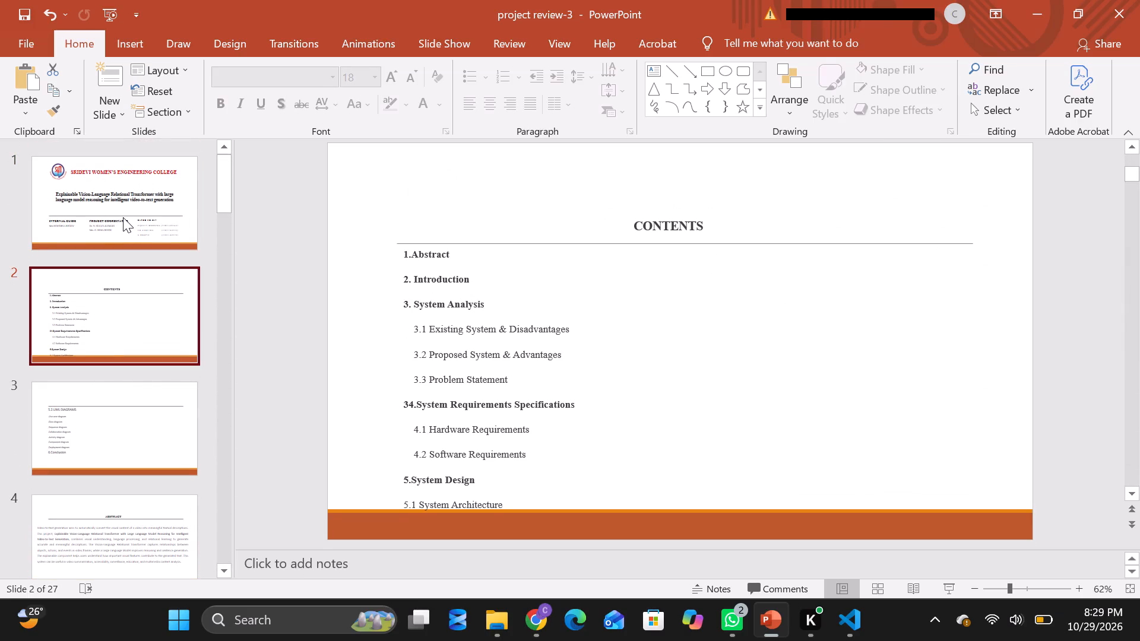
{"action": "key", "text": "Up"}
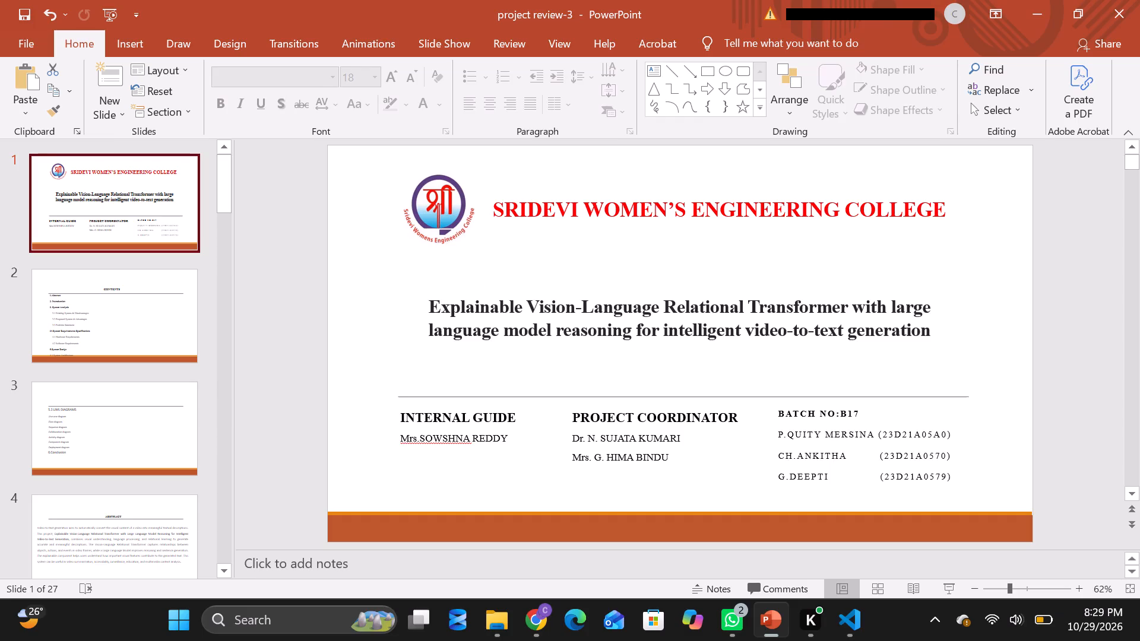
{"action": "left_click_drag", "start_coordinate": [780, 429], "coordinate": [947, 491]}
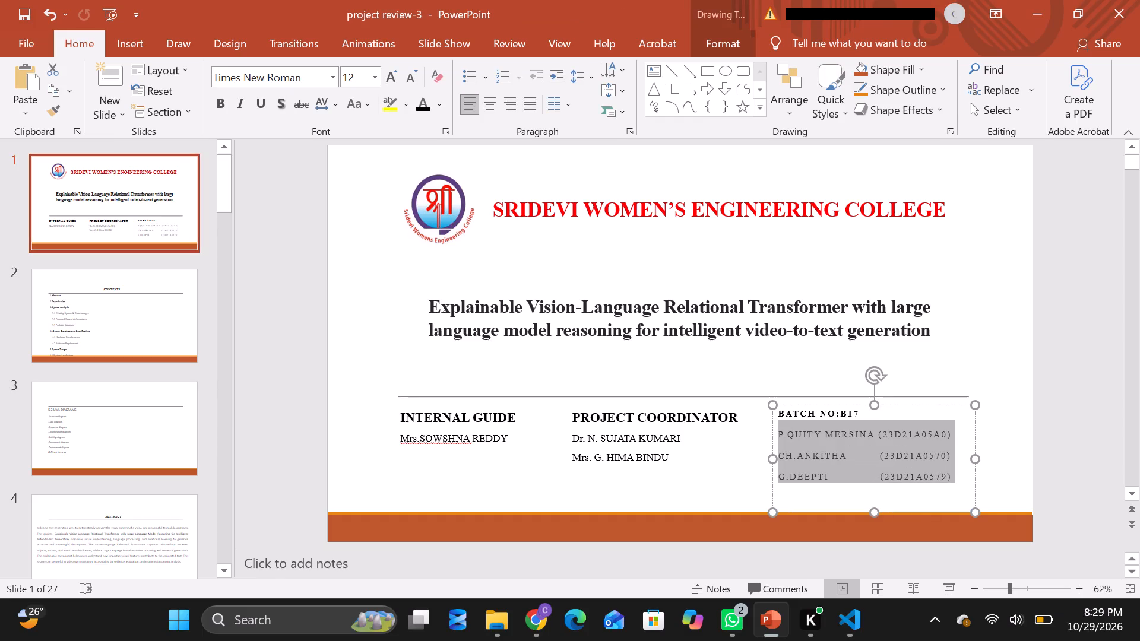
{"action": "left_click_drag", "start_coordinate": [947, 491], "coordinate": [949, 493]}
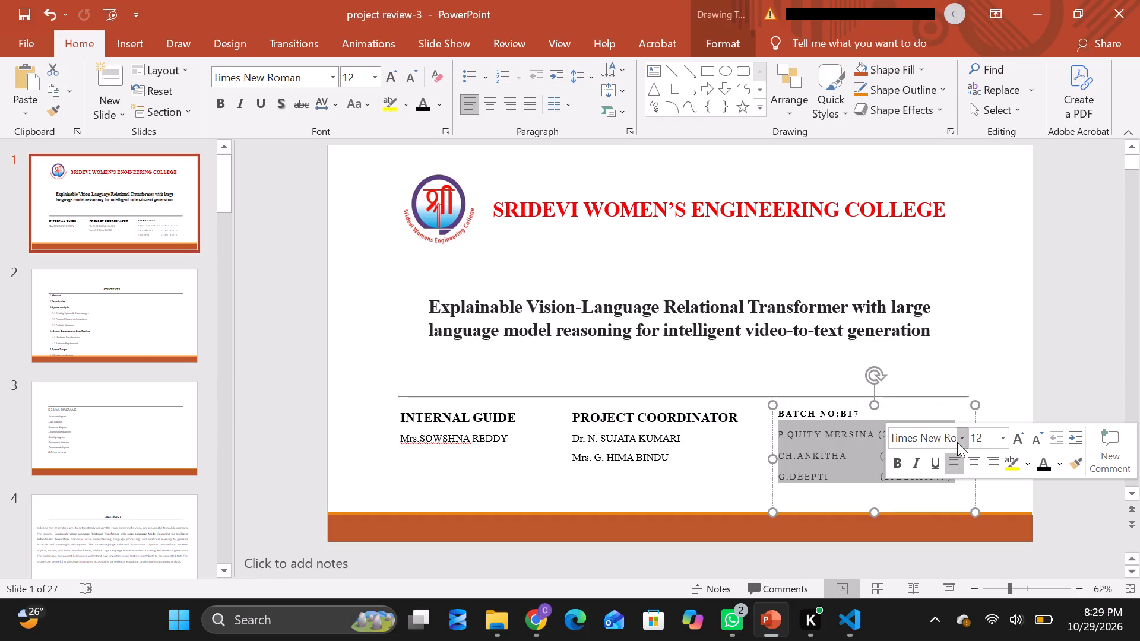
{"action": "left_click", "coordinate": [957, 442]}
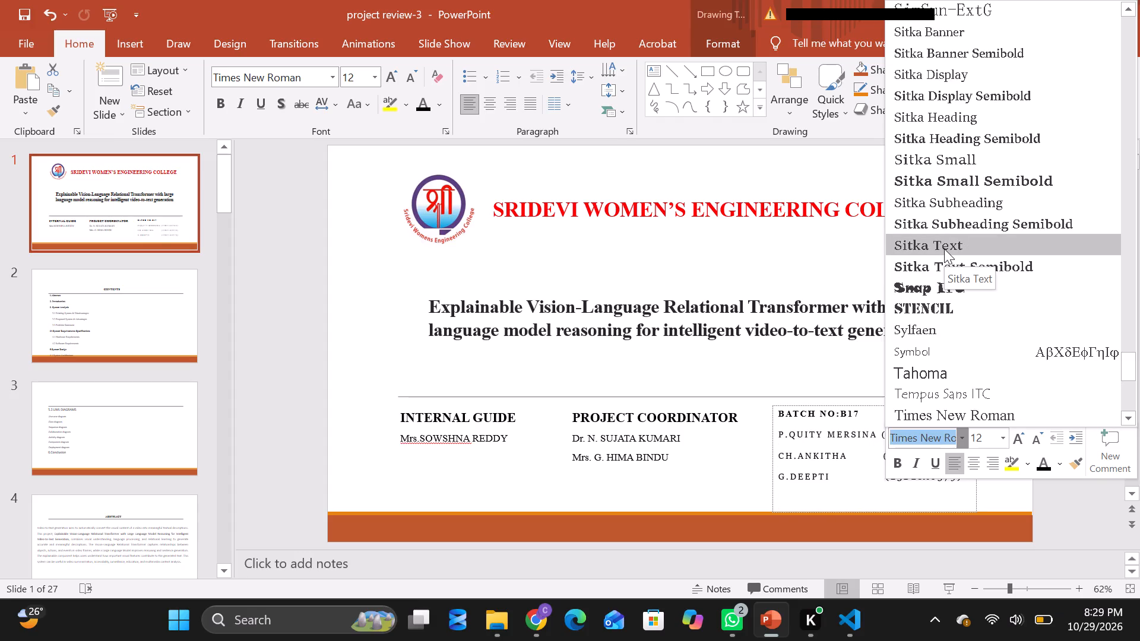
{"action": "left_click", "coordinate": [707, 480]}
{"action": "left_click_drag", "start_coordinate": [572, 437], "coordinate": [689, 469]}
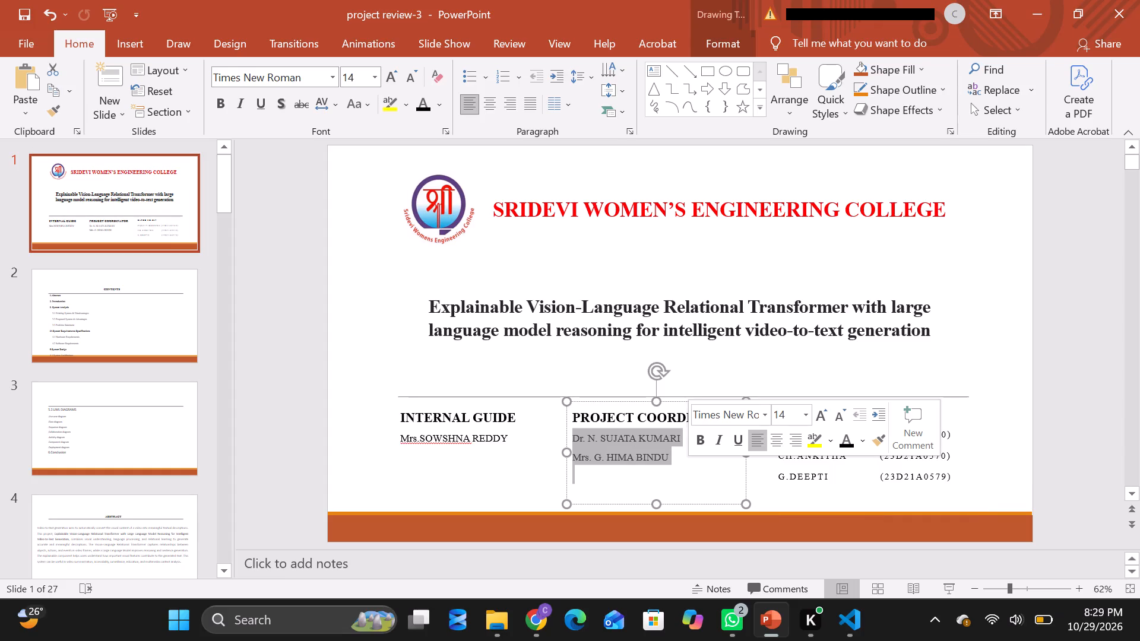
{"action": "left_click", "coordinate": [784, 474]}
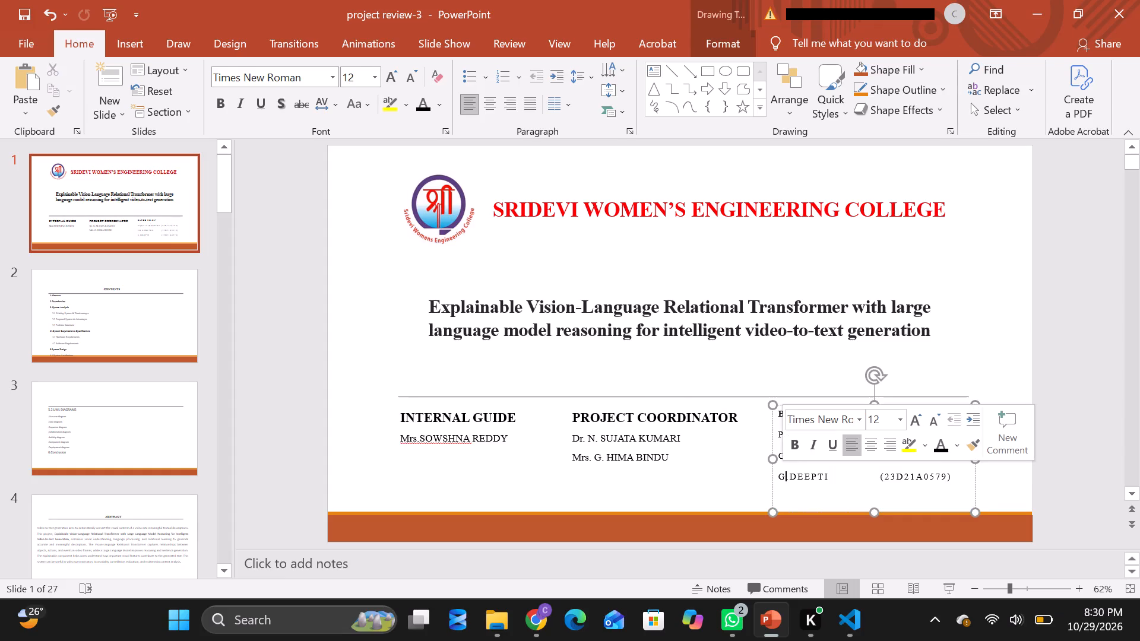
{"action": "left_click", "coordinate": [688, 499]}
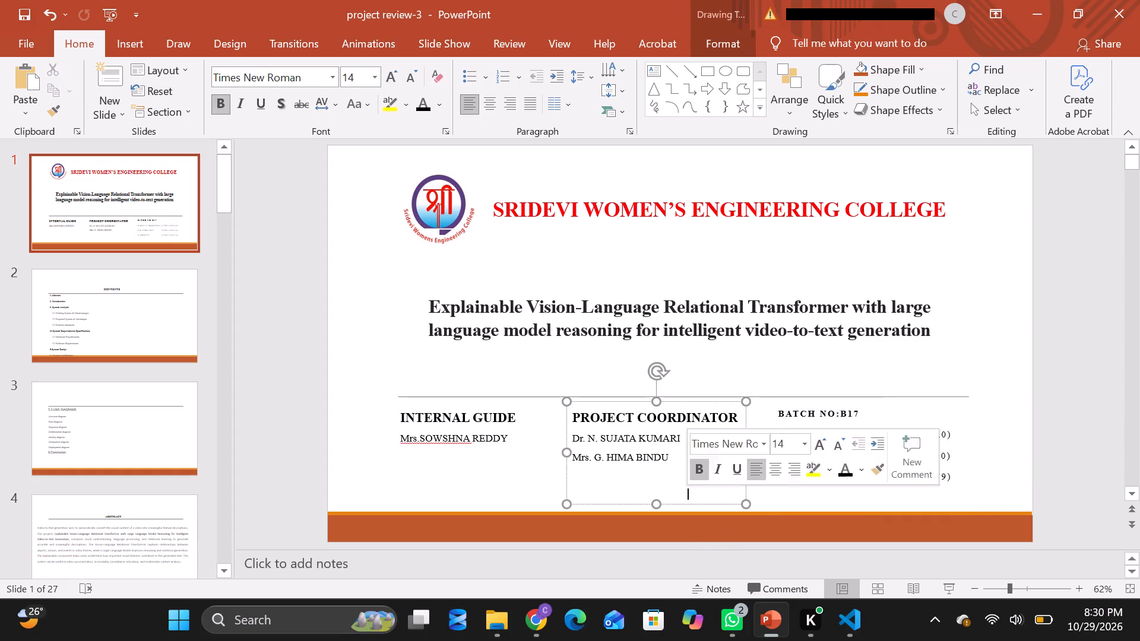
Review the slides from the contents through the system requirements, and return to the contents slide.
{"action": "left_click", "coordinate": [87, 280]}
{"action": "key", "text": "Down"}
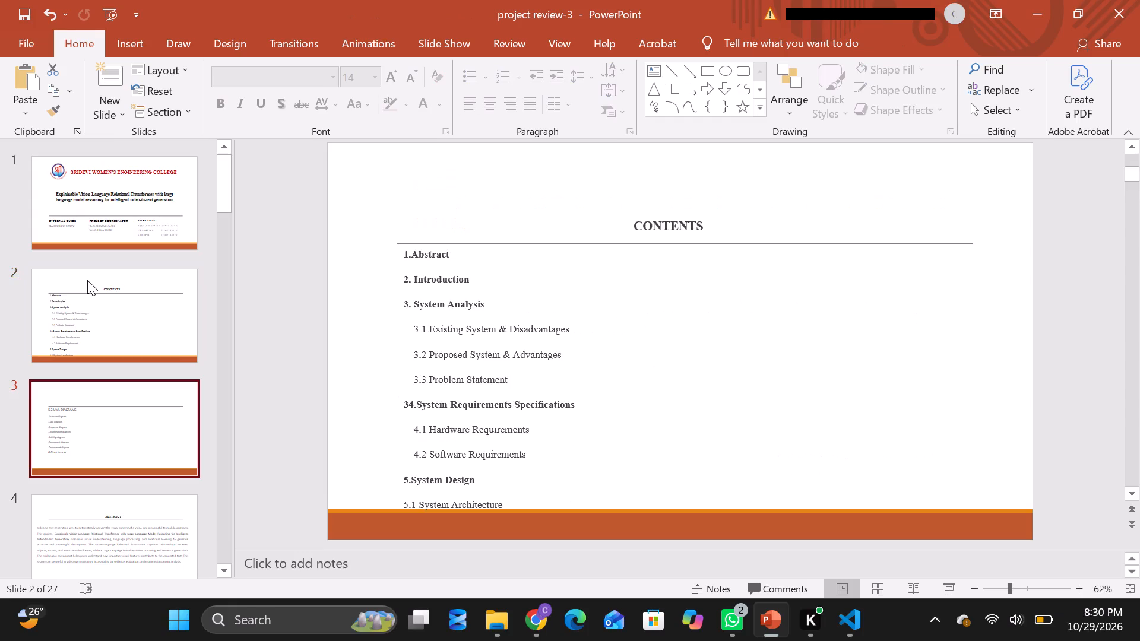
{"action": "key", "text": "Down"}
{"action": "key", "text": "Down"}
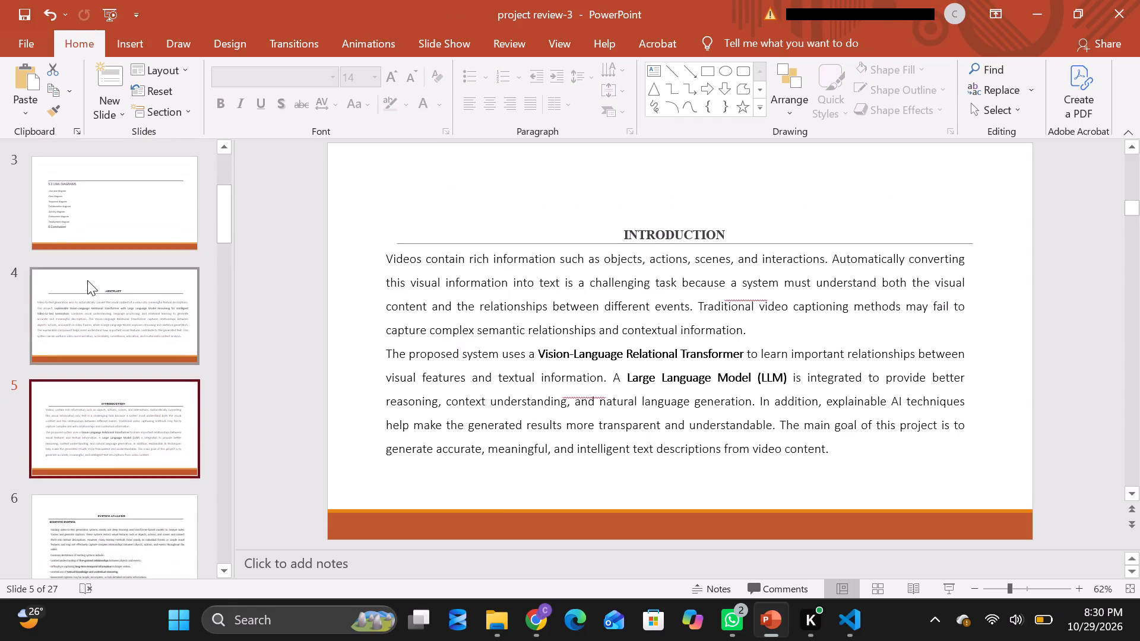
{"action": "key", "text": "Down"}
{"action": "key", "text": "Down"}
{"action": "key", "text": "Down"}
{"action": "key", "text": "Down"}
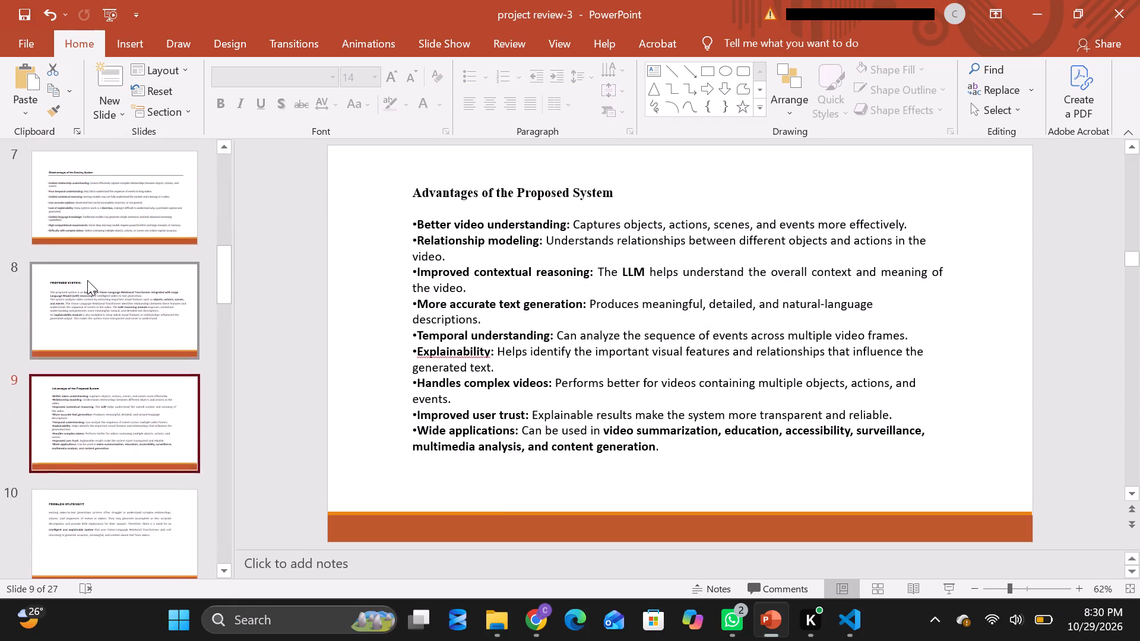
{"action": "key", "text": "Down"}
{"action": "key", "text": "Down"}
{"action": "key", "text": "Down"}
{"action": "key", "text": "Up"}
{"action": "key", "text": "Up"}
{"action": "key", "text": "Up"}
{"action": "key", "text": "Up"}
{"action": "key", "text": "Up"}
{"action": "key", "text": "Up"}
{"action": "key", "text": "Up"}
{"action": "key", "text": "Up"}
{"action": "key", "text": "Up"}
{"action": "key", "text": "Up"}
{"action": "key", "text": "Up"}
{"action": "key", "text": "Up"}
{"action": "key", "text": "Up"}
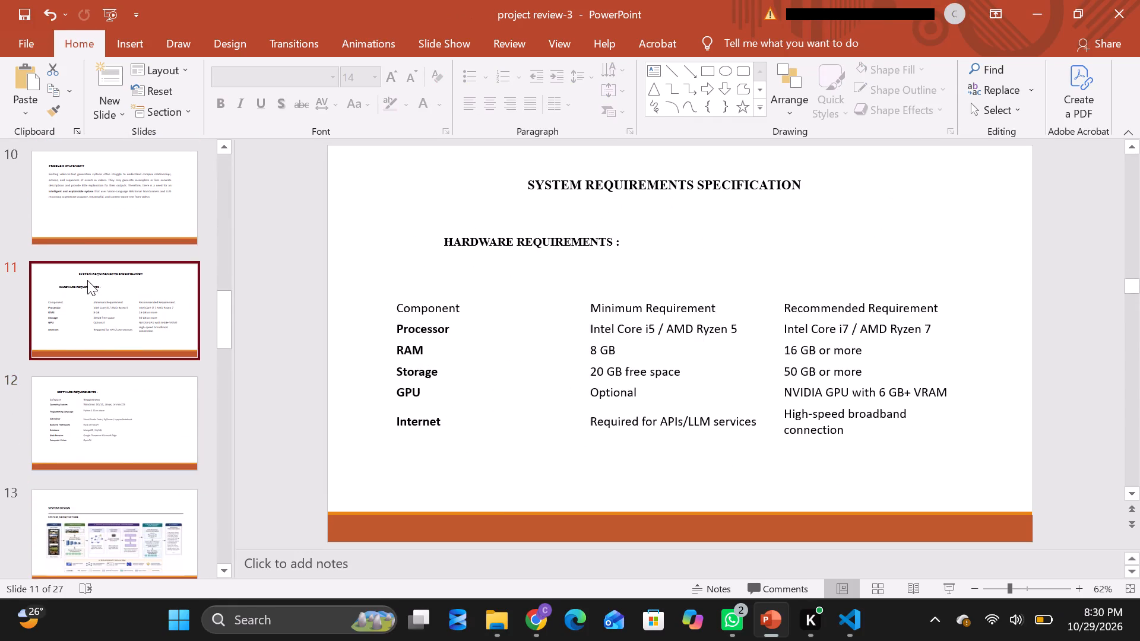
{"action": "key", "text": "Down"}
{"action": "key", "text": "Down"}
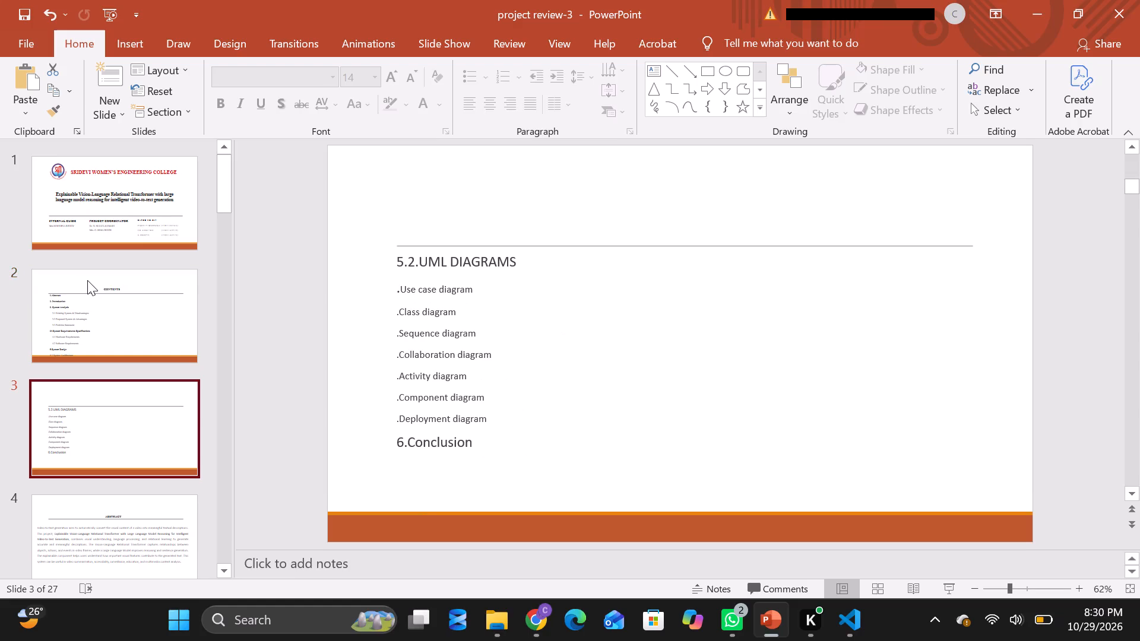
{"action": "key", "text": "Up"}
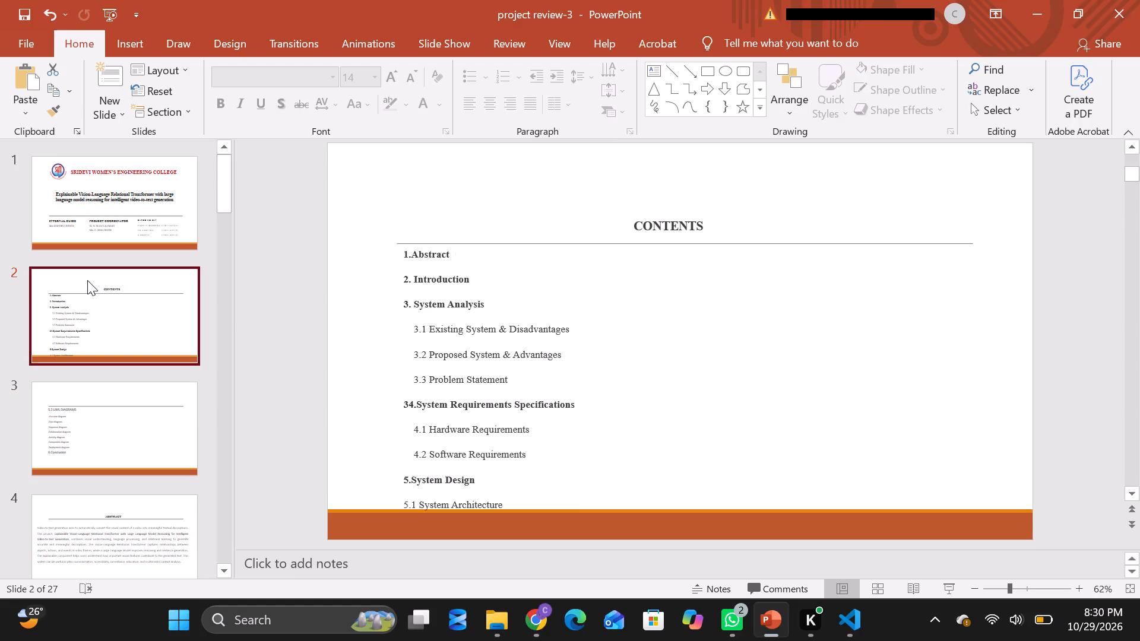
Make the "5.2.UML DIAGRAMS" and "6.Conclusion" entries bold on slide 3.
{"action": "left_click", "coordinate": [116, 414]}
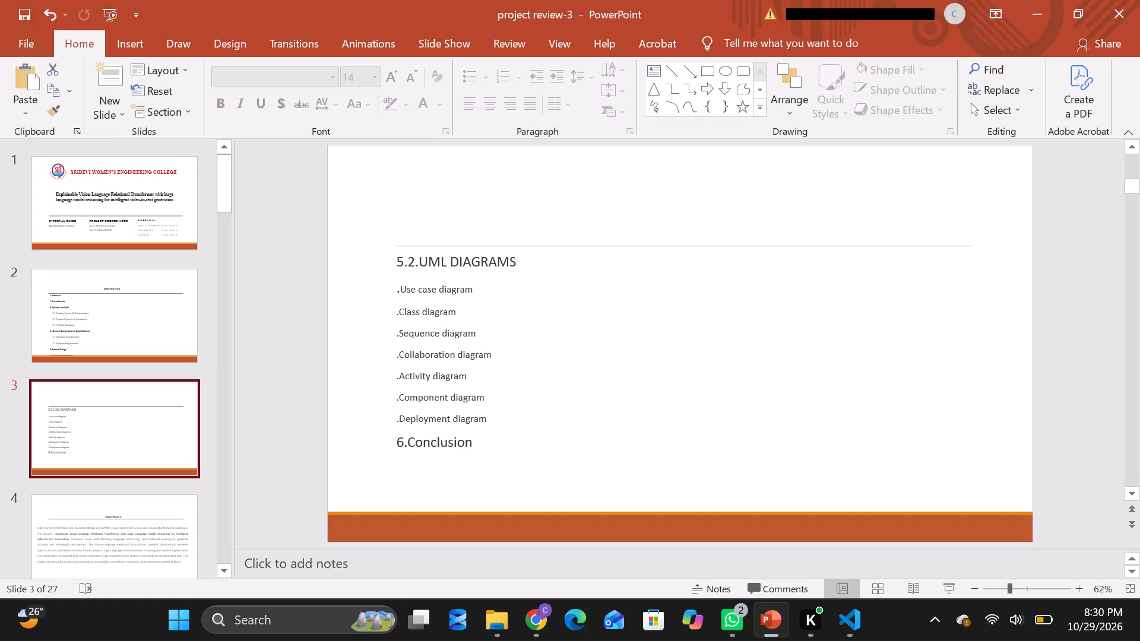
{"action": "left_click_drag", "start_coordinate": [397, 260], "coordinate": [527, 259]}
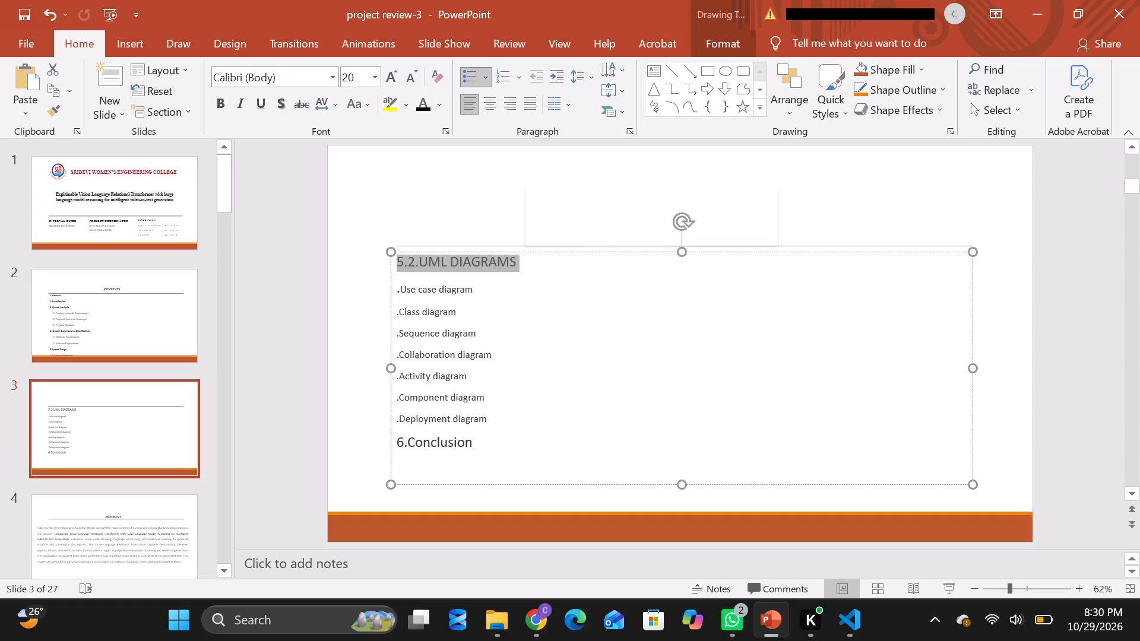
{"action": "left_click", "coordinate": [537, 227]}
{"action": "left_click", "coordinate": [547, 312]}
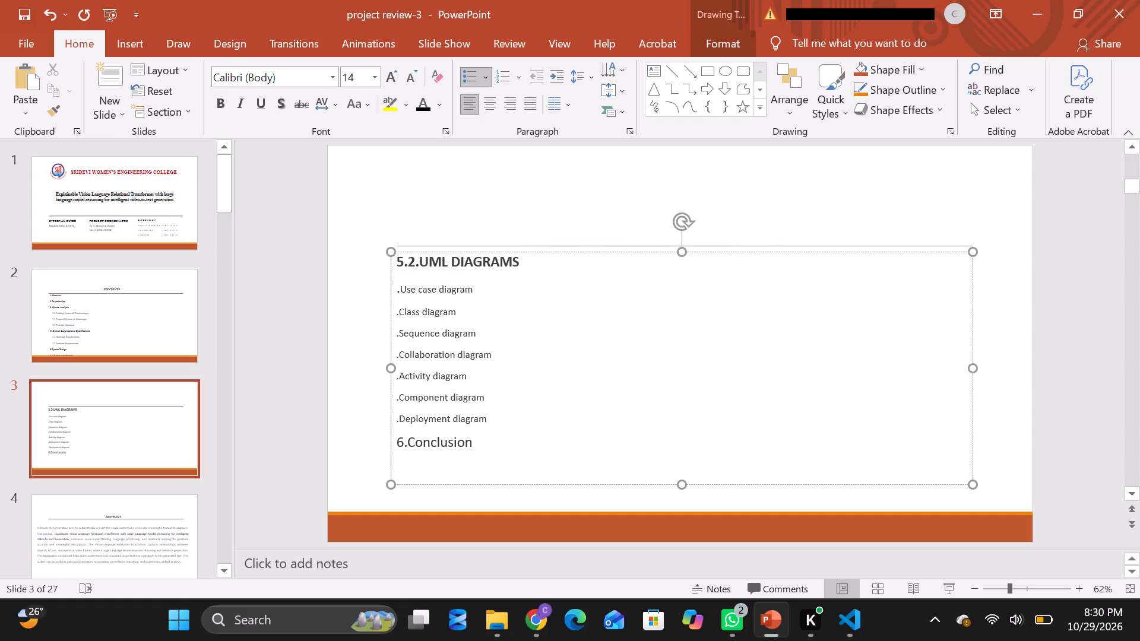
{"action": "left_click_drag", "start_coordinate": [398, 440], "coordinate": [479, 438]}
{"action": "left_click", "coordinate": [489, 406]}
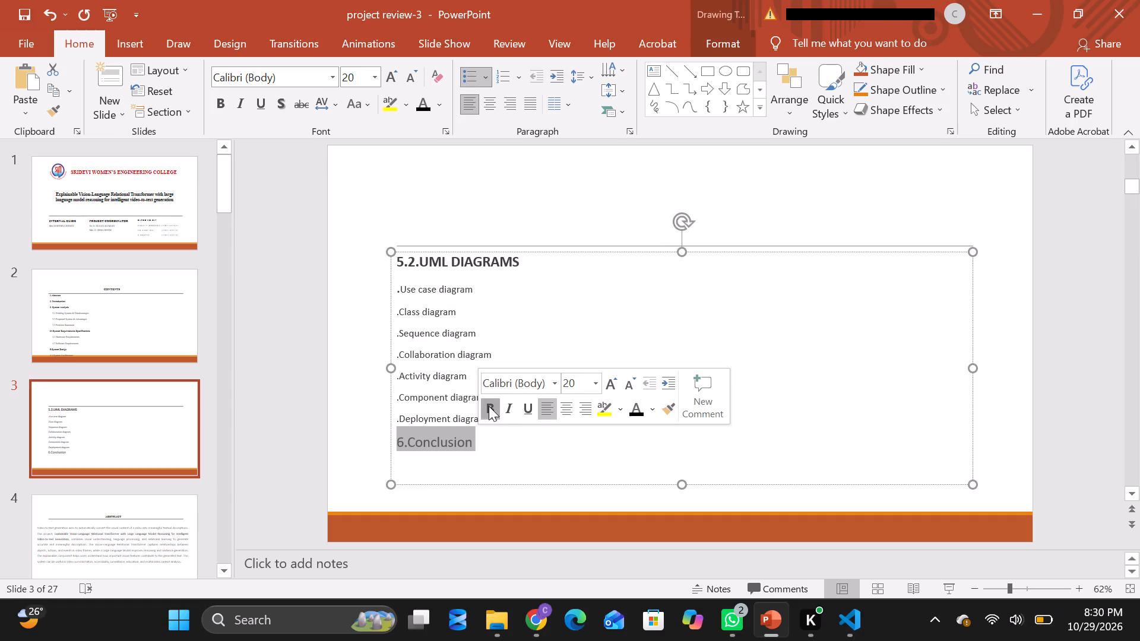
{"action": "left_click", "coordinate": [161, 285]}
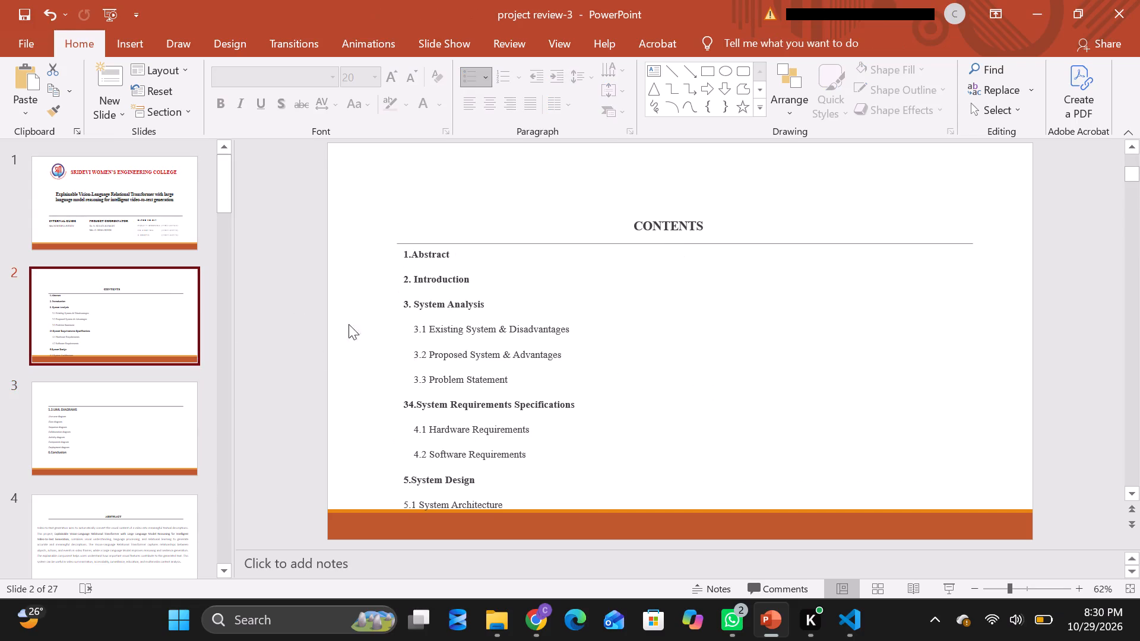
Review the slides from the UML contents list on slide 3 through the system architecture on slide 13.
{"action": "left_click", "coordinate": [173, 420]}
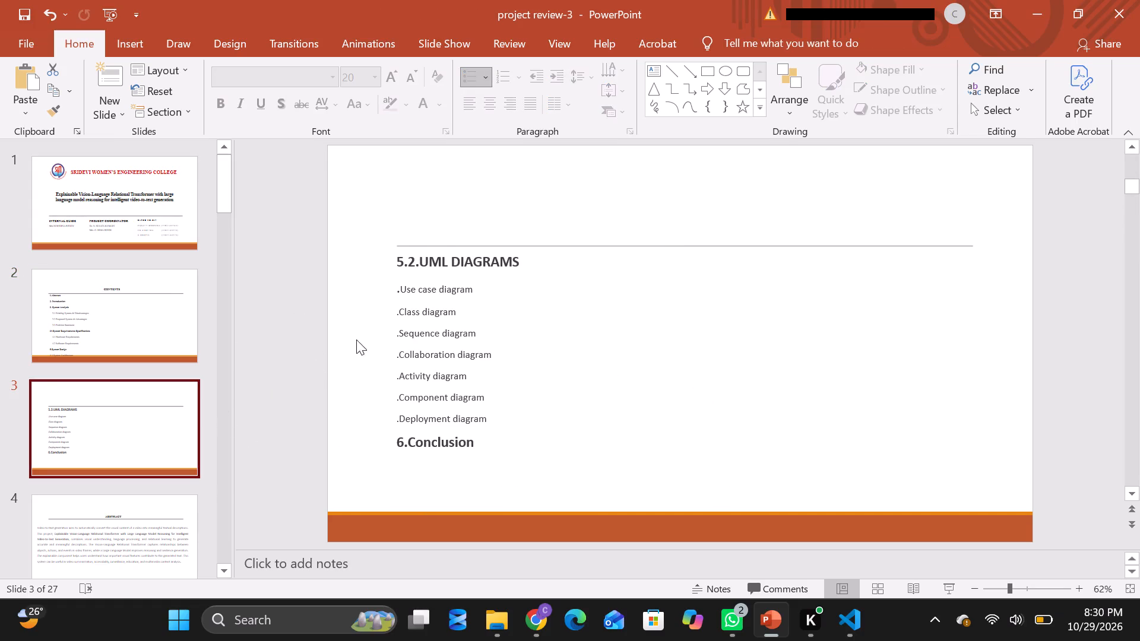
{"action": "left_click", "coordinate": [118, 528]}
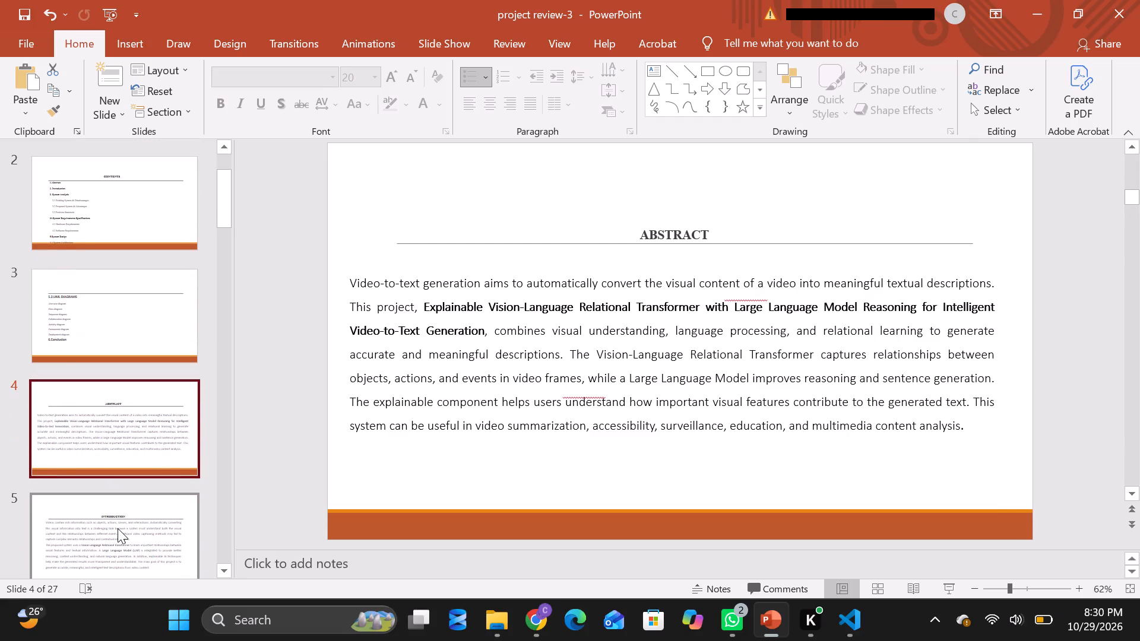
{"action": "key", "text": "Down"}
{"action": "key", "text": "Down"}
{"action": "key", "text": "Down"}
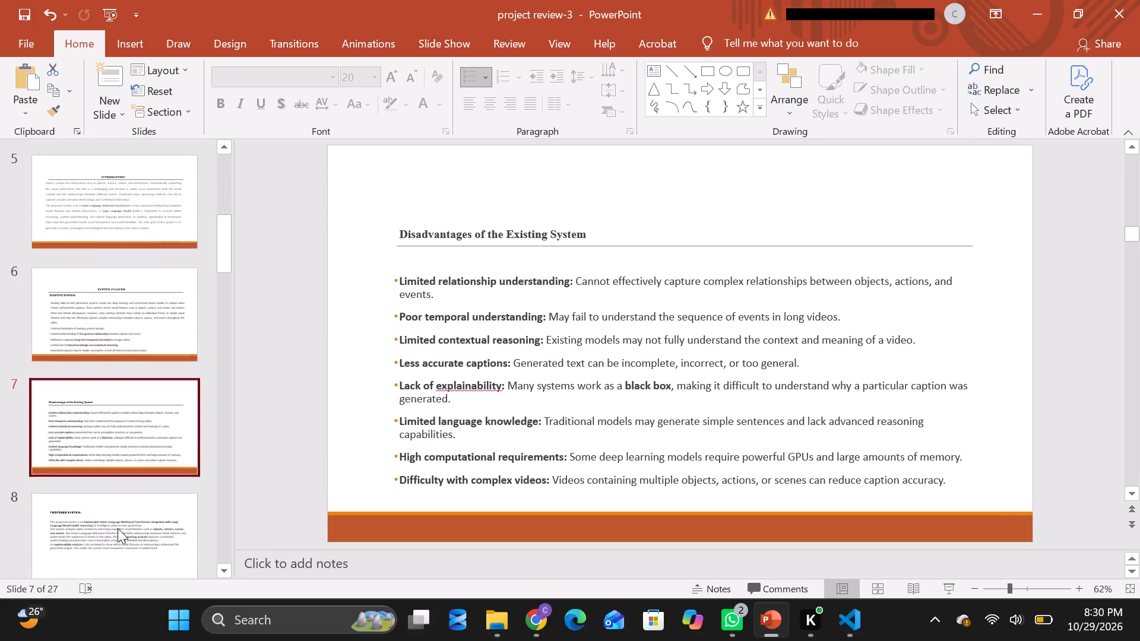
{"action": "key", "text": "Down"}
{"action": "key", "text": "Down"}
{"action": "key", "text": "Down"}
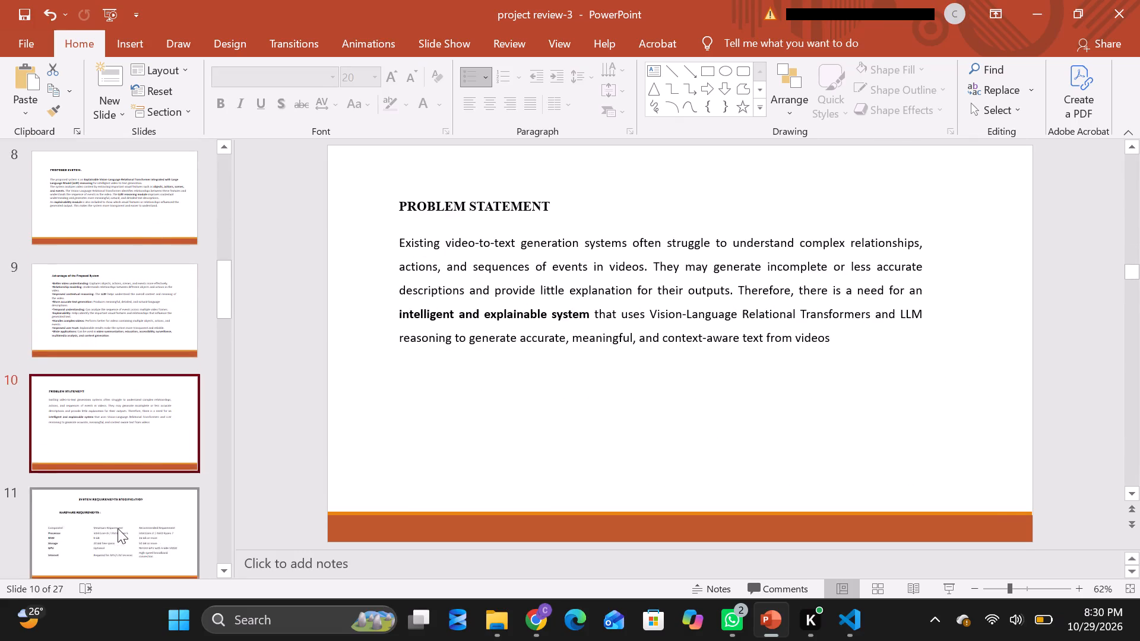
{"action": "key", "text": "Down"}
{"action": "key", "text": "Down"}
{"action": "key", "text": "Down"}
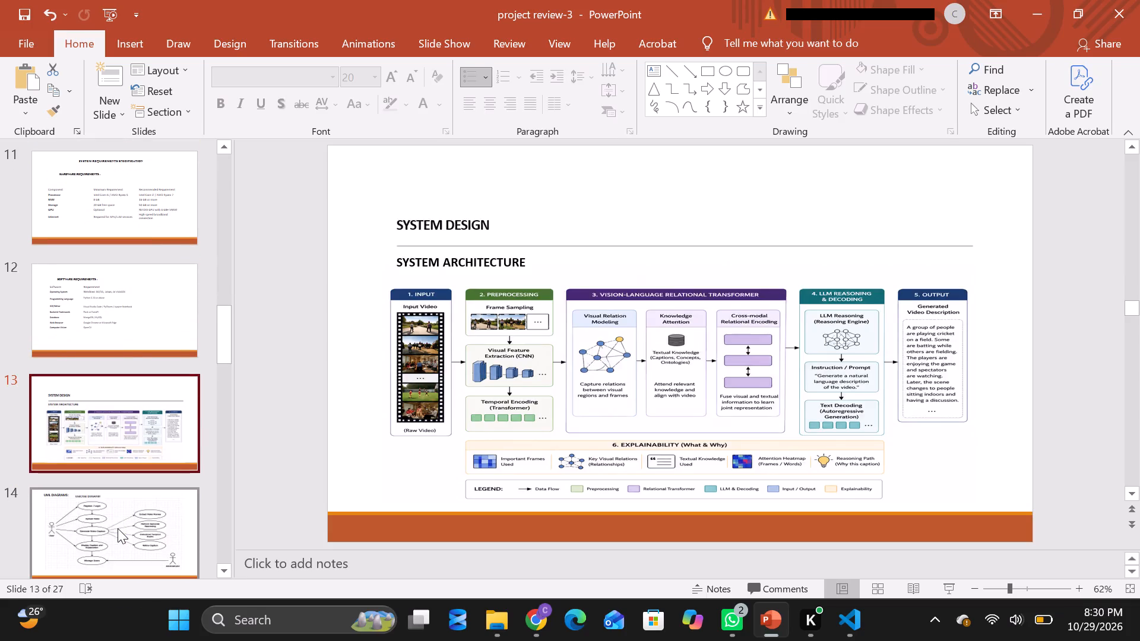
Review the remaining slides, from the UML diagrams through the code and results screenshots to the conclusion.
{"action": "key", "text": "Down"}
{"action": "key", "text": "Down"}
{"action": "key", "text": "Down"}
{"action": "key", "text": "Down"}
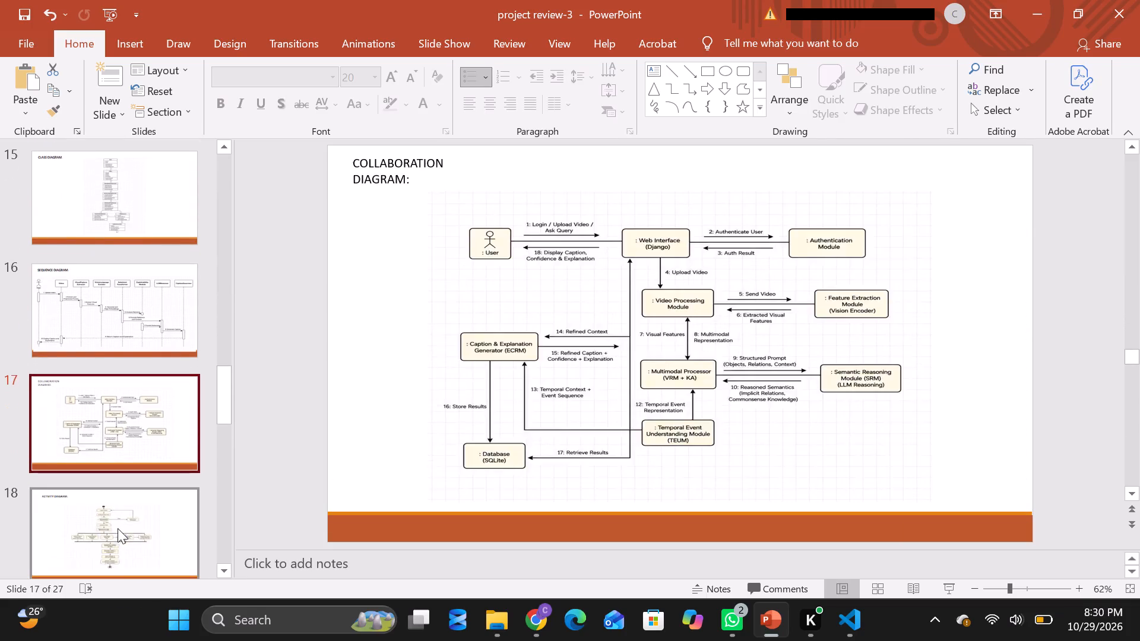
{"action": "key", "text": "Down"}
{"action": "key", "text": "Down"}
{"action": "key", "text": "Down"}
{"action": "key", "text": "Down"}
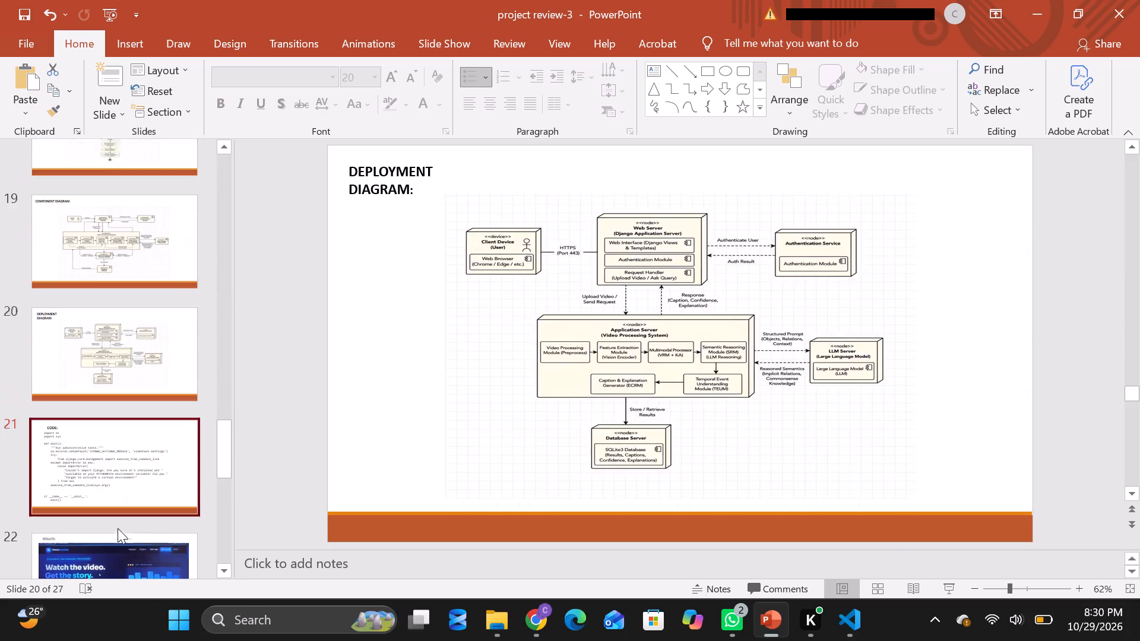
{"action": "key", "text": "Down"}
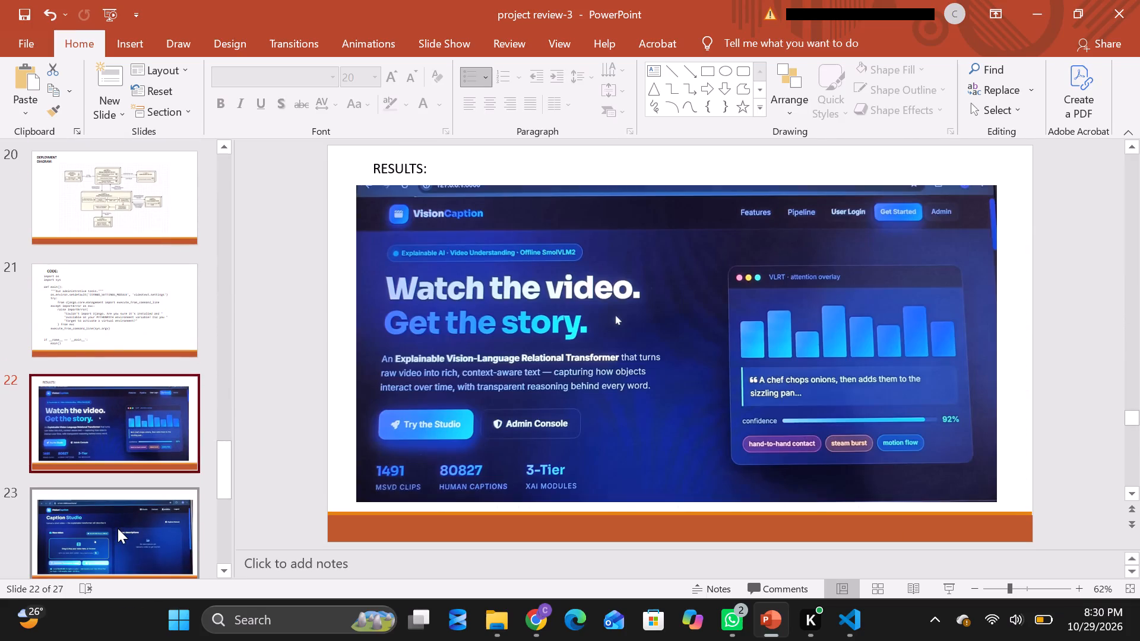
{"action": "key", "text": "Down"}
{"action": "key", "text": "Down"}
{"action": "key", "text": "Down"}
{"action": "key", "text": "Down"}
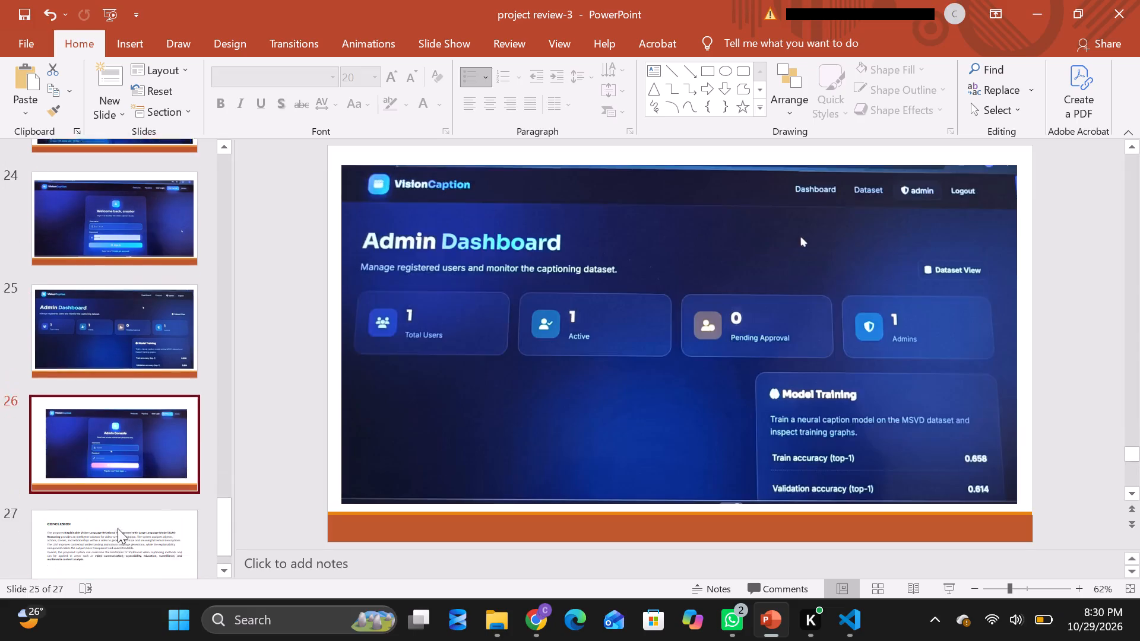
{"action": "key", "text": "Down"}
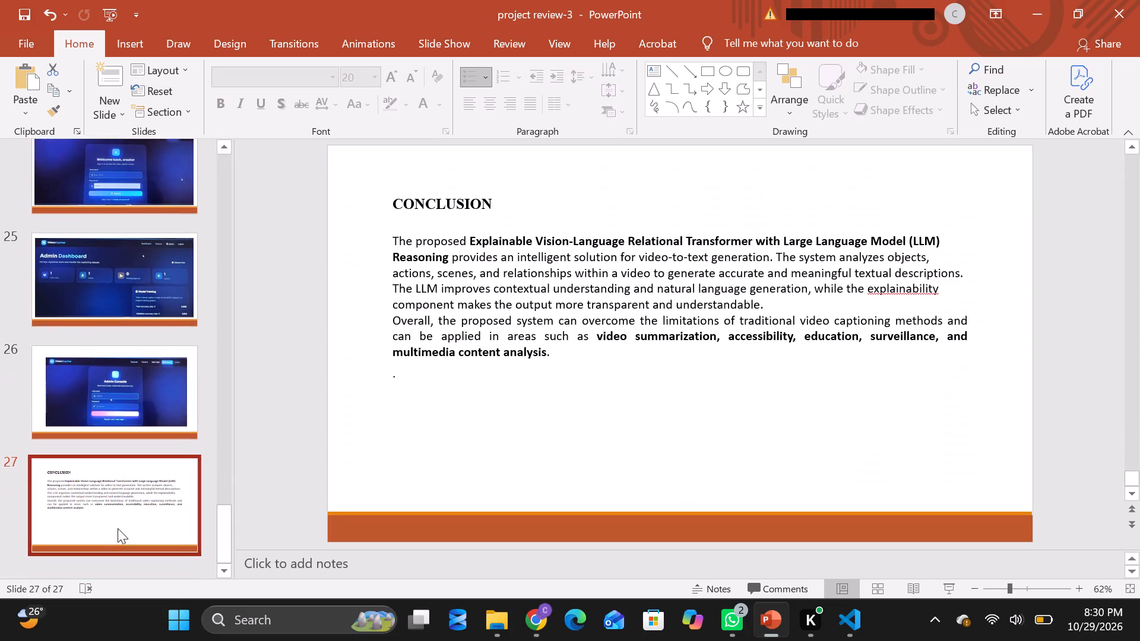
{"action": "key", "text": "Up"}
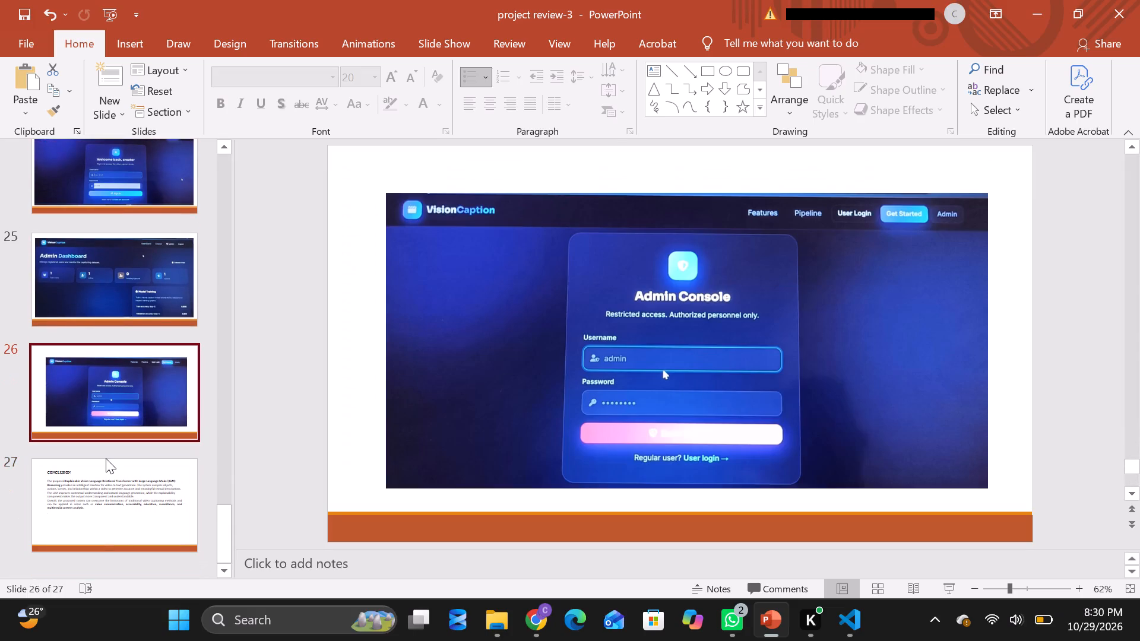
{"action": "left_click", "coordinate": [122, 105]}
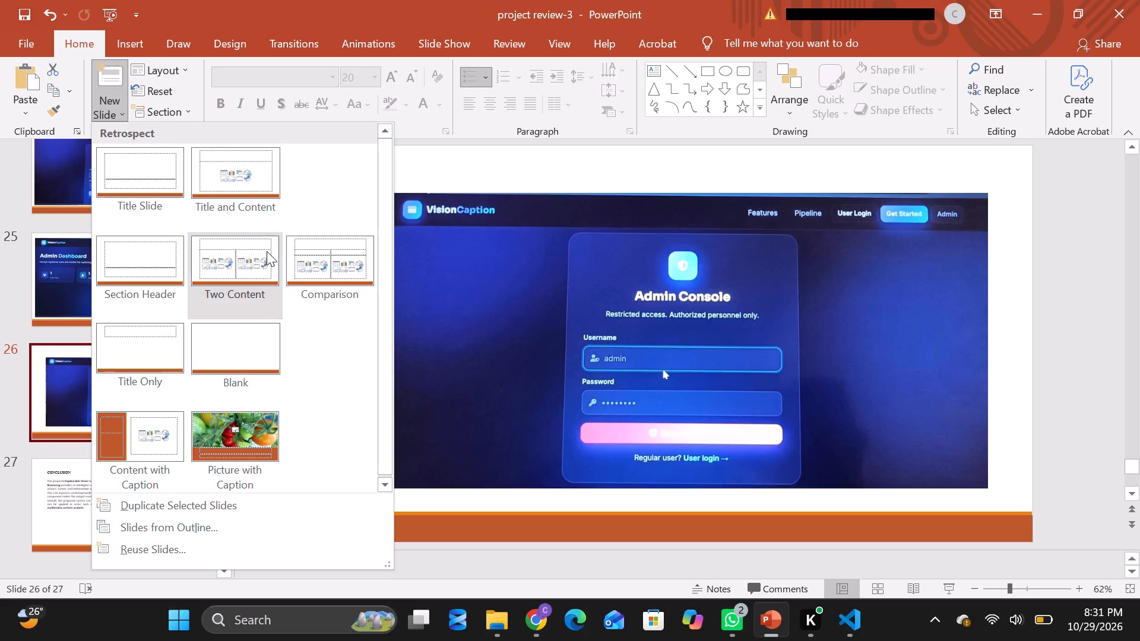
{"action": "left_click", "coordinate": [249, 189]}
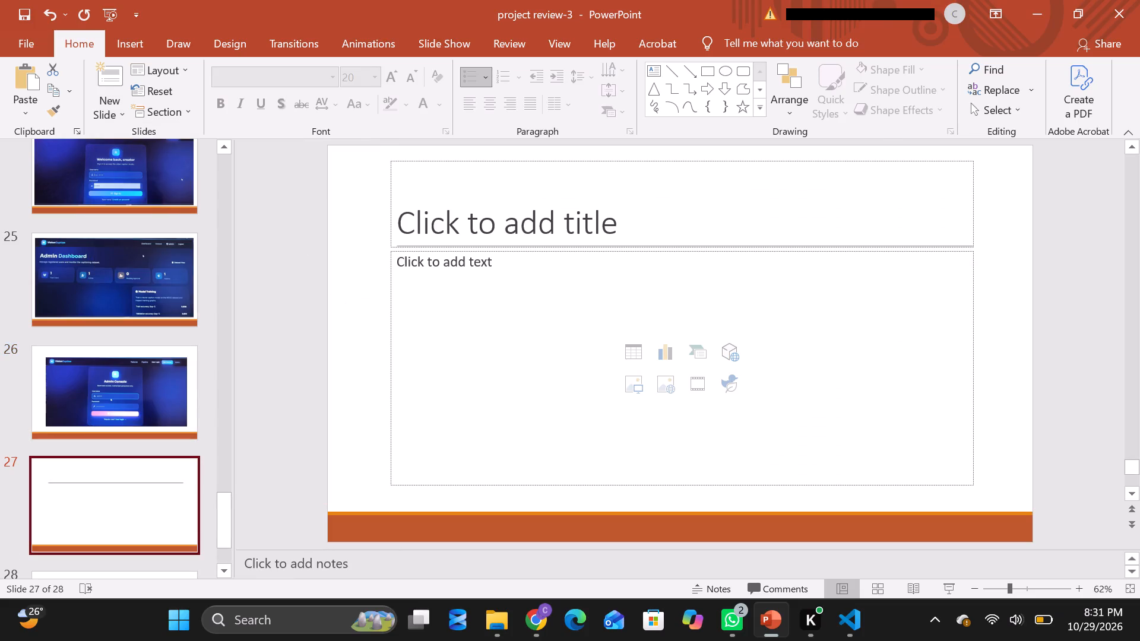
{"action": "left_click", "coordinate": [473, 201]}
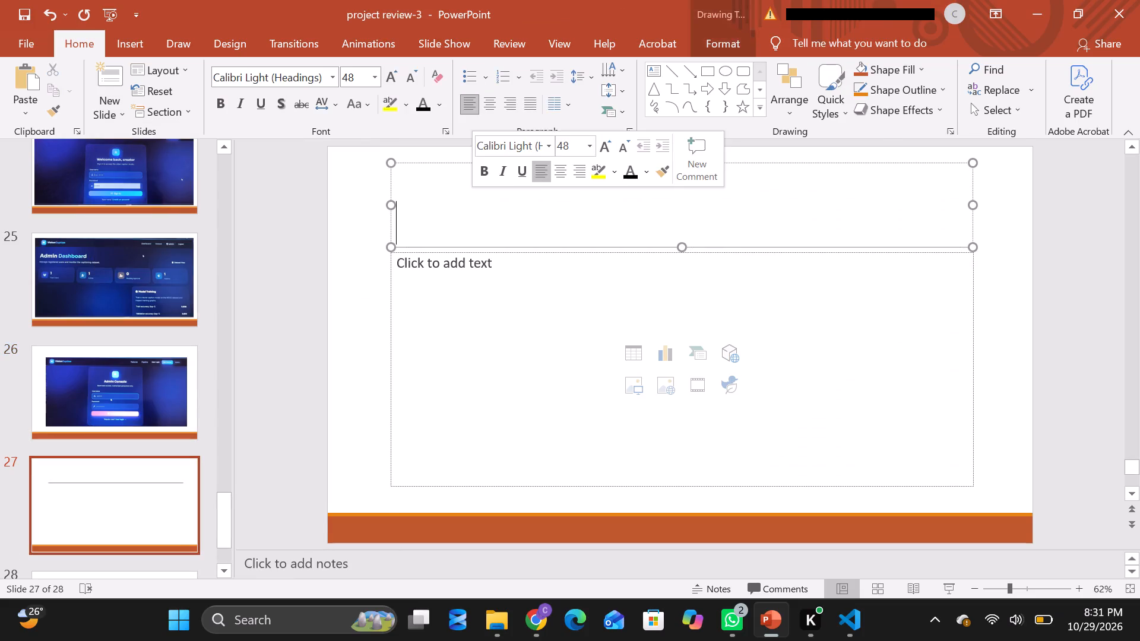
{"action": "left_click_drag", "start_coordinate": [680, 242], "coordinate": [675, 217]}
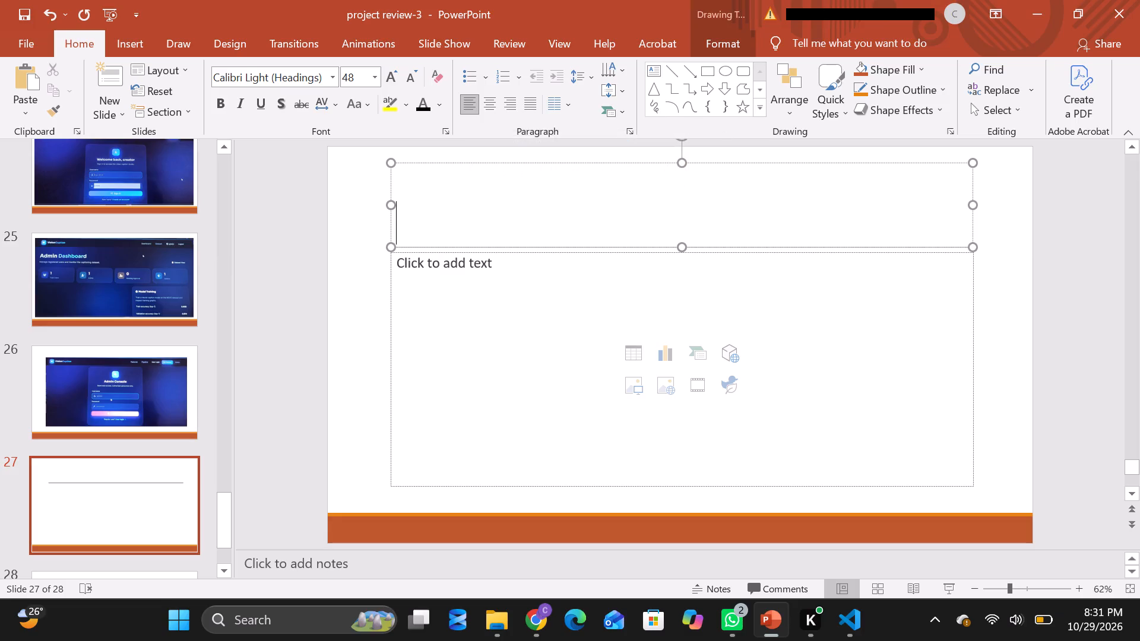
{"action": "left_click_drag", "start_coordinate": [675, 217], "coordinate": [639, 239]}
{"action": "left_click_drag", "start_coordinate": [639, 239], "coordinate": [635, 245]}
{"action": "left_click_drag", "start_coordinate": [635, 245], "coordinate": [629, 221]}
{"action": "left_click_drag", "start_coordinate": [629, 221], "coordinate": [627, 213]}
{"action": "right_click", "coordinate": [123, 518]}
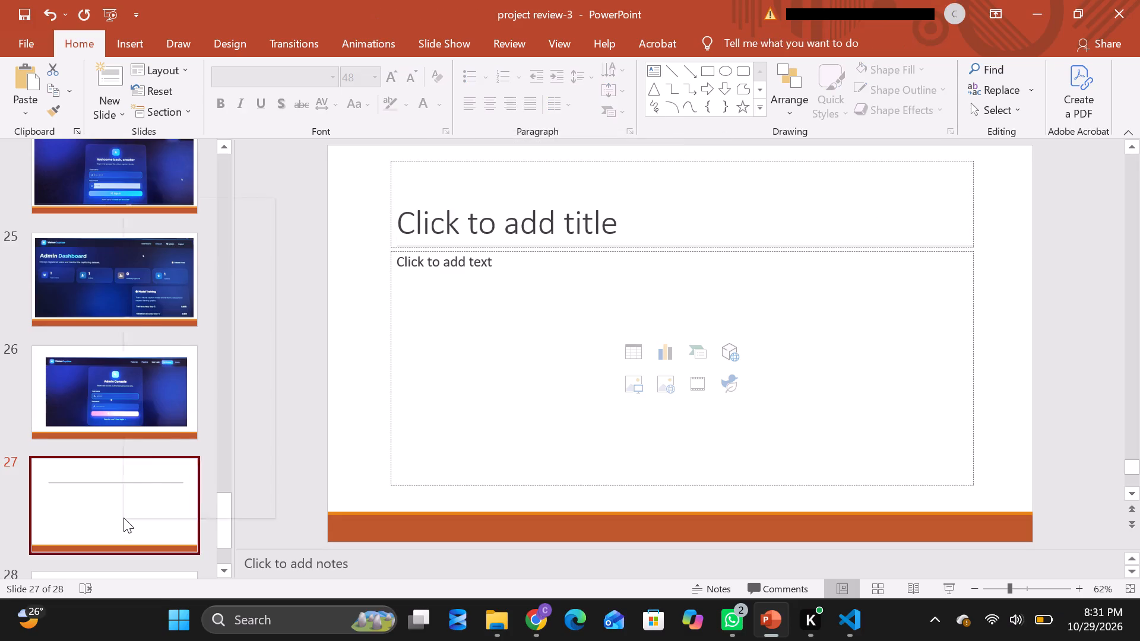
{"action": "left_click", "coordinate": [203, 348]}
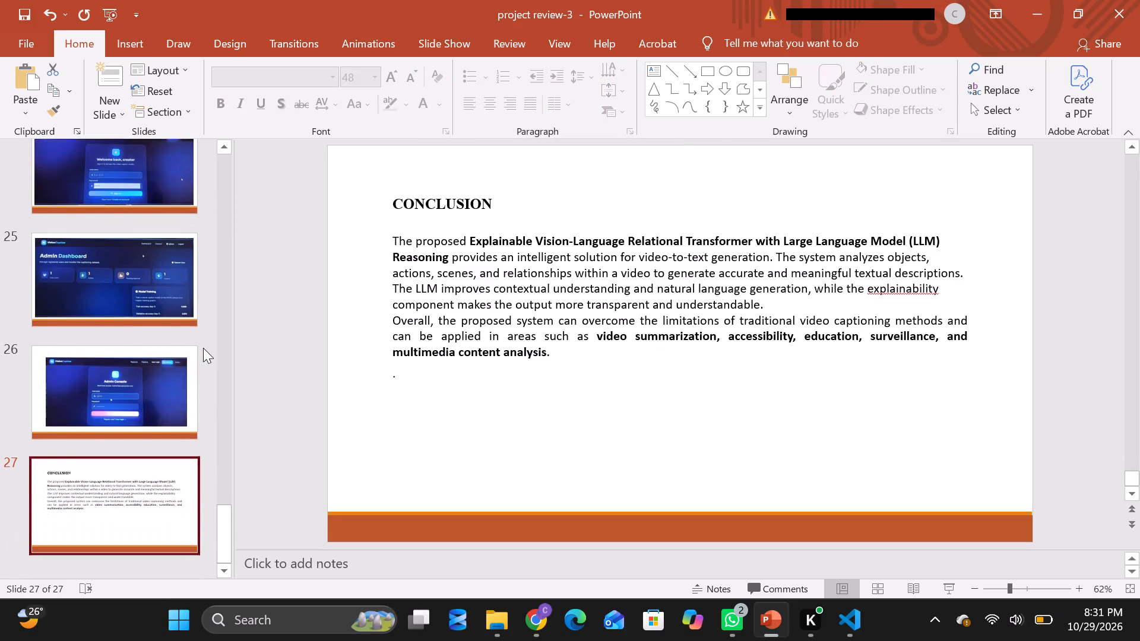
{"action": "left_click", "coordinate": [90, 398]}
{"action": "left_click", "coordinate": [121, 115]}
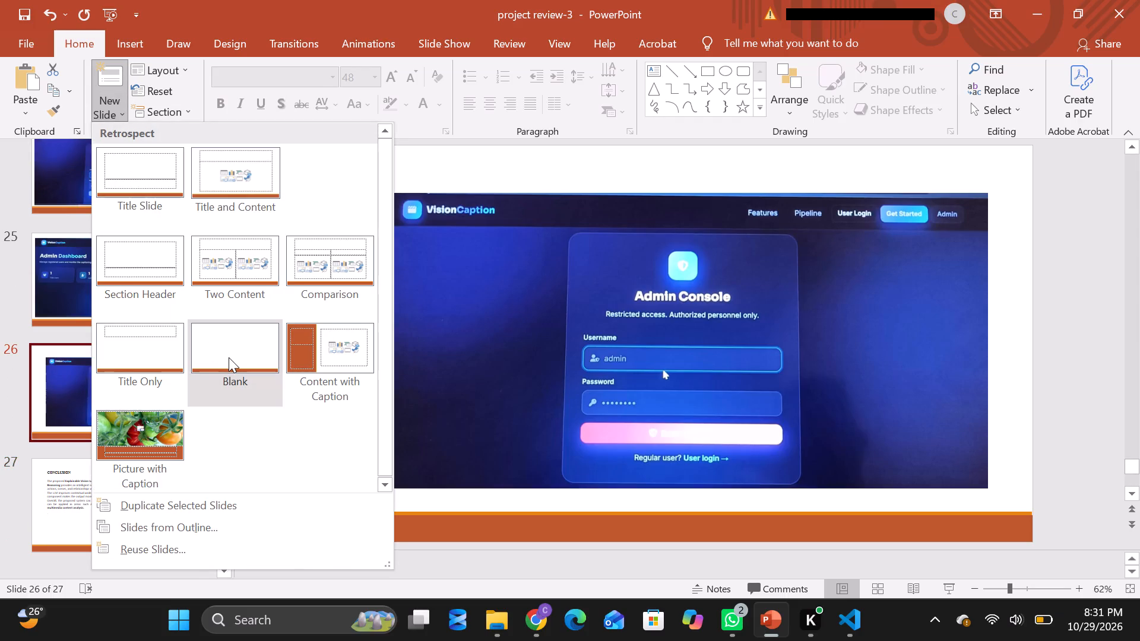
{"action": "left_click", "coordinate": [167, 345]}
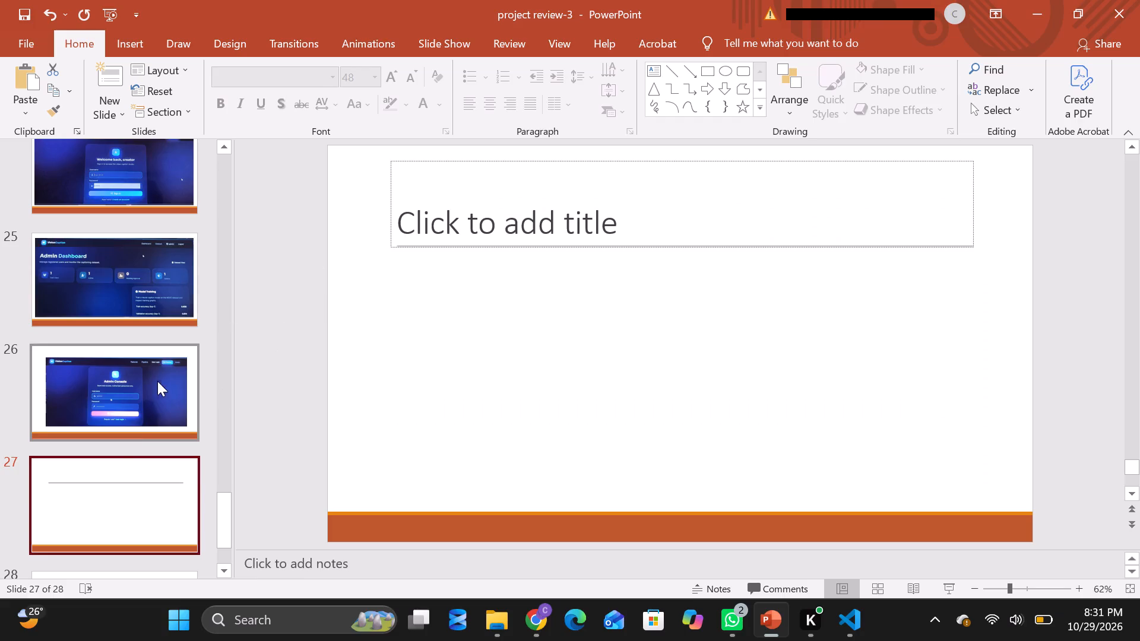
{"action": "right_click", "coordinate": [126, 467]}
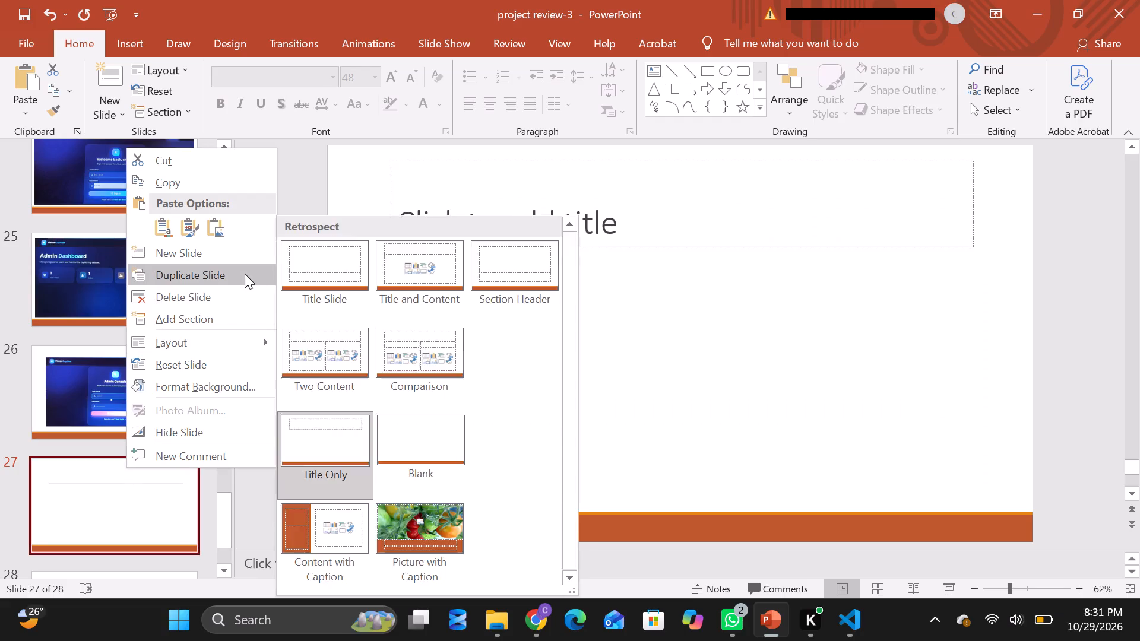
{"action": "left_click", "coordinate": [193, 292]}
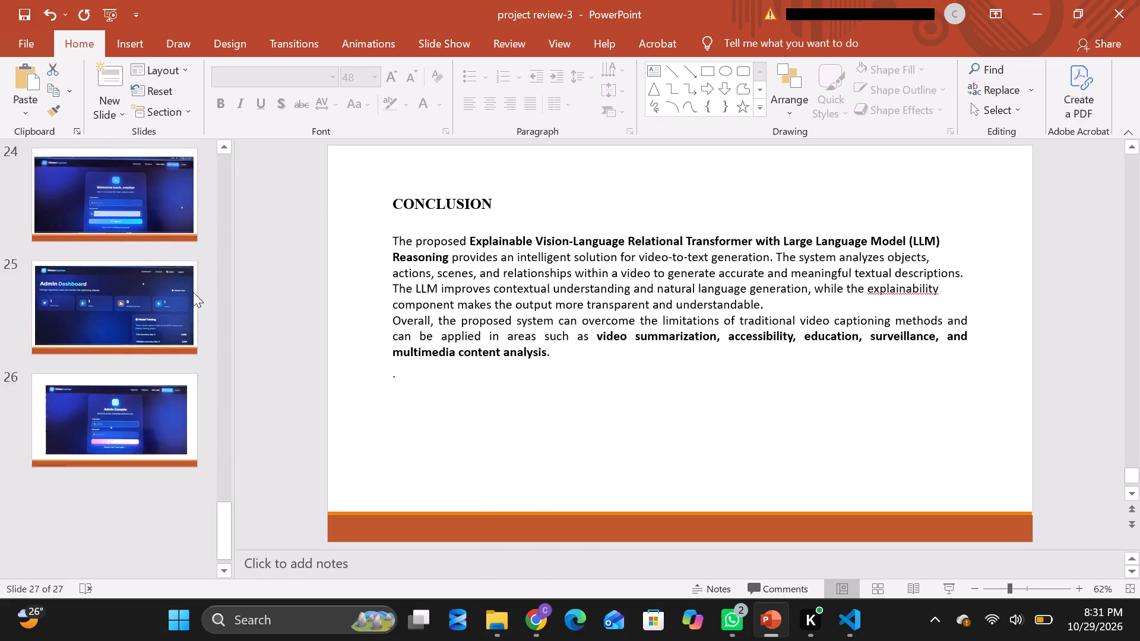
Add a new slide with the Blank layout between the Admin Console screenshot slide and the conclusion slide.
{"action": "left_click", "coordinate": [126, 389]}
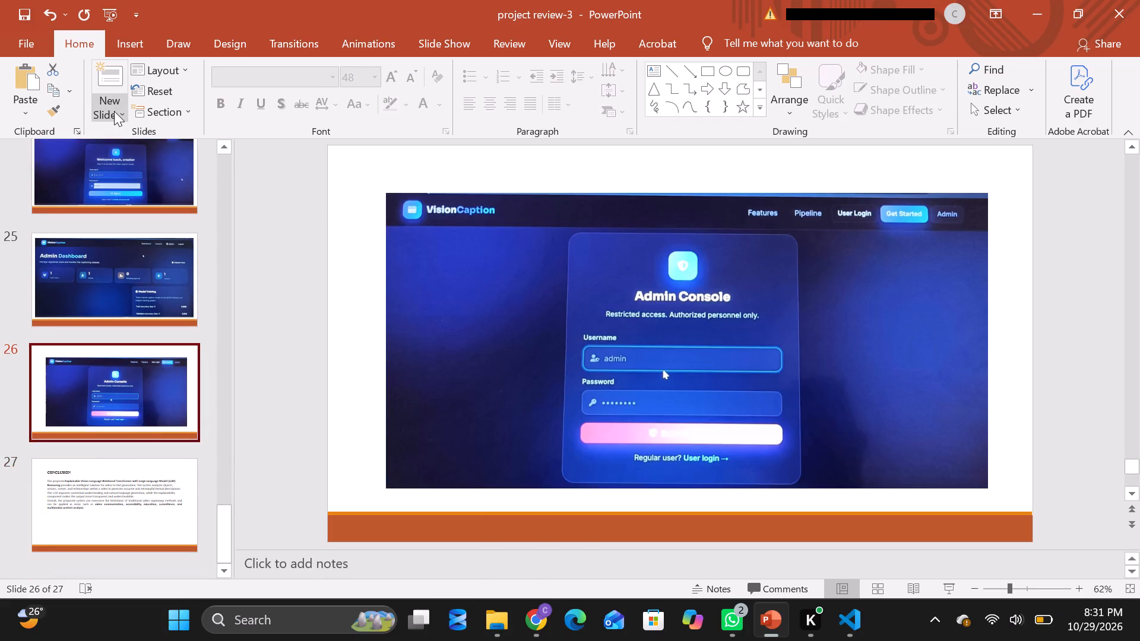
{"action": "left_click", "coordinate": [114, 111]}
{"action": "left_click", "coordinate": [157, 355]}
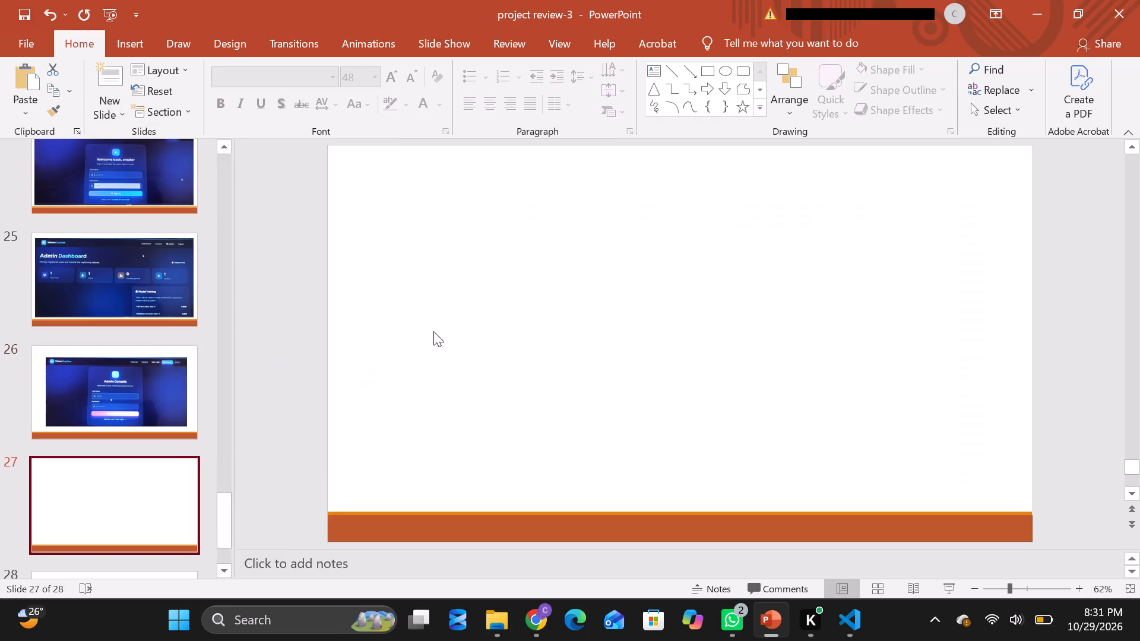
{"action": "left_click_drag", "start_coordinate": [138, 27], "coordinate": [138, 33]}
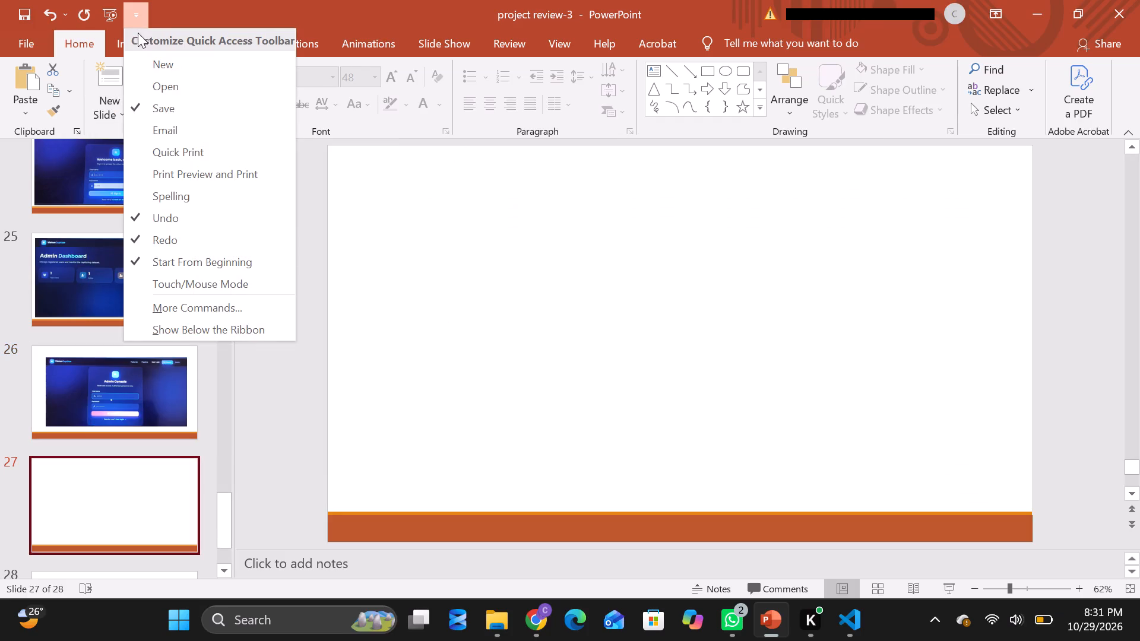
{"action": "left_click_drag", "start_coordinate": [138, 33], "coordinate": [194, 0]}
{"action": "left_click", "coordinate": [194, 0]}
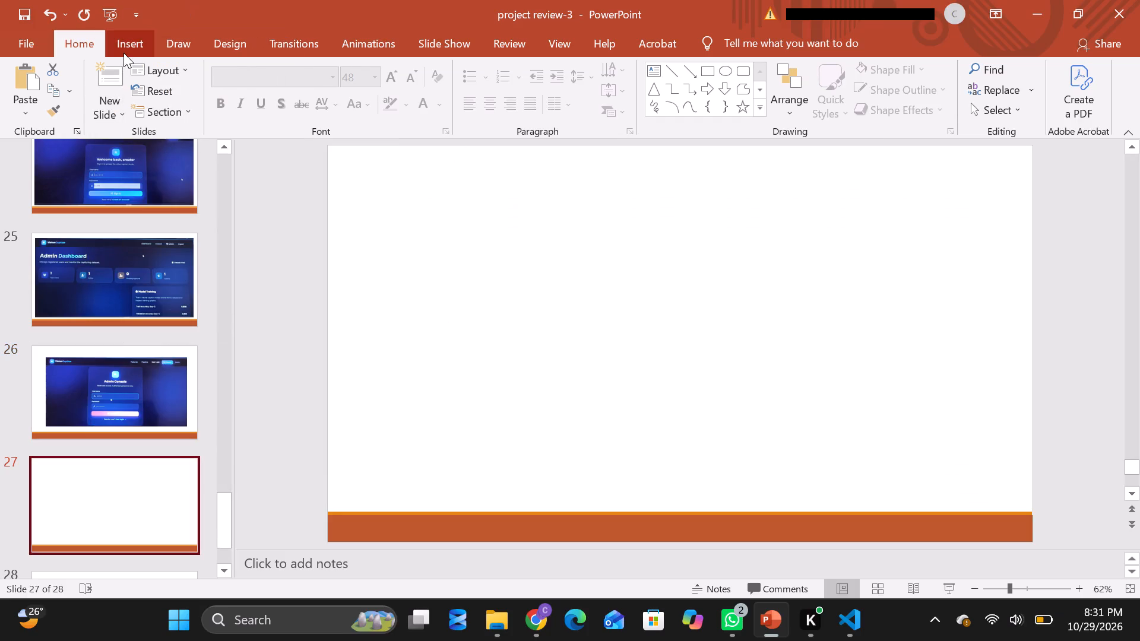
Add a text box near the top of the blank slide 27 reading "FUTURE ENHANCEMENTS:".
{"action": "left_click", "coordinate": [128, 46]}
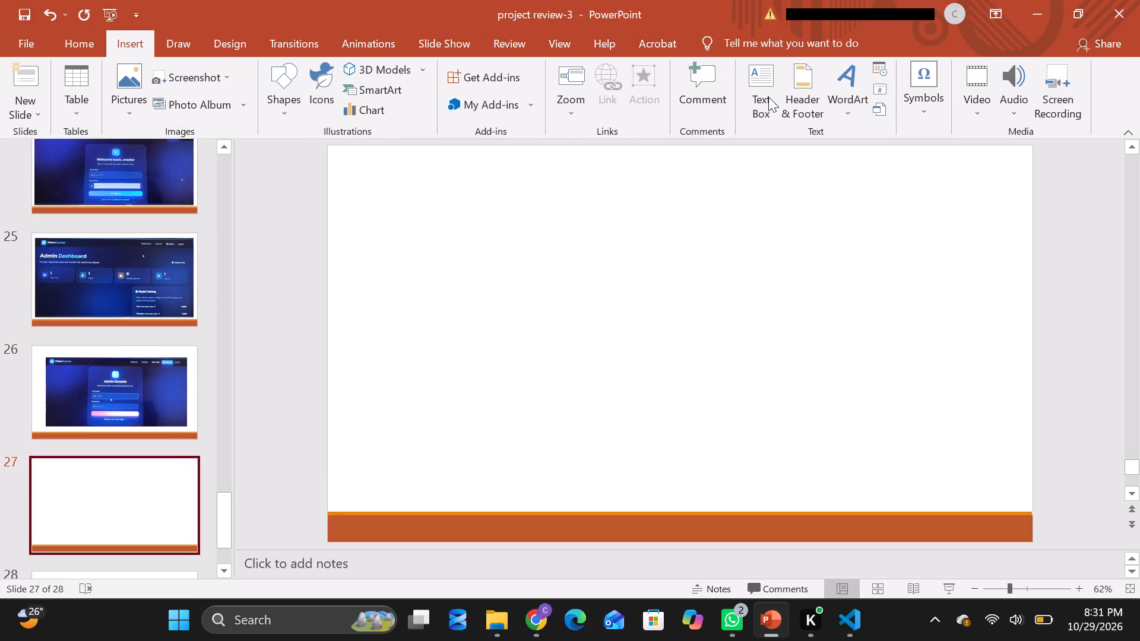
{"action": "left_click", "coordinate": [768, 99]}
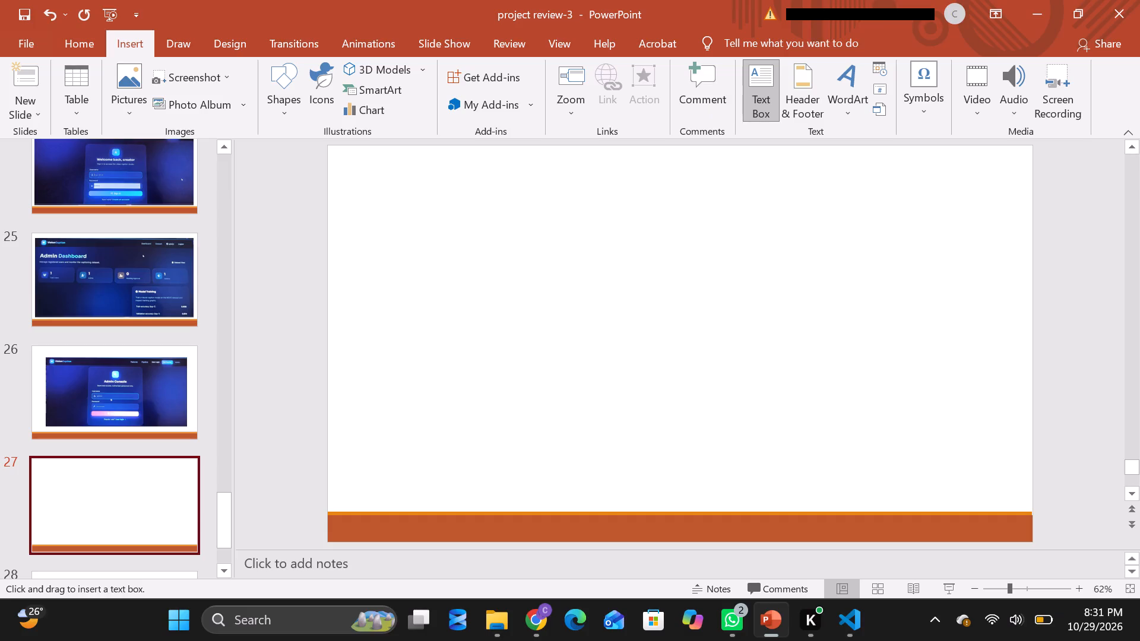
{"action": "left_click_drag", "start_coordinate": [392, 164], "coordinate": [578, 184]}
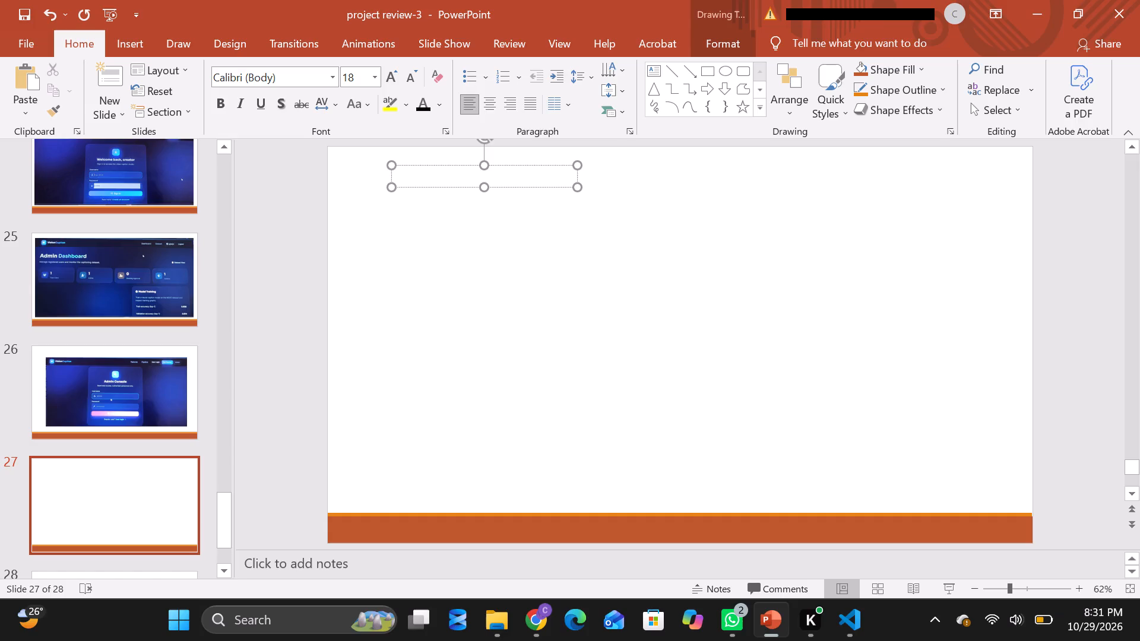
{"action": "key", "text": "shift+f"}
{"action": "type", "text": "UTURE ENHANCEMENTS"}
{"action": "key", "text": "shift+colon"}
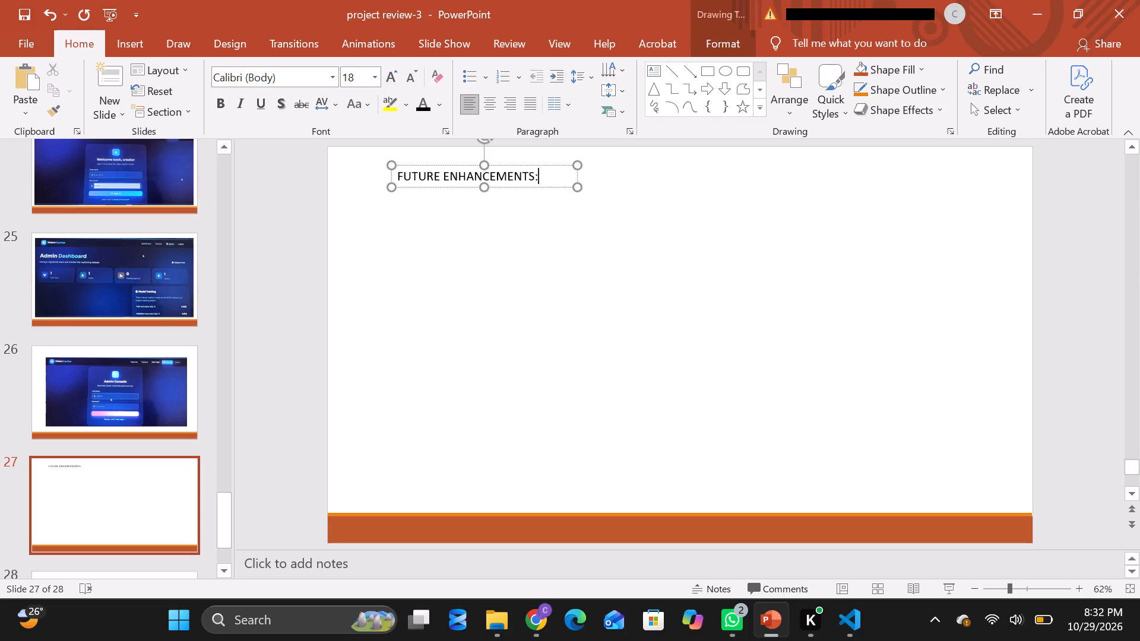
Set the font size of the words "FUTURE ENHANCEMENTS" on slide 27 to 20.
{"action": "left_click_drag", "start_coordinate": [397, 173], "coordinate": [514, 179]}
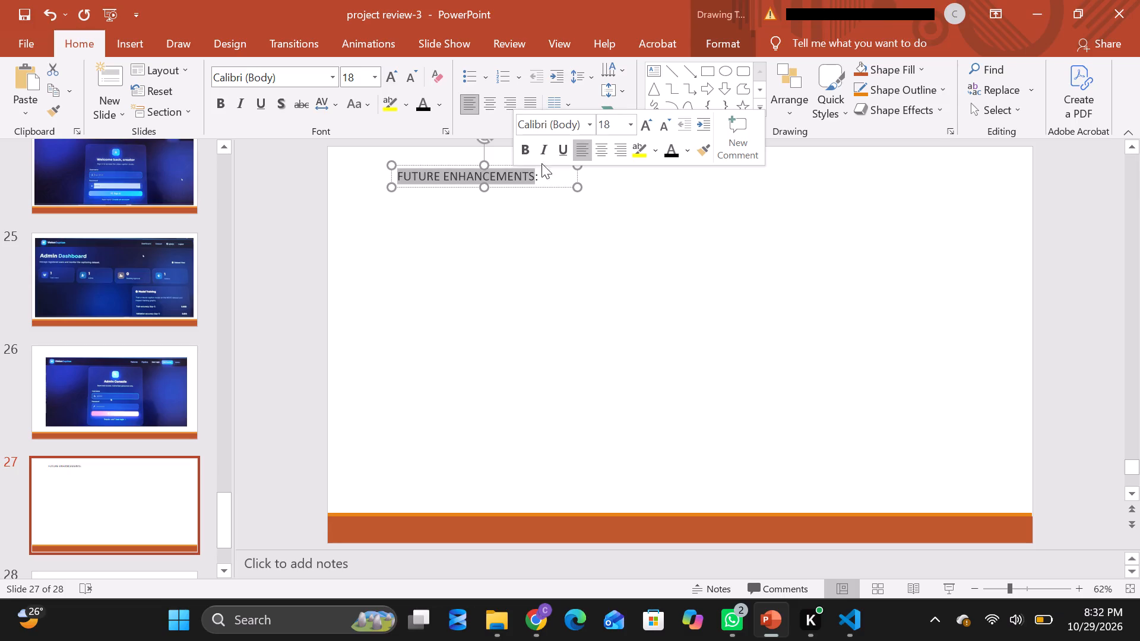
{"action": "left_click", "coordinate": [632, 126]}
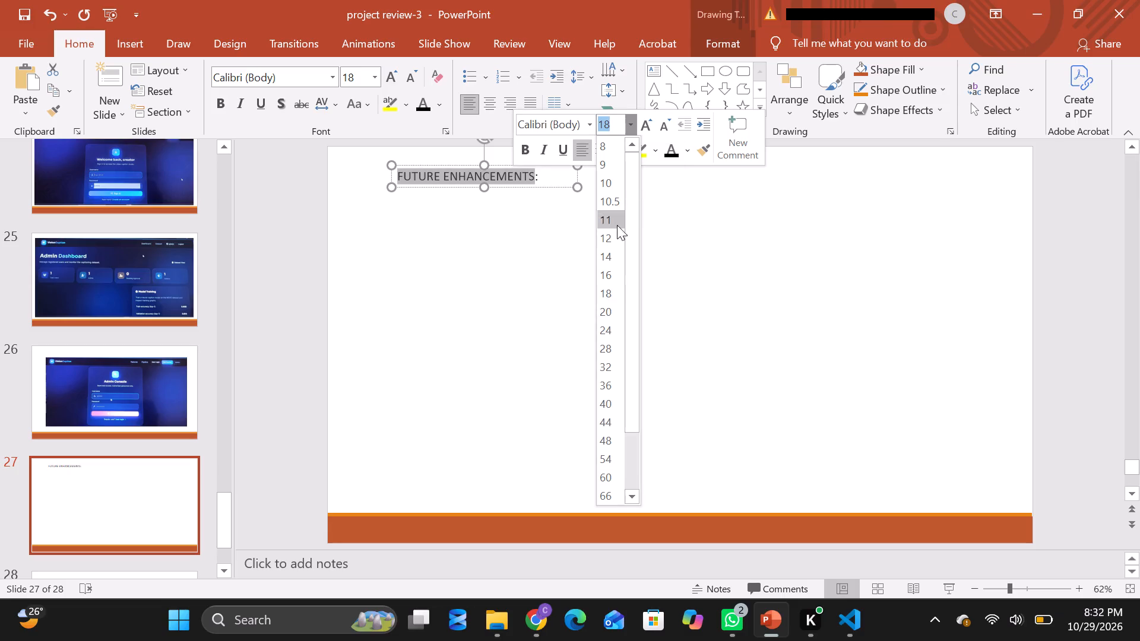
{"action": "left_click", "coordinate": [601, 304]}
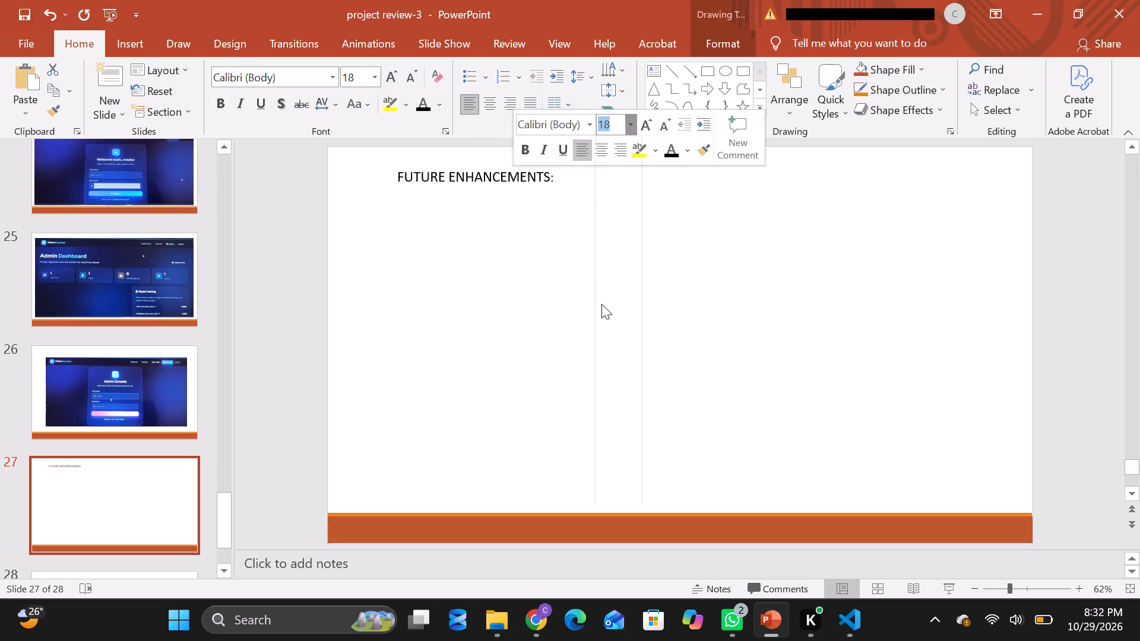
{"action": "left_click", "coordinate": [557, 173]}
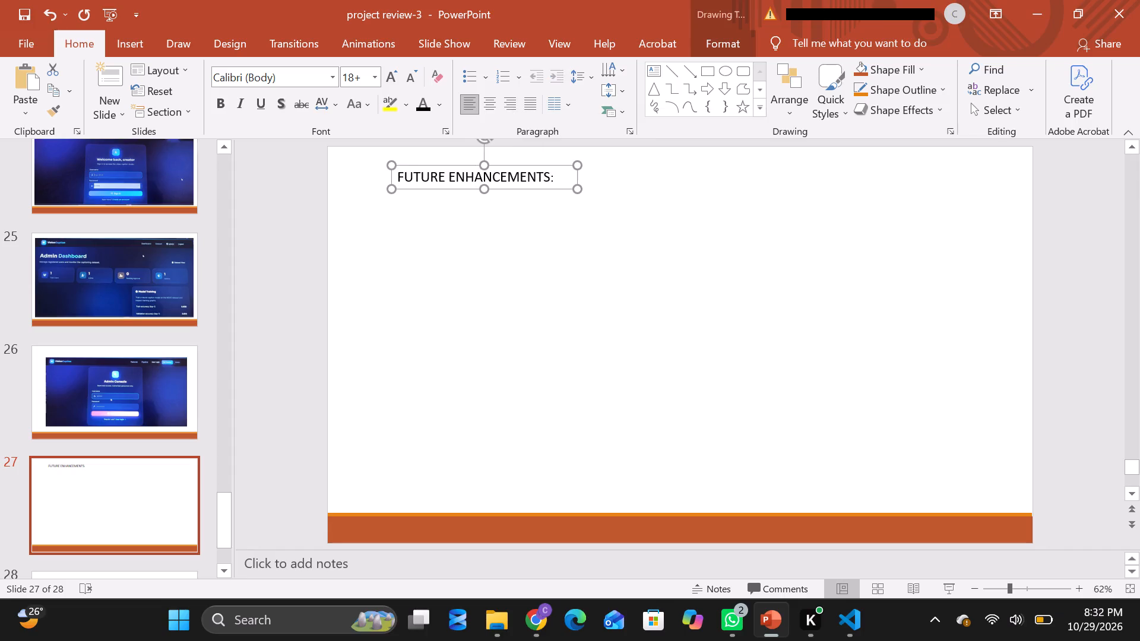
{"action": "left_click", "coordinate": [557, 173]}
{"action": "left_click", "coordinate": [553, 173]}
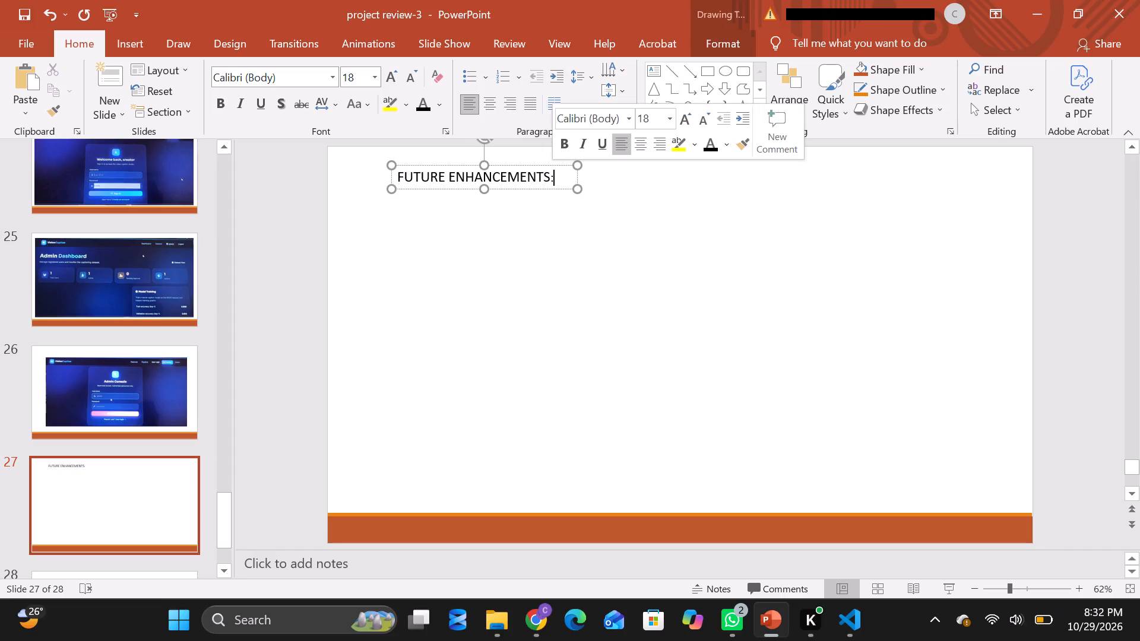
Retype the colon after "FUTURE ENHANCEMENTS" on slide 27 so it takes the font size of 20.
{"action": "key", "text": "BackSpace"}
{"action": "key", "text": "shift+colon"}
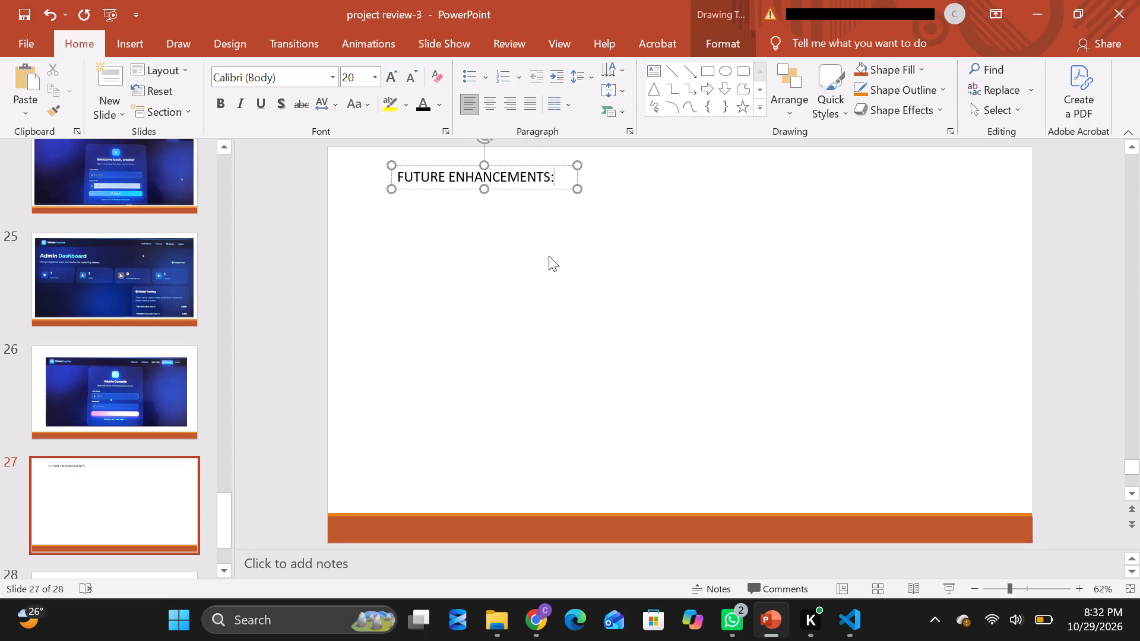
{"action": "left_click", "coordinate": [549, 256]}
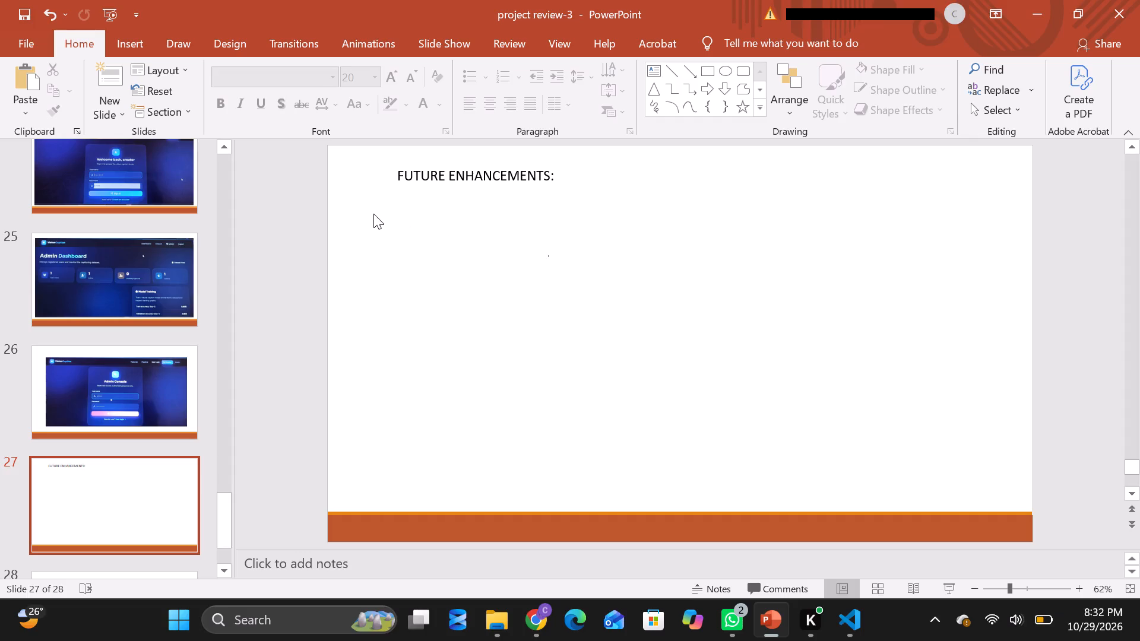
Add an empty text box below the FUTURE ENHANCEMENTS: heading, covering most of slide 27's blank area.
{"action": "left_click", "coordinate": [145, 36]}
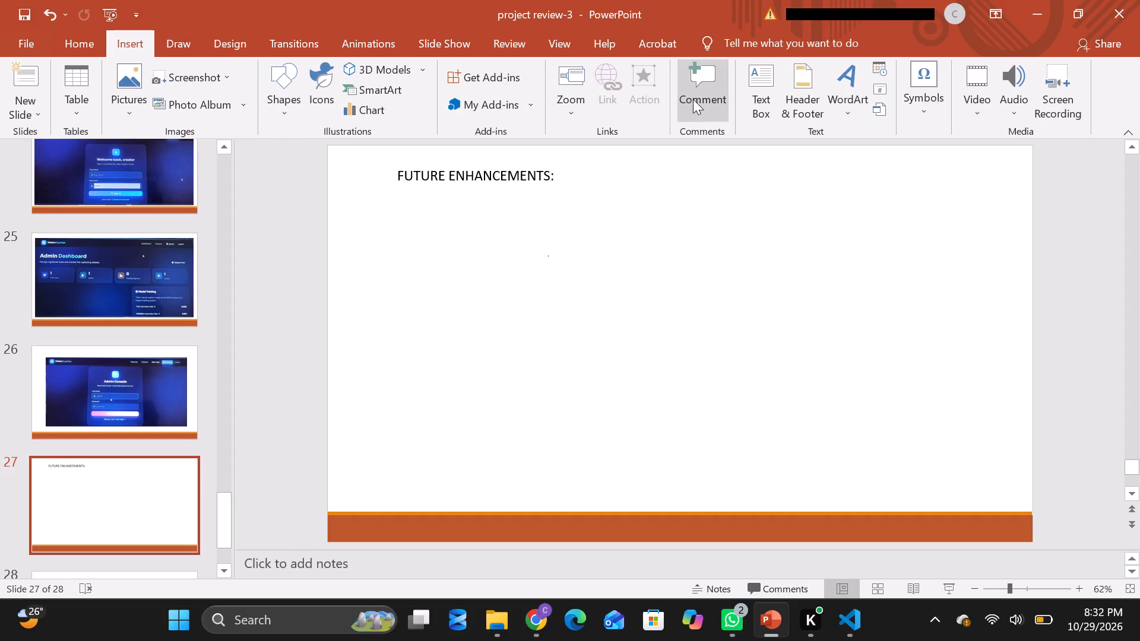
{"action": "left_click", "coordinate": [752, 107]}
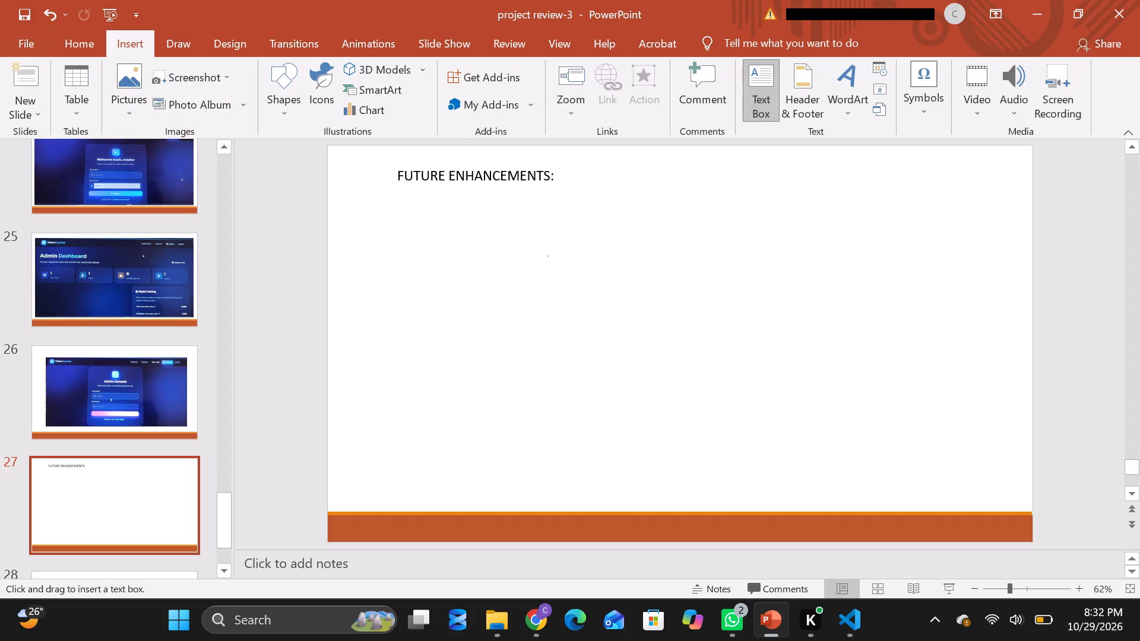
{"action": "left_click_drag", "start_coordinate": [364, 201], "coordinate": [933, 504]}
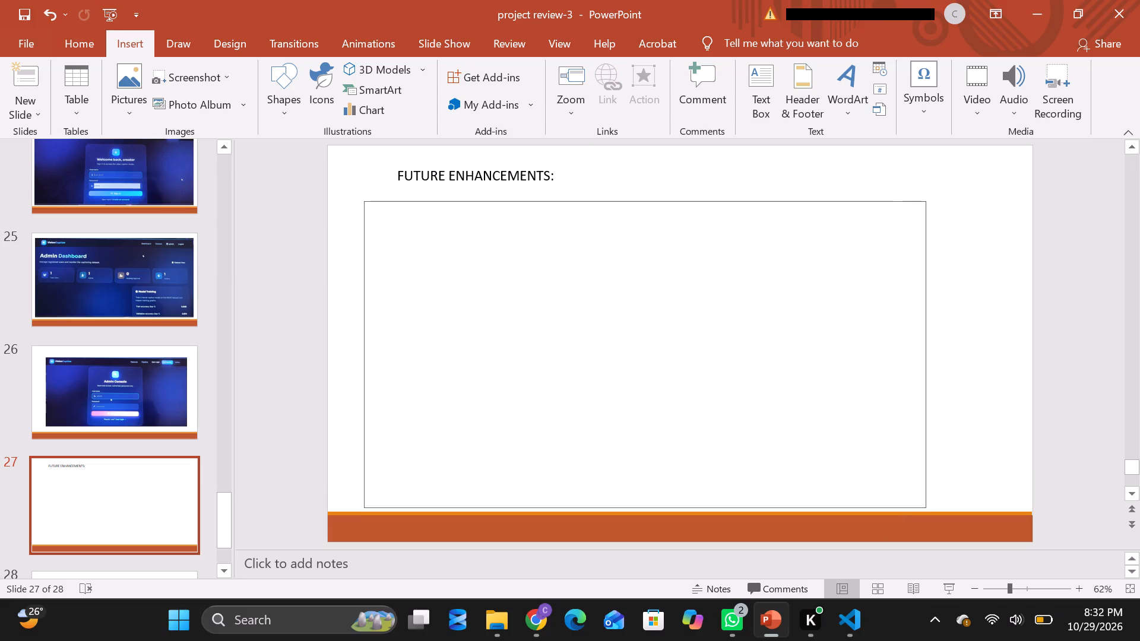
{"action": "left_click_drag", "start_coordinate": [933, 504], "coordinate": [1004, 492]}
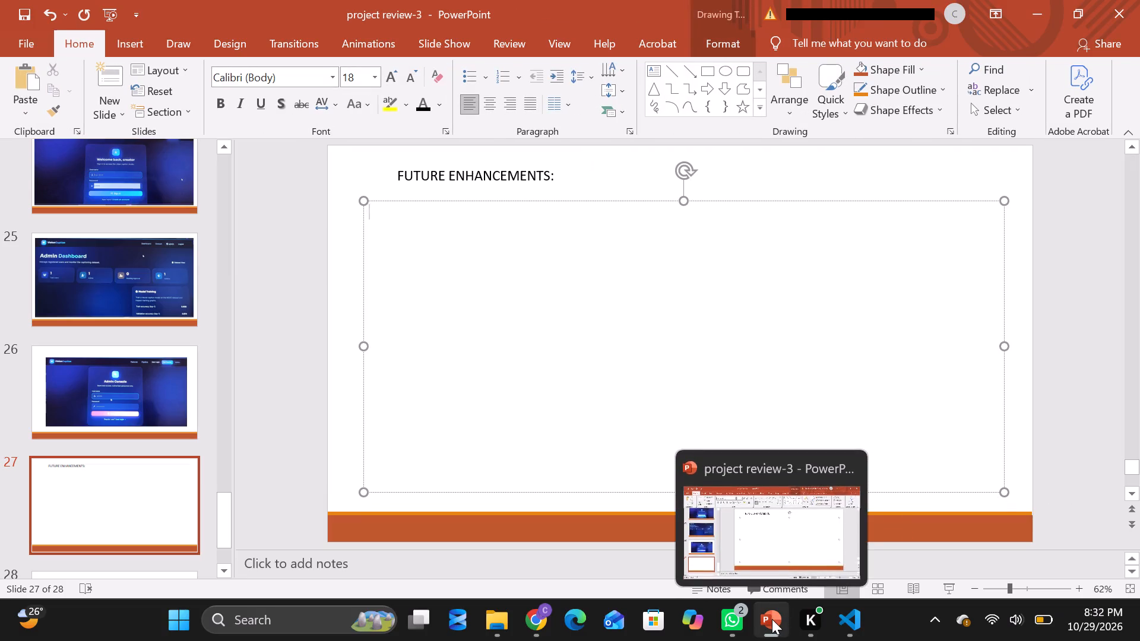
Reorder the taskbar apps so that PowerPoint comes last, after Visual Studio Code.
{"action": "left_click_drag", "start_coordinate": [772, 619], "coordinate": [537, 618]}
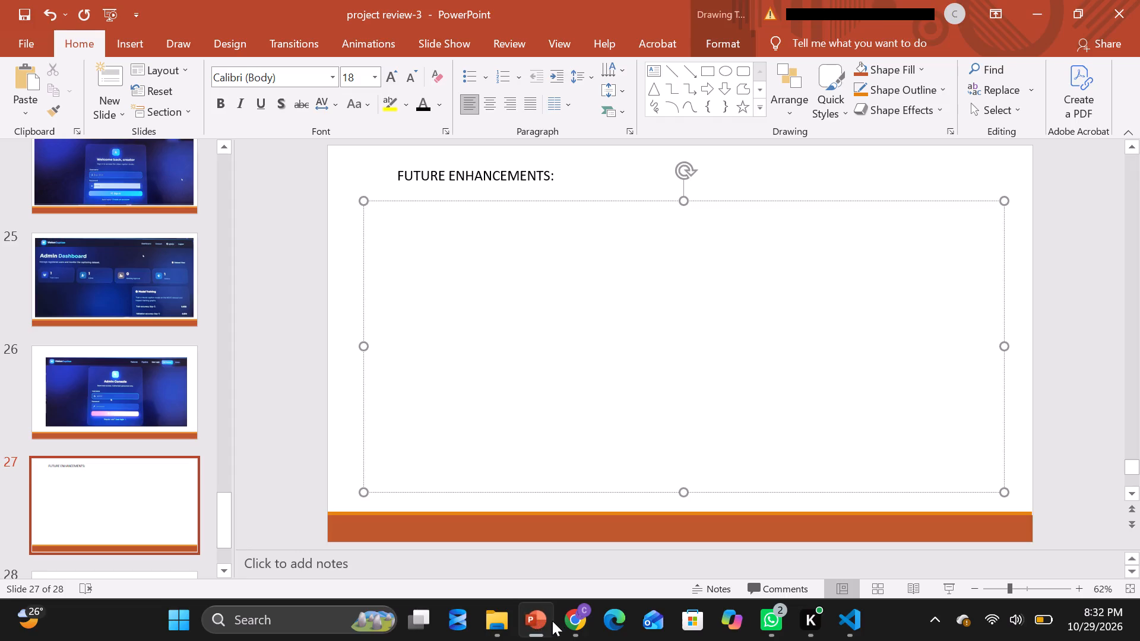
{"action": "left_click_drag", "start_coordinate": [528, 623], "coordinate": [715, 627]}
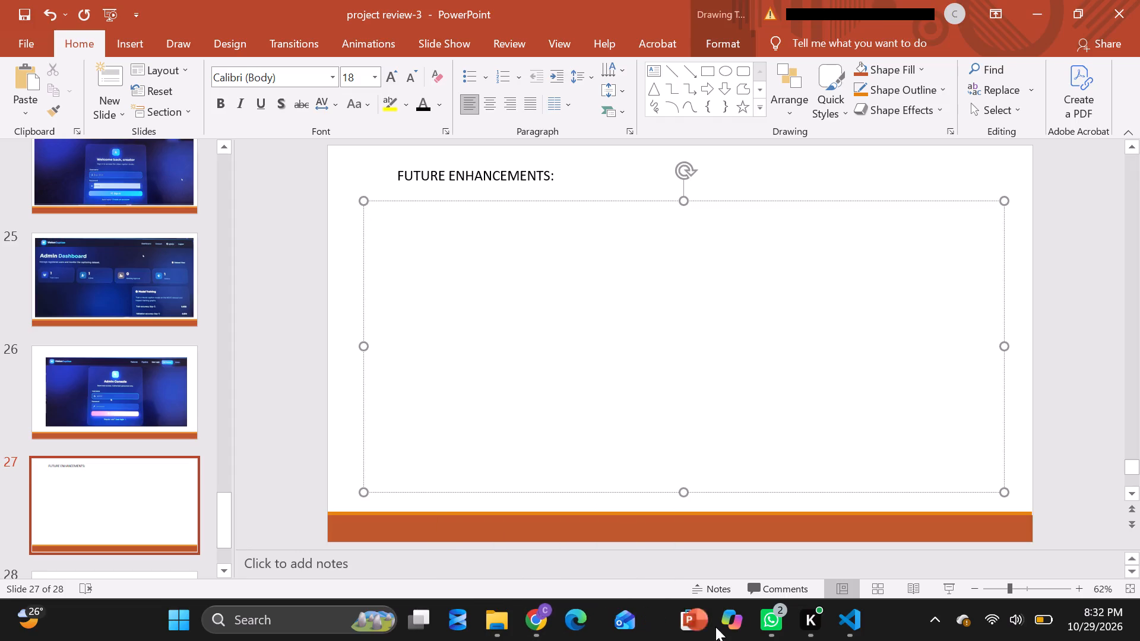
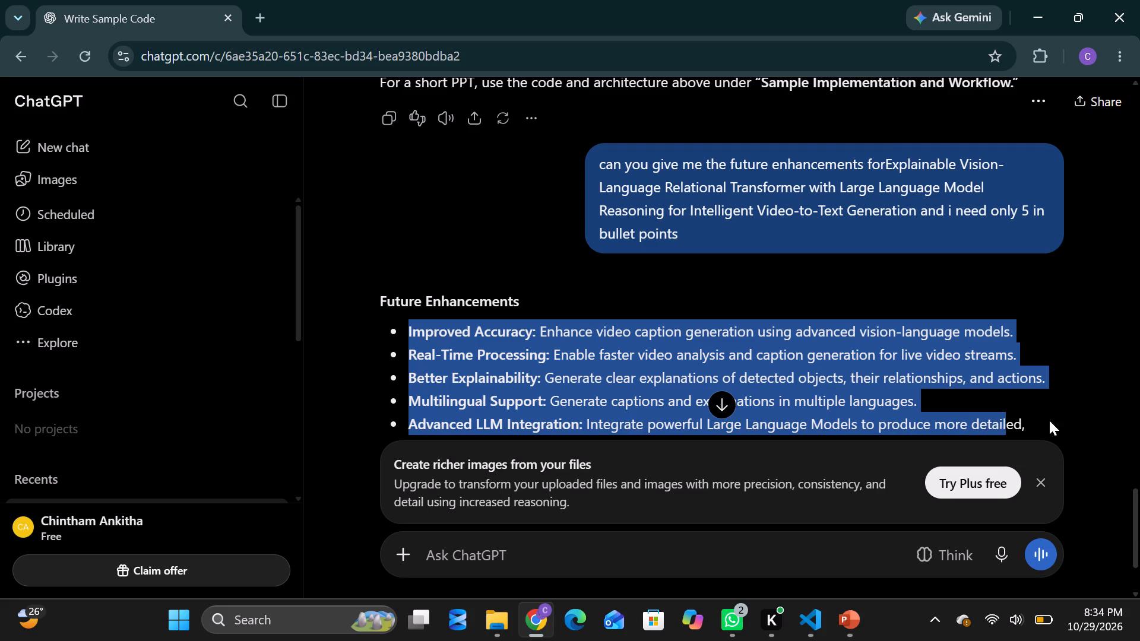
{"action": "left_click_drag", "start_coordinate": [1049, 420], "coordinate": [1084, 420]}
{"action": "left_click", "coordinate": [1010, 384]}
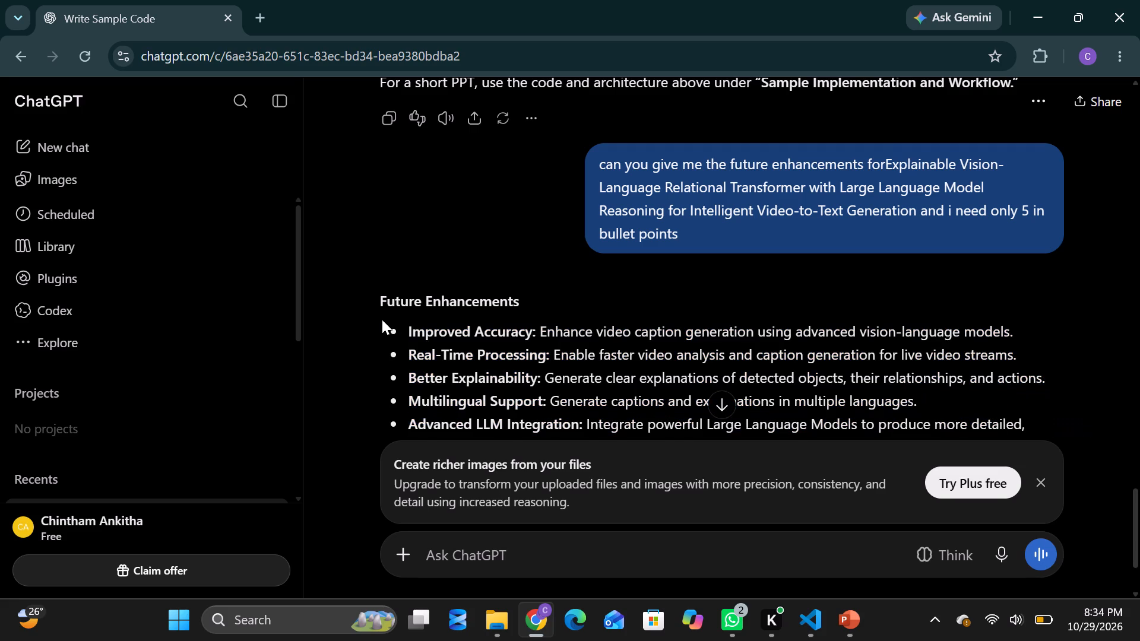
{"action": "left_click_drag", "start_coordinate": [391, 322], "coordinate": [800, 437]}
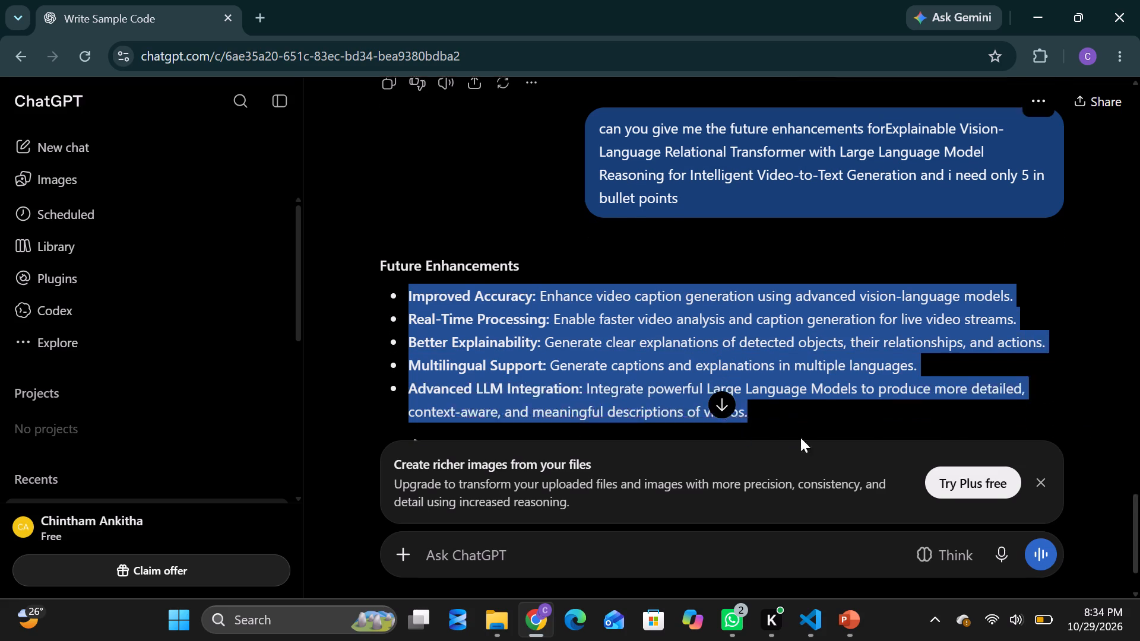
{"action": "left_click_drag", "start_coordinate": [800, 437], "coordinate": [838, 421]}
{"action": "key", "text": "ctrl+c"}
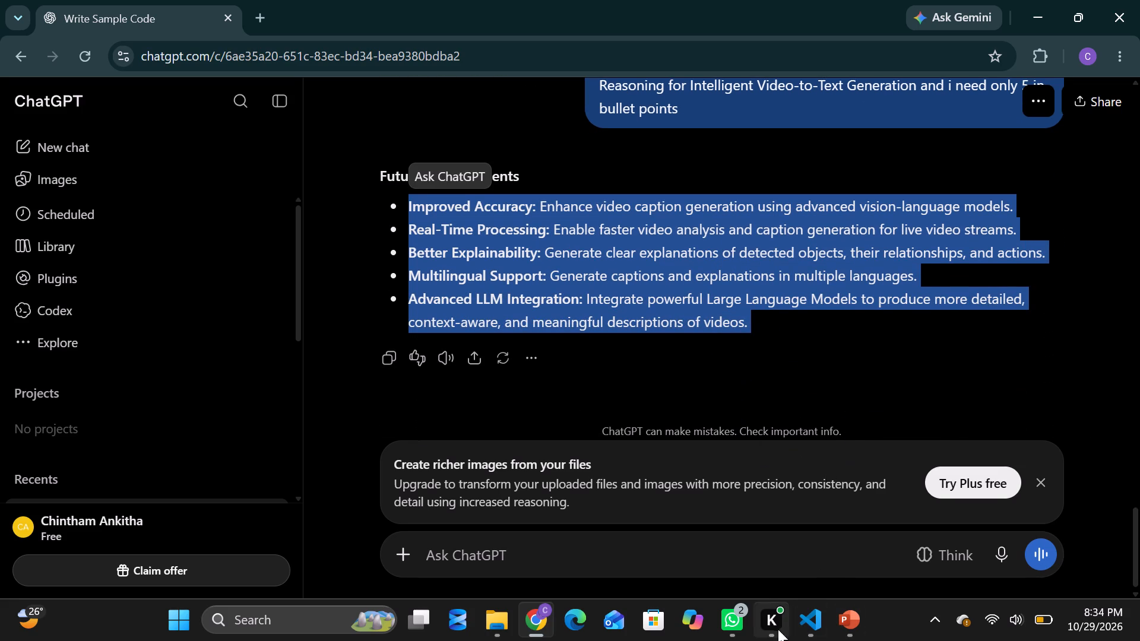
Switch to PowerPoint and paste the copied bullets into the empty text box on slide 27.
{"action": "left_click", "coordinate": [850, 623]}
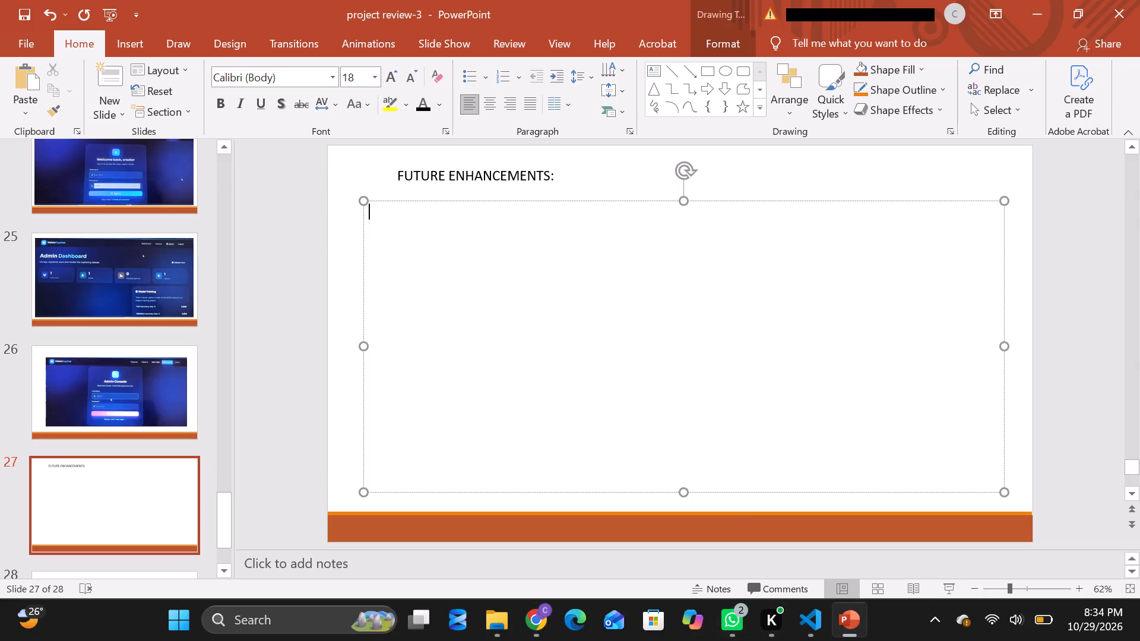
{"action": "key", "text": "ctrl+v"}
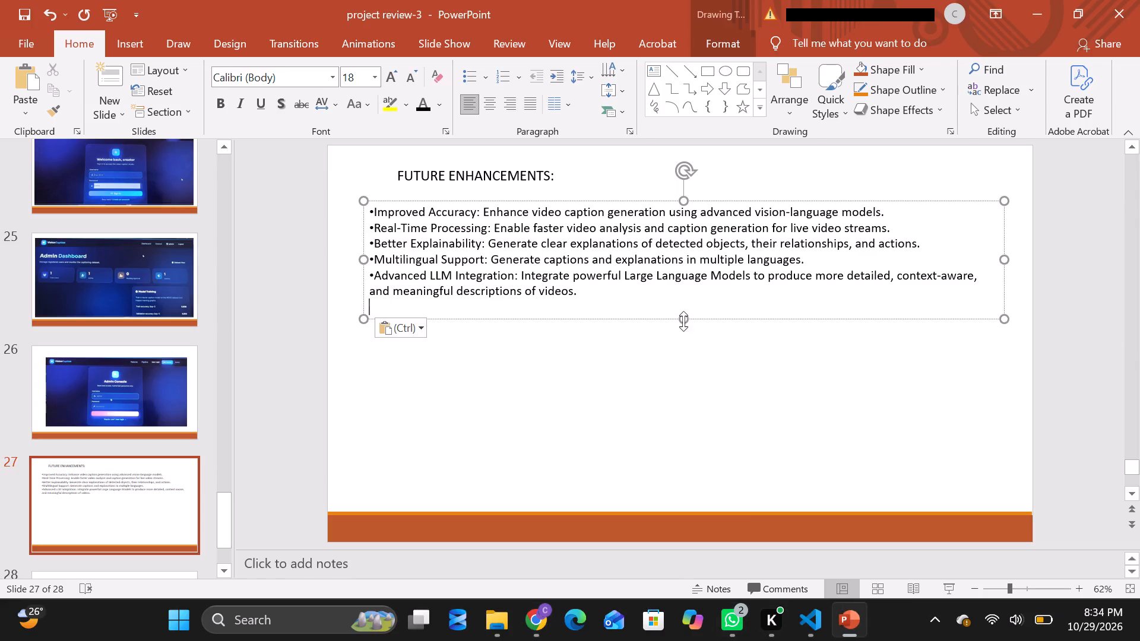
Move the bullet text box down on slide 27, away from the FUTURE ENHANCEMENTS: heading.
{"action": "left_click_drag", "start_coordinate": [669, 320], "coordinate": [670, 376]}
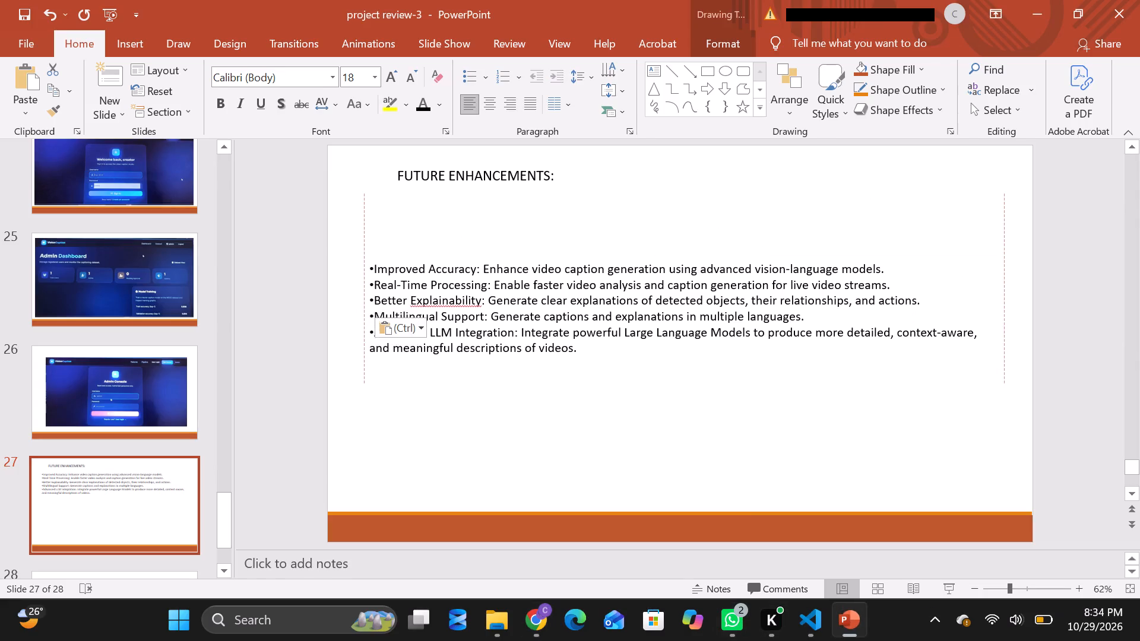
{"action": "left_click_drag", "start_coordinate": [670, 376], "coordinate": [670, 377]}
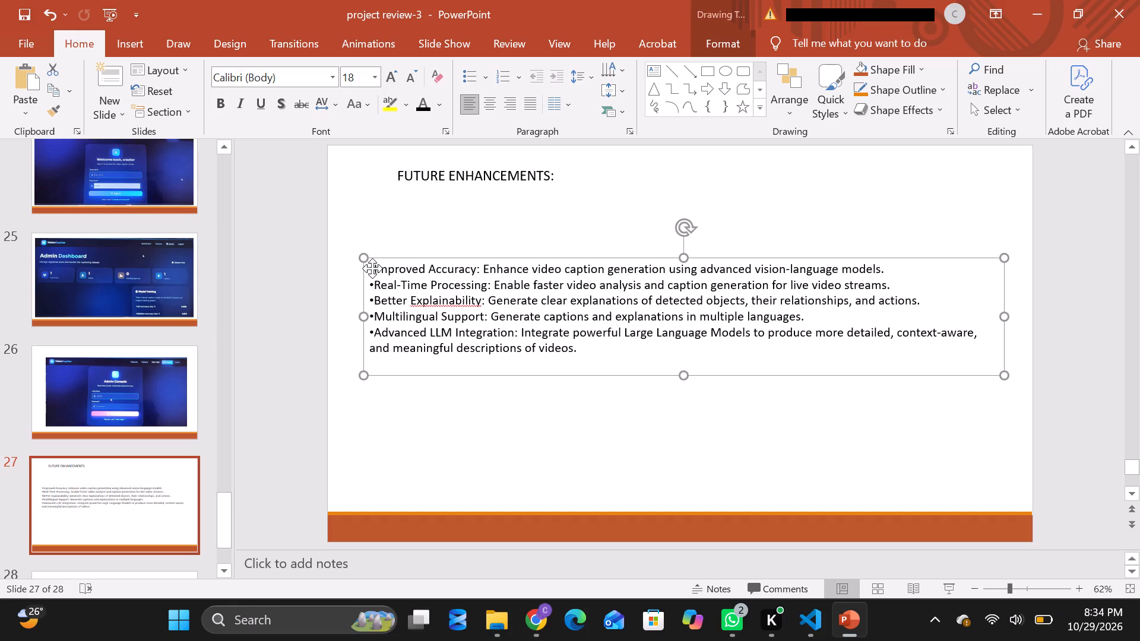
Set the font size of all five future-enhancement bullets to 24.
{"action": "left_click_drag", "start_coordinate": [375, 271], "coordinate": [588, 348]}
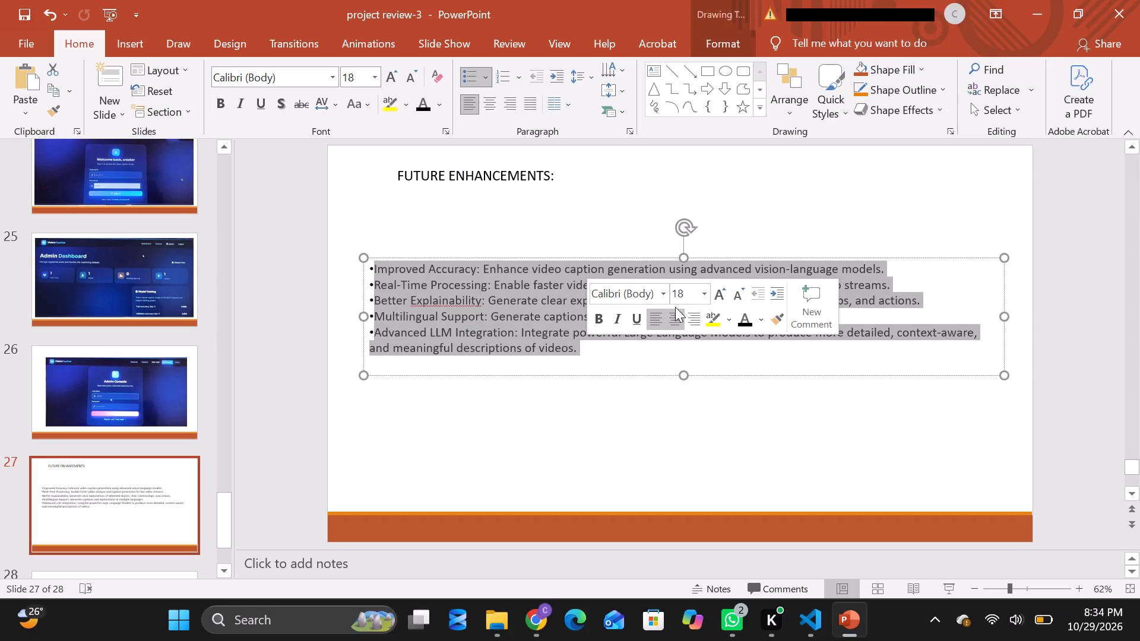
{"action": "left_click", "coordinate": [701, 292]}
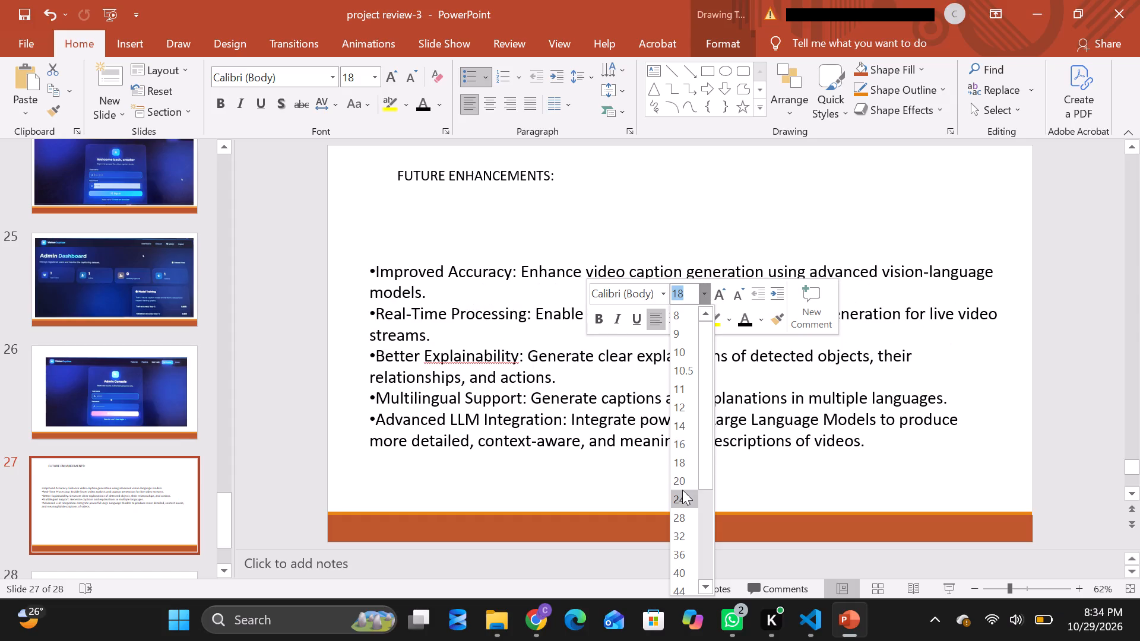
{"action": "left_click", "coordinate": [682, 490]}
{"action": "left_click", "coordinate": [550, 224]}
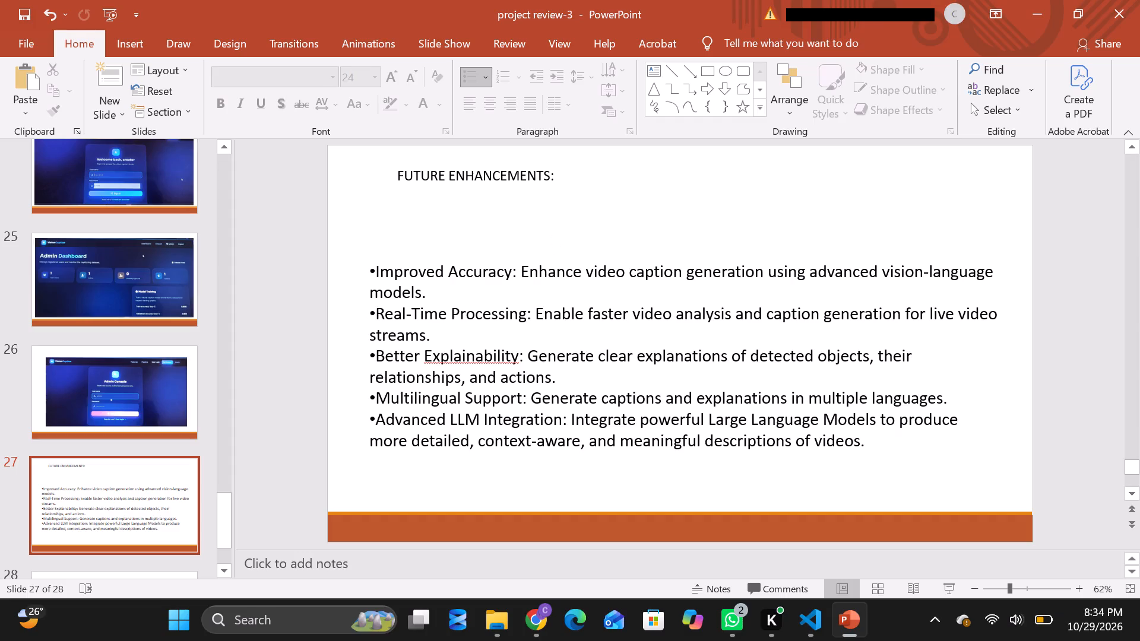
Move the bullet text box up slightly, closer to the FUTURE ENHANCEMENTS: heading.
{"action": "left_click", "coordinate": [411, 251]}
{"action": "left_click", "coordinate": [387, 255]}
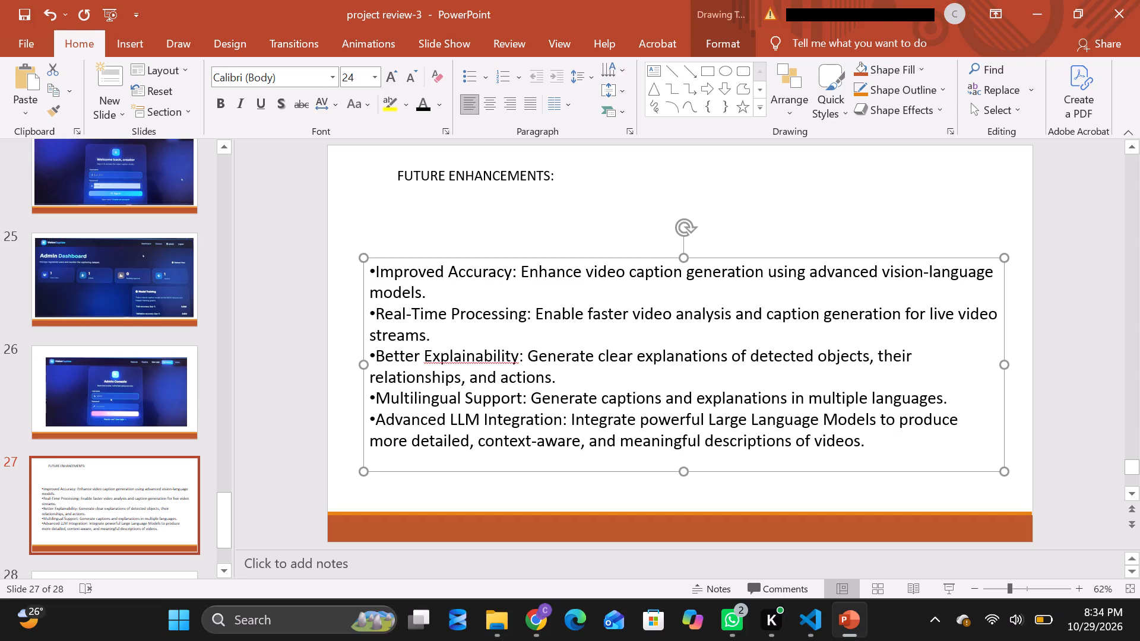
{"action": "left_click_drag", "start_coordinate": [651, 258], "coordinate": [650, 230]}
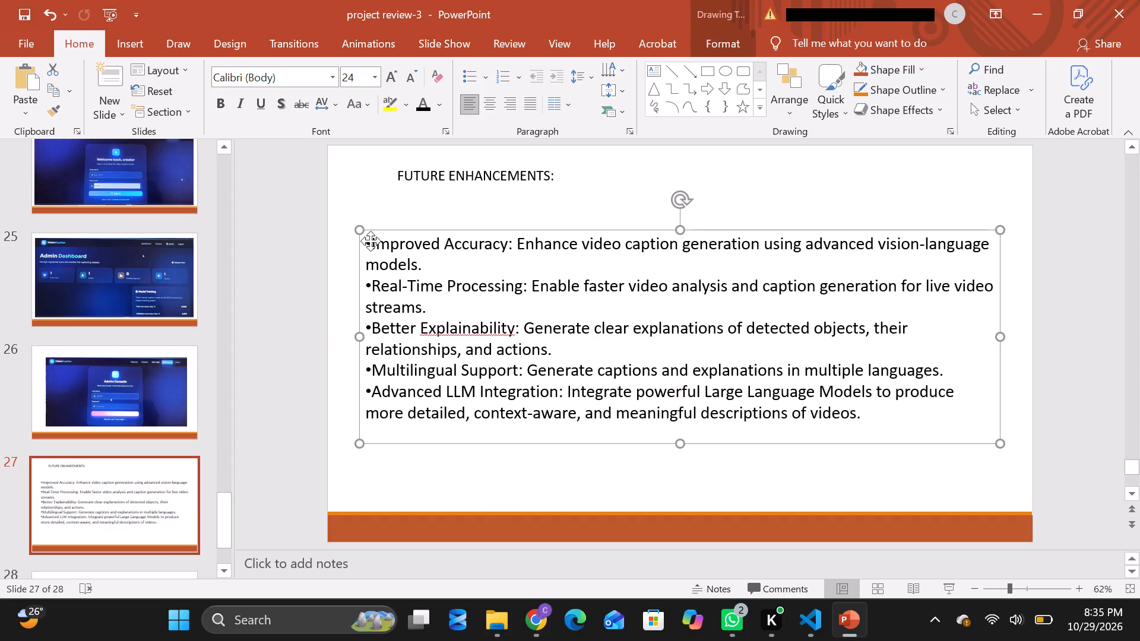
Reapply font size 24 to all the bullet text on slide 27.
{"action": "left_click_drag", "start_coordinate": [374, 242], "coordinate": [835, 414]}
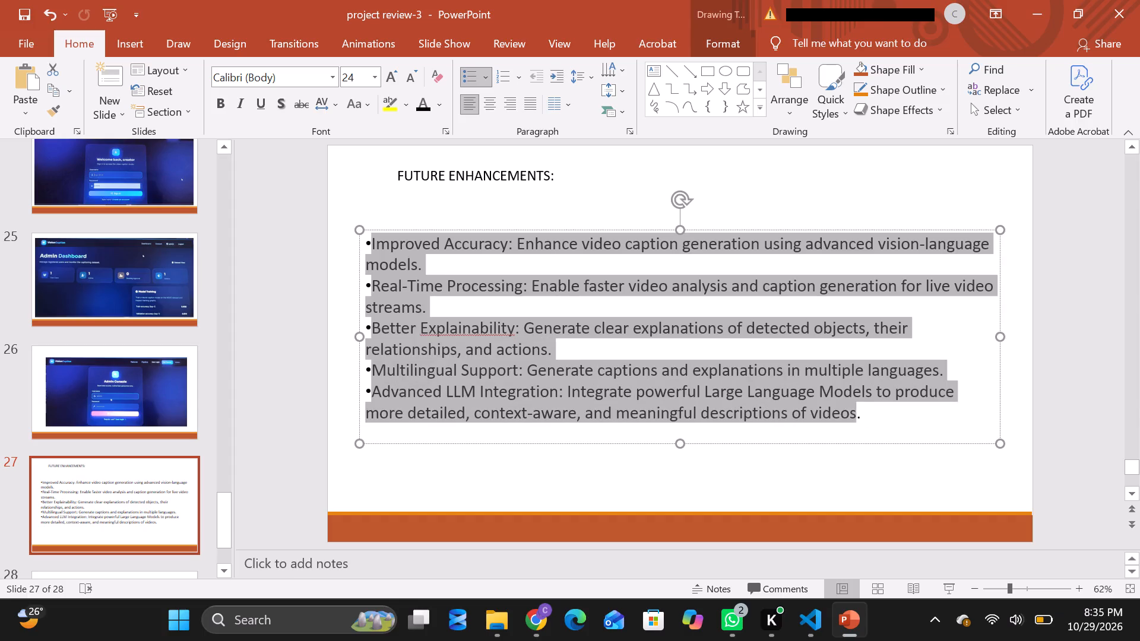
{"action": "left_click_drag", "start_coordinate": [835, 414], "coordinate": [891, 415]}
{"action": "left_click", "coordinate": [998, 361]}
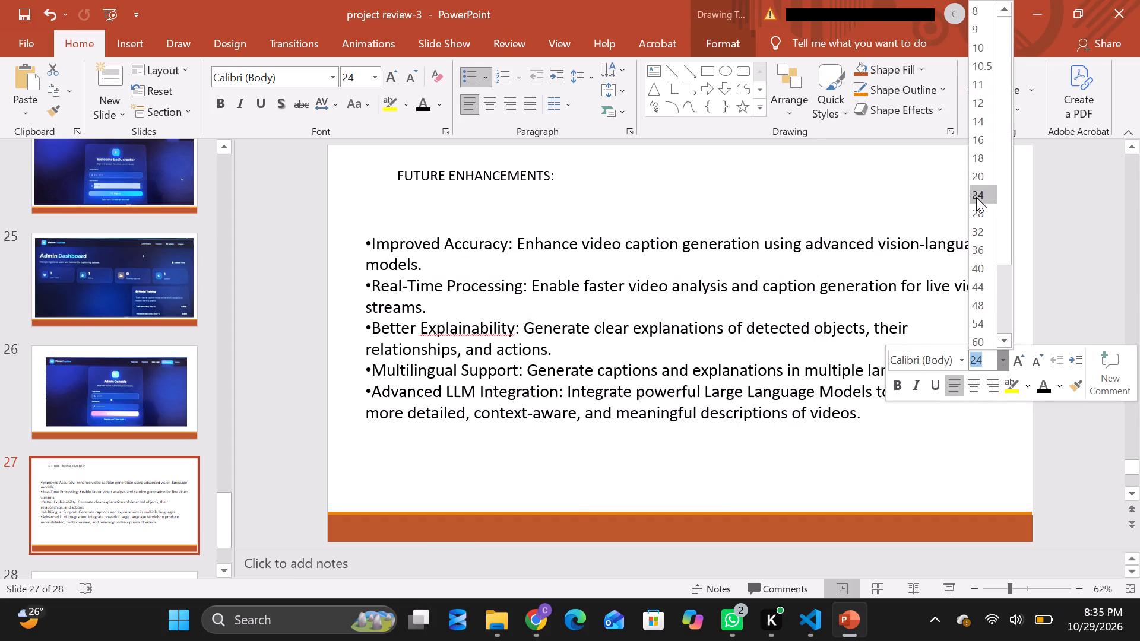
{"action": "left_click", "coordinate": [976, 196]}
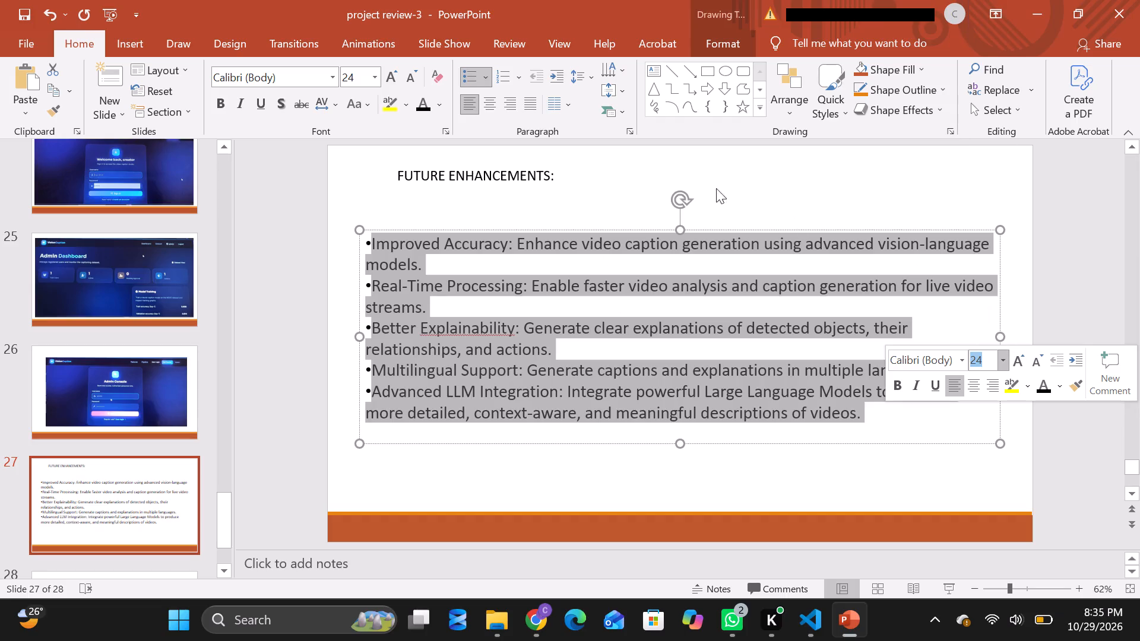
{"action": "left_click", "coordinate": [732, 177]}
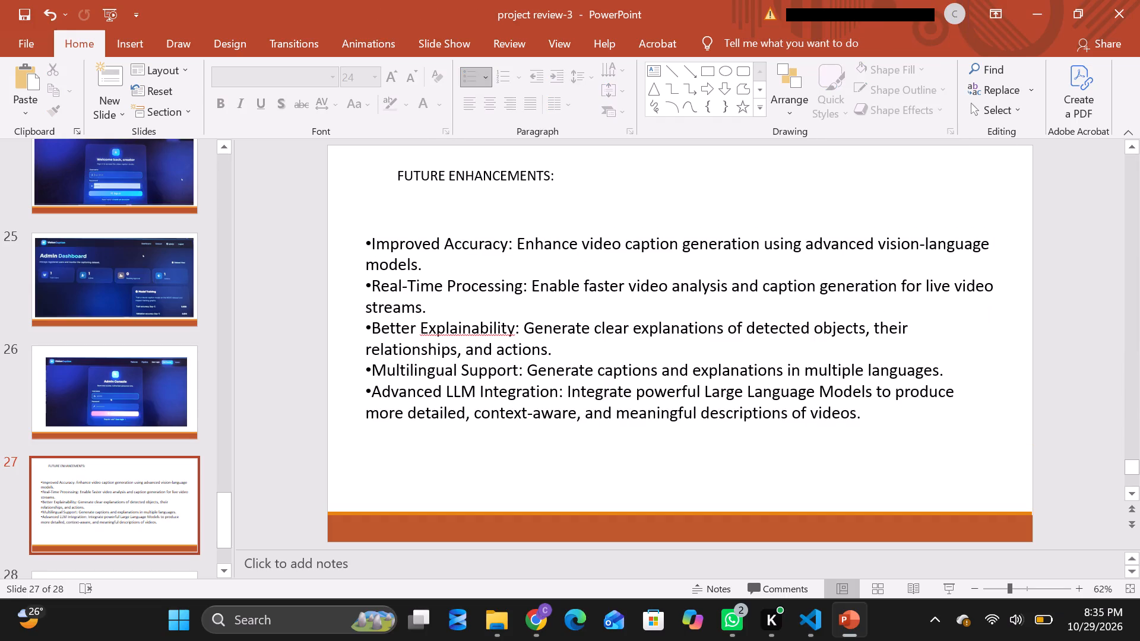
Set the FUTURE ENHANCEMENTS: heading's font size to 24.
{"action": "left_click_drag", "start_coordinate": [399, 174], "coordinate": [557, 177]}
{"action": "left_click", "coordinate": [672, 122]}
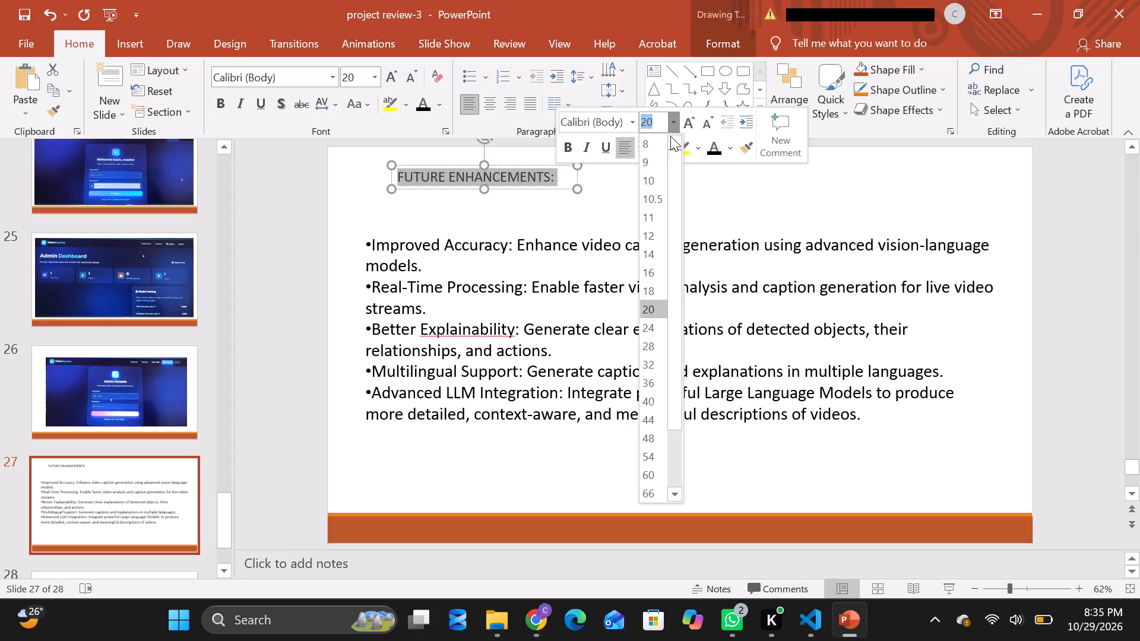
{"action": "left_click", "coordinate": [645, 329]}
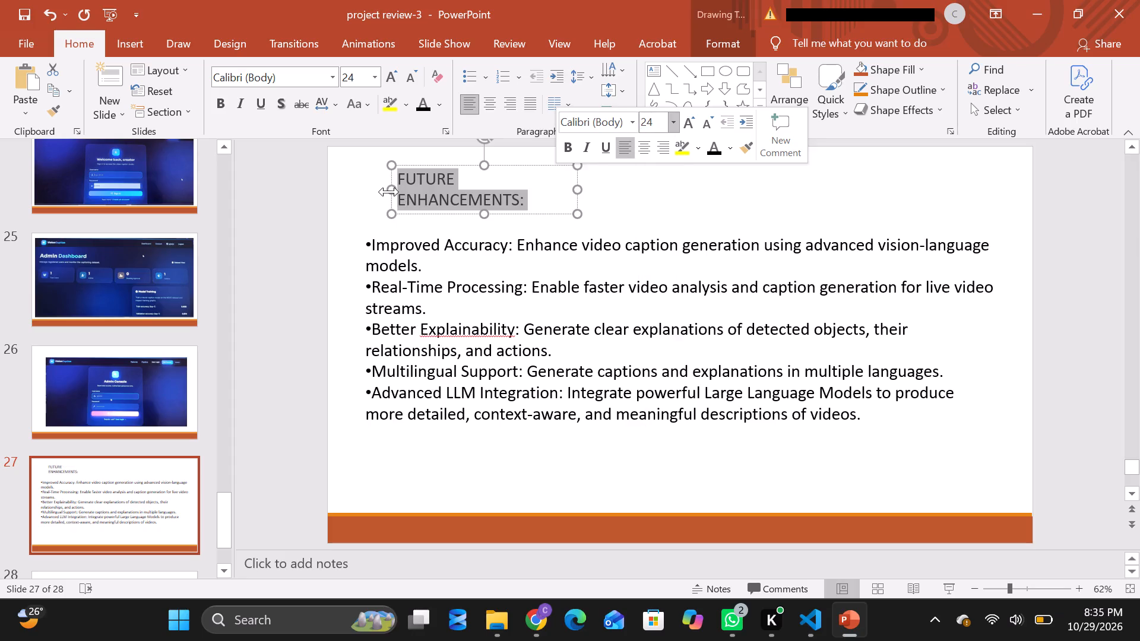
Widen the FUTURE ENHANCEMENTS: heading box leftward to the bullet box's edge so the heading fits on one line.
{"action": "left_click_drag", "start_coordinate": [389, 192], "coordinate": [357, 186]}
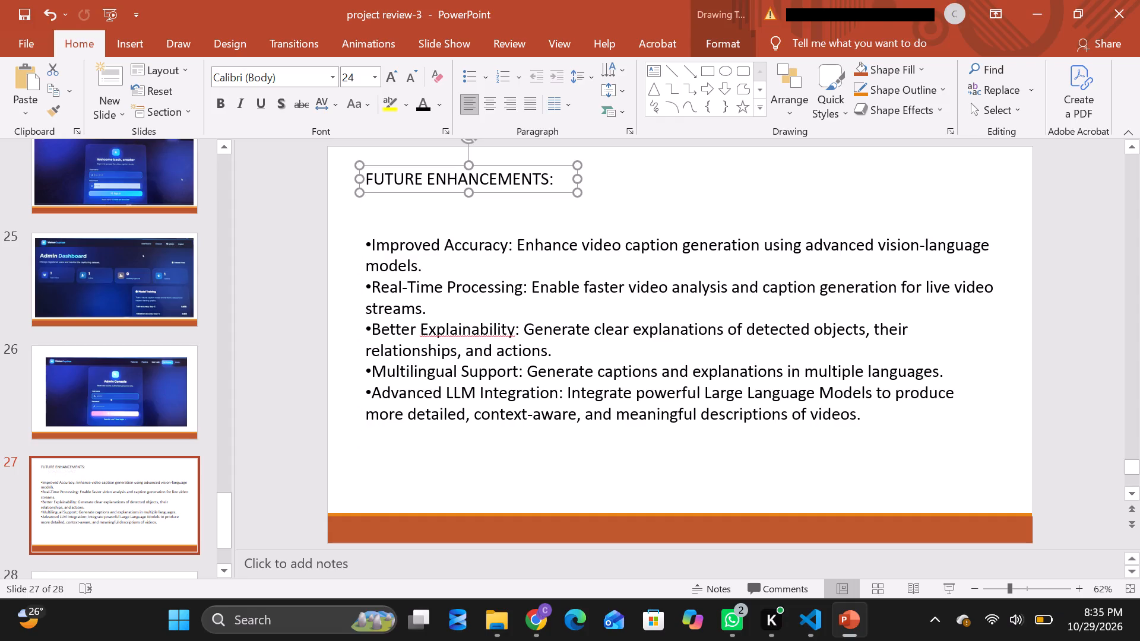
Set the font size of all five future-enhancement bullets on slide 27 to 20.
{"action": "left_click_drag", "start_coordinate": [372, 240], "coordinate": [563, 384]}
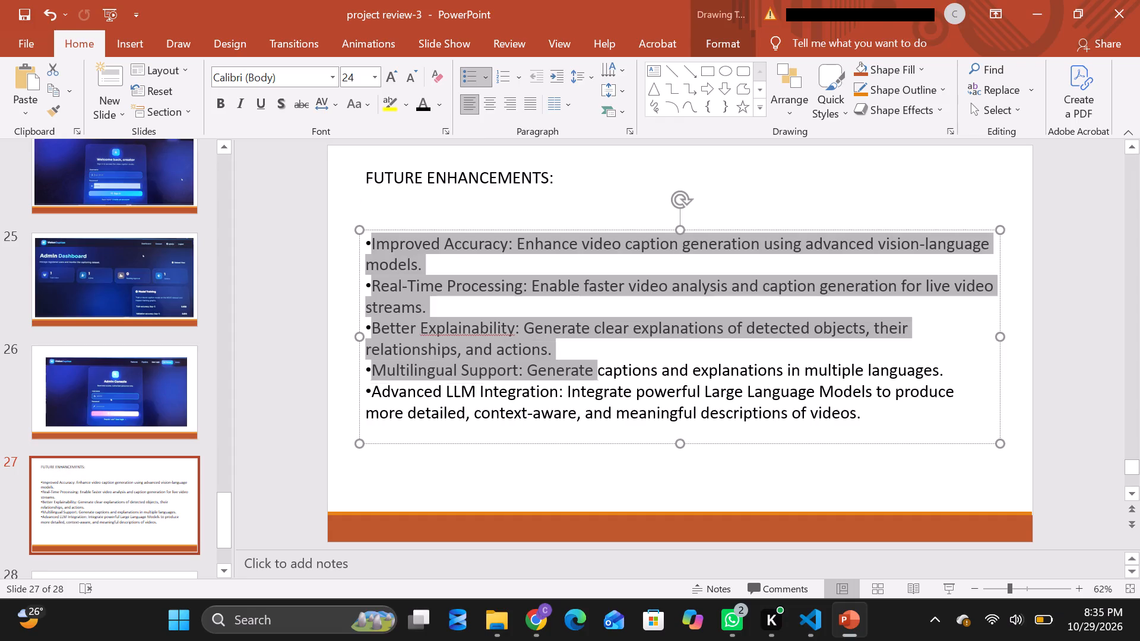
{"action": "left_click_drag", "start_coordinate": [563, 384], "coordinate": [714, 414]}
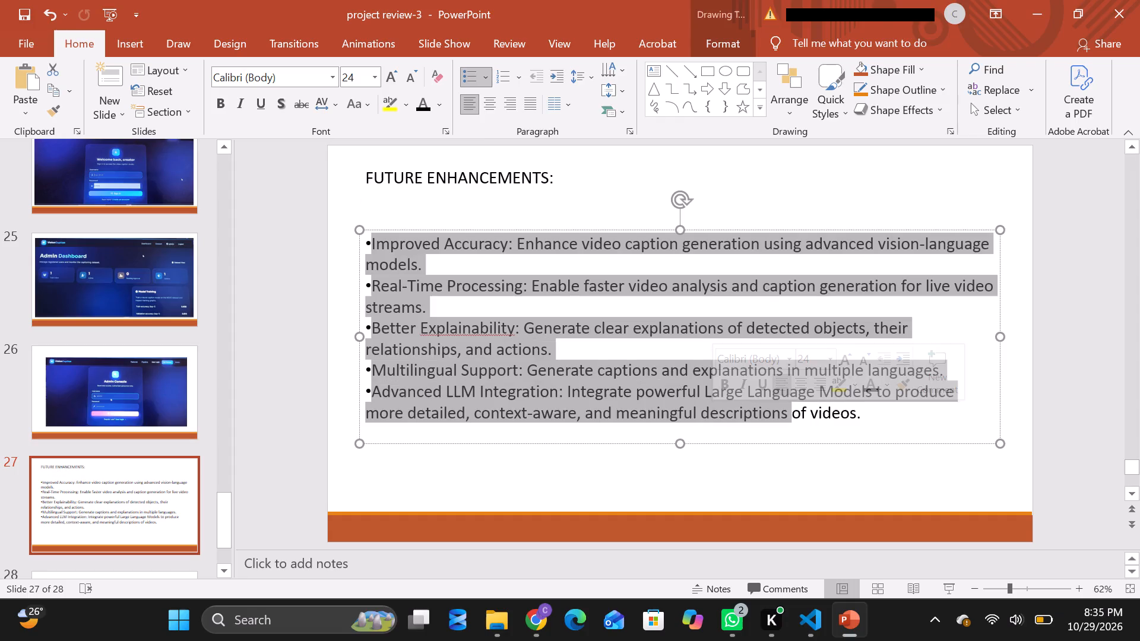
{"action": "left_click", "coordinate": [555, 430]}
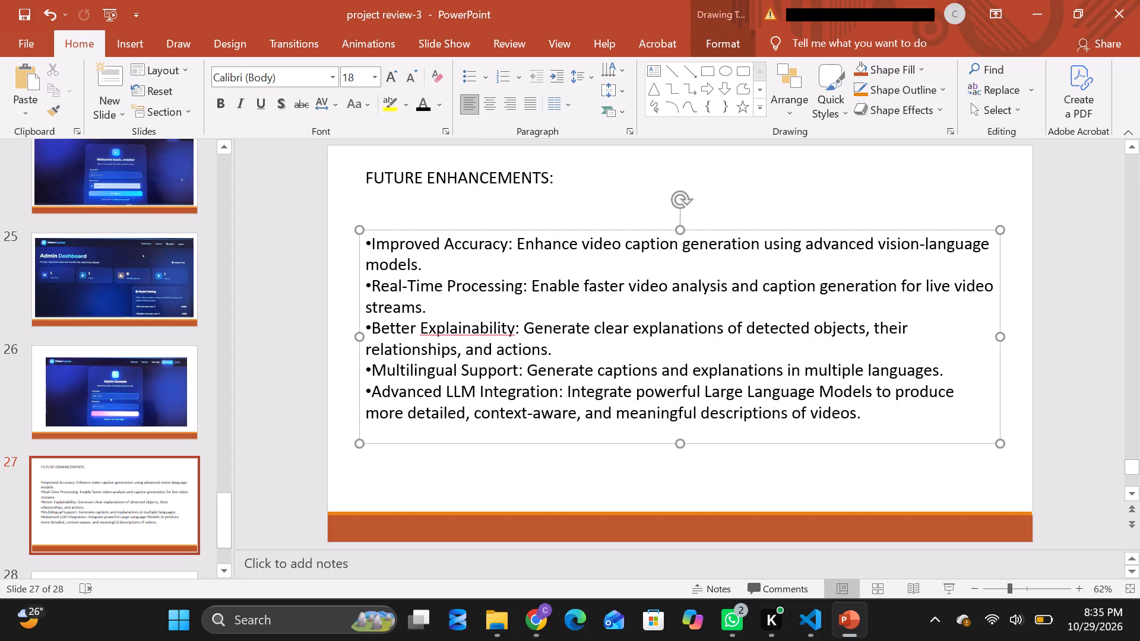
{"action": "left_click_drag", "start_coordinate": [373, 244], "coordinate": [867, 420]}
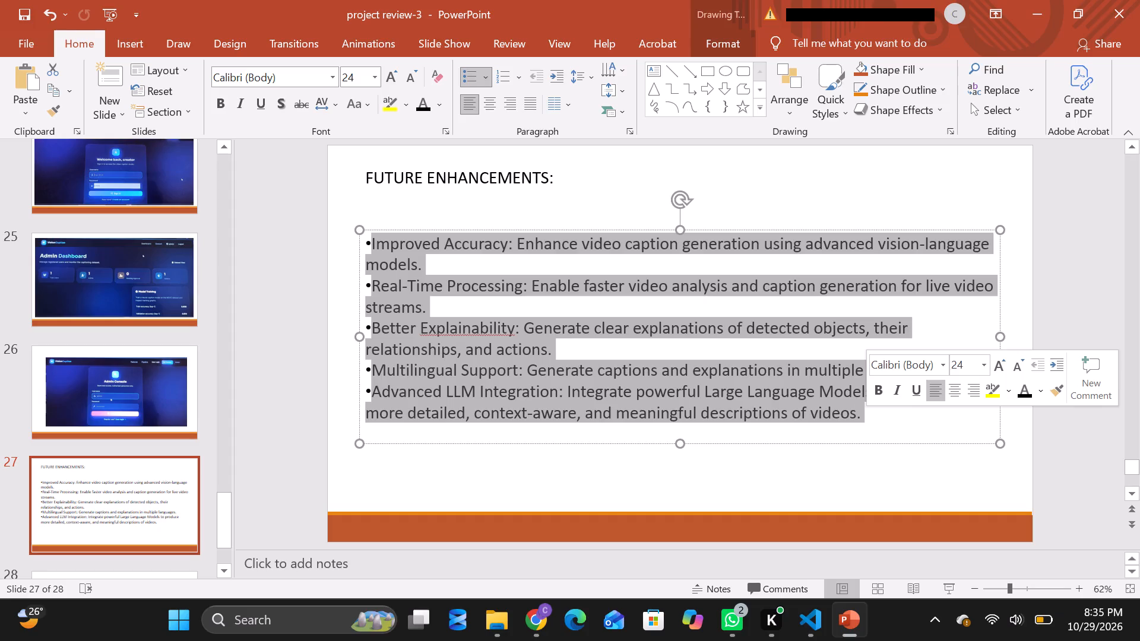
{"action": "left_click", "coordinate": [984, 371]}
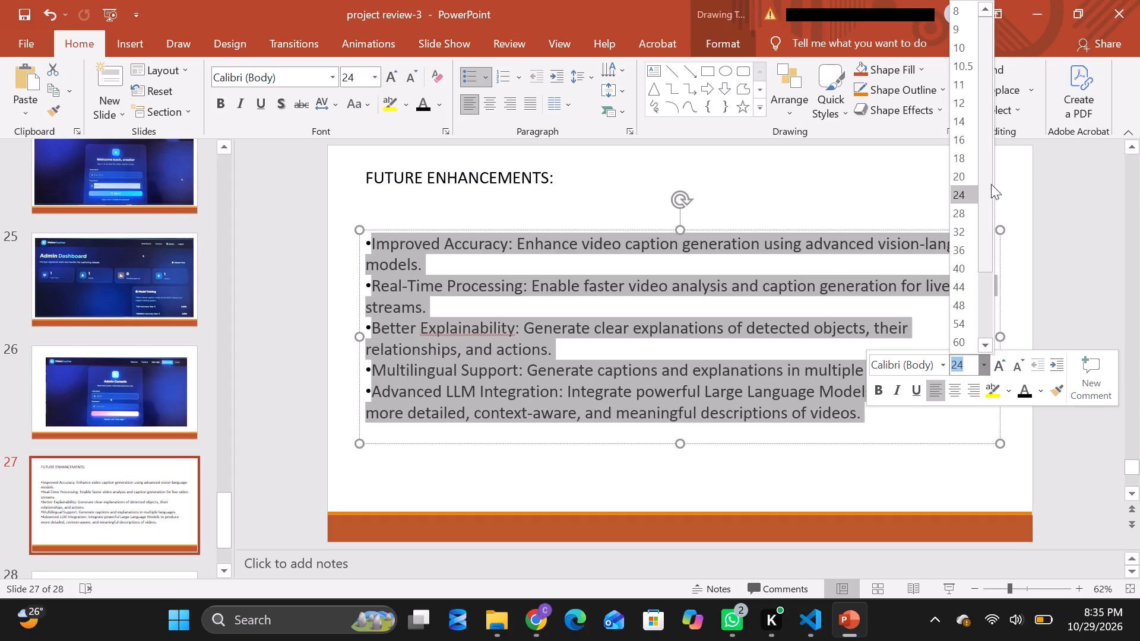
{"action": "left_click", "coordinate": [970, 180]}
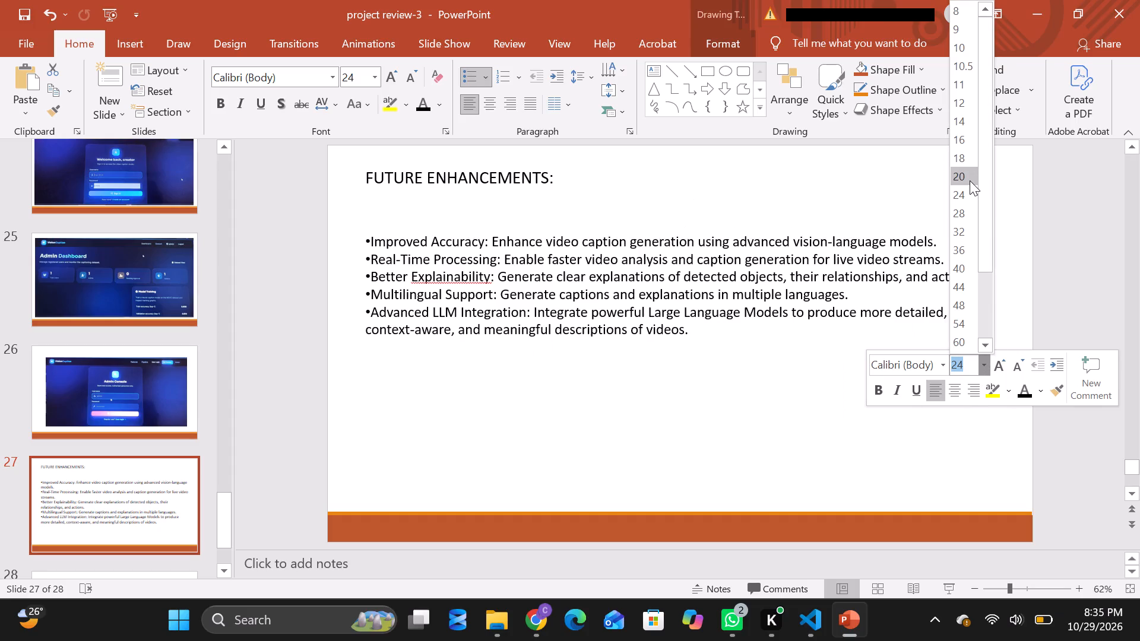
{"action": "left_click", "coordinate": [631, 427]}
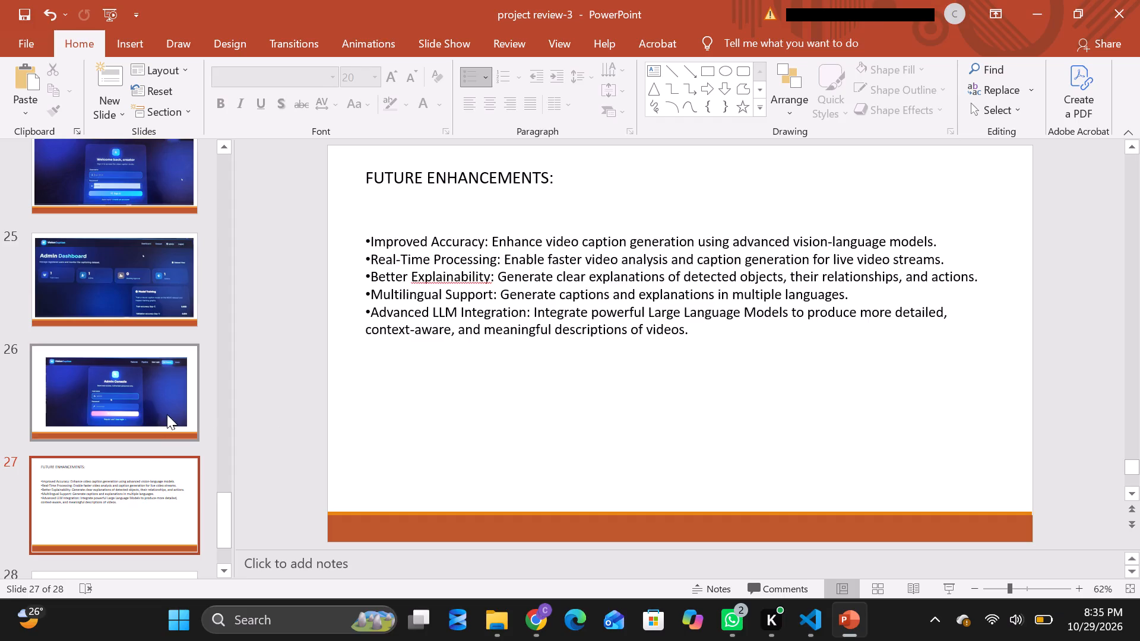
Check the CONCLUSION slide, then make the FUTURE ENHANCEMENTS: heading on slide 27 bold.
{"action": "scroll", "coordinate": [150, 461], "scroll_direction": "down", "scroll_amount": 1}
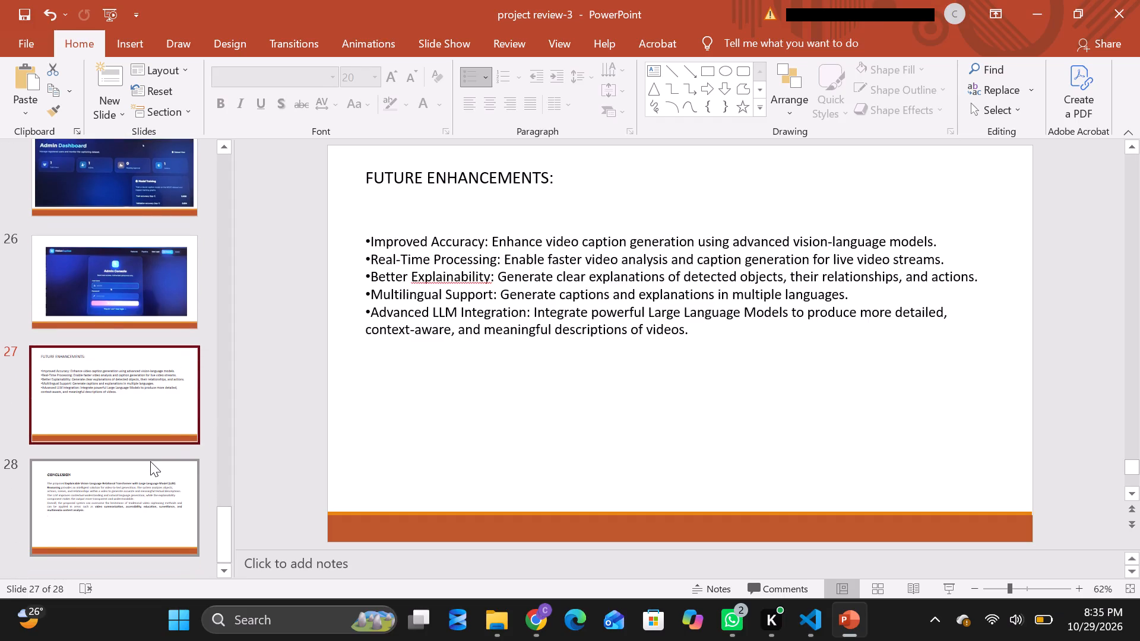
{"action": "scroll", "coordinate": [150, 461], "scroll_direction": "down", "scroll_amount": 1}
{"action": "left_click", "coordinate": [133, 480]}
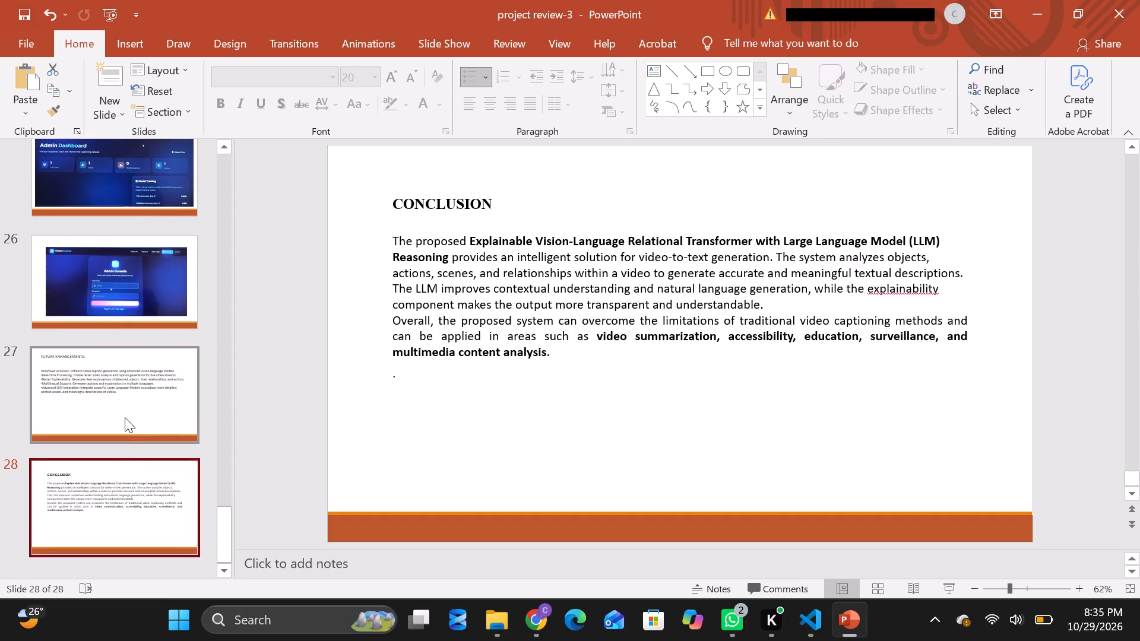
{"action": "left_click", "coordinate": [125, 417]}
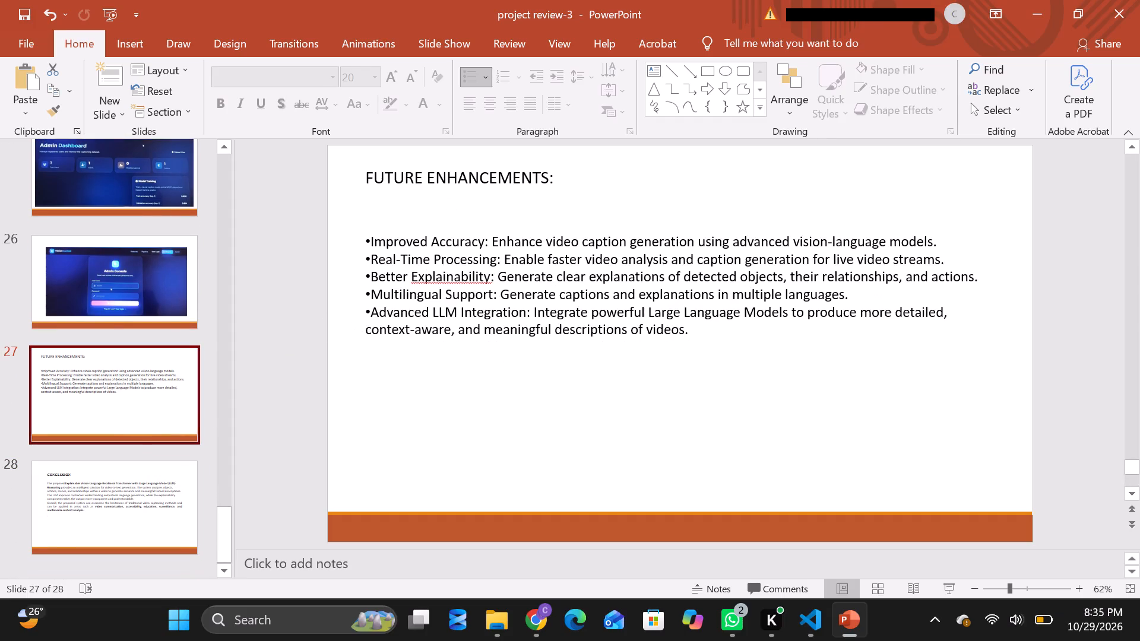
{"action": "left_click_drag", "start_coordinate": [366, 177], "coordinate": [574, 189]}
{"action": "left_click", "coordinate": [587, 164]}
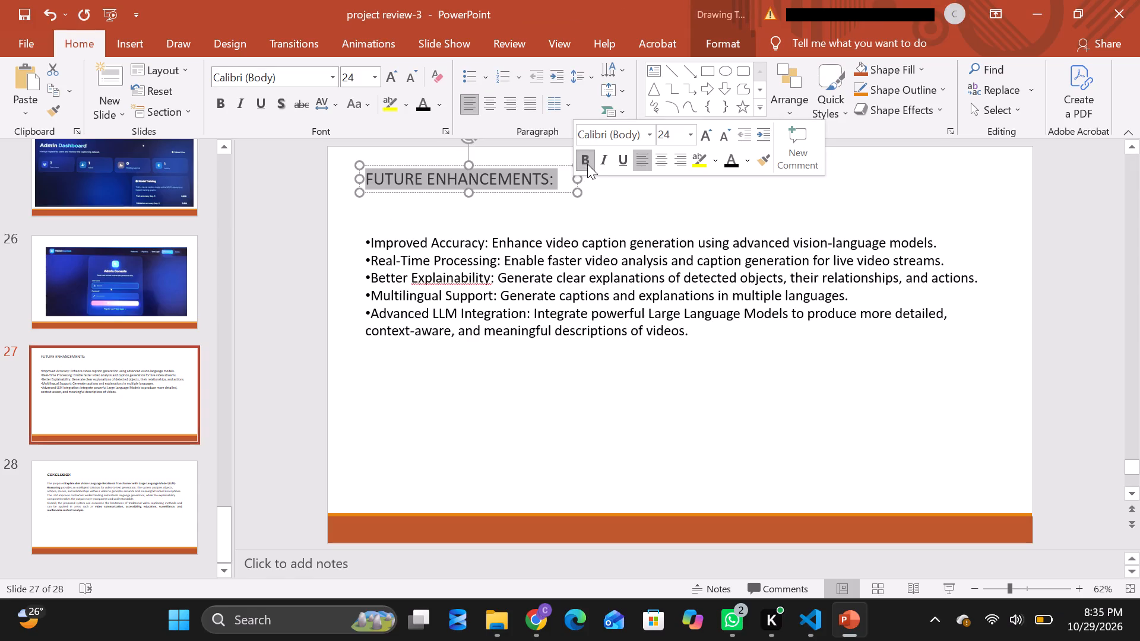
{"action": "left_click", "coordinate": [535, 205]}
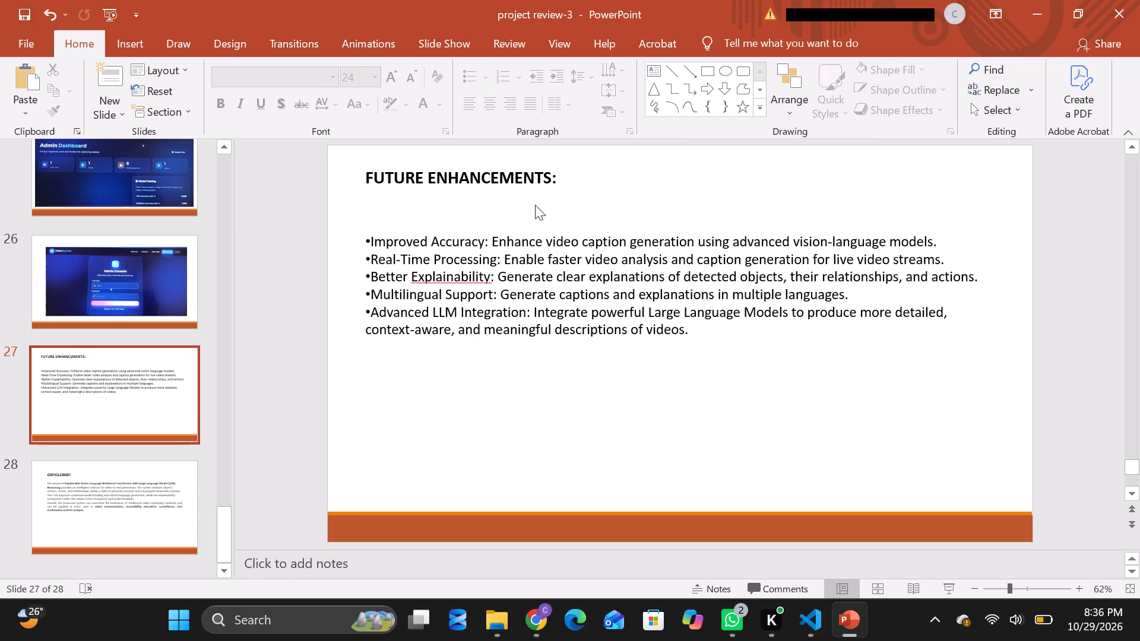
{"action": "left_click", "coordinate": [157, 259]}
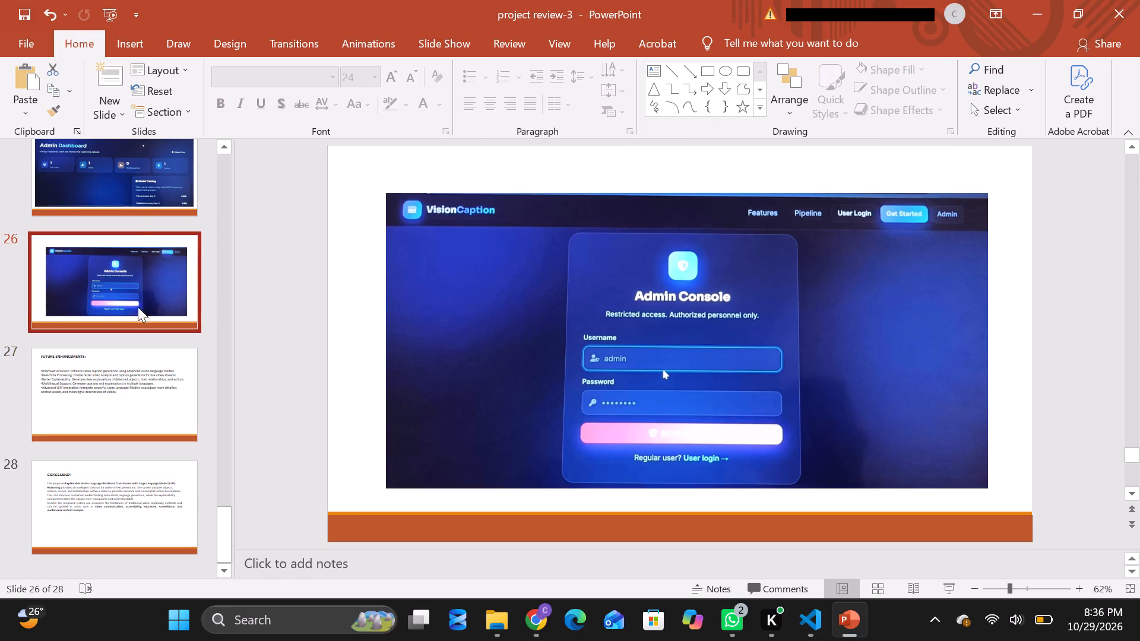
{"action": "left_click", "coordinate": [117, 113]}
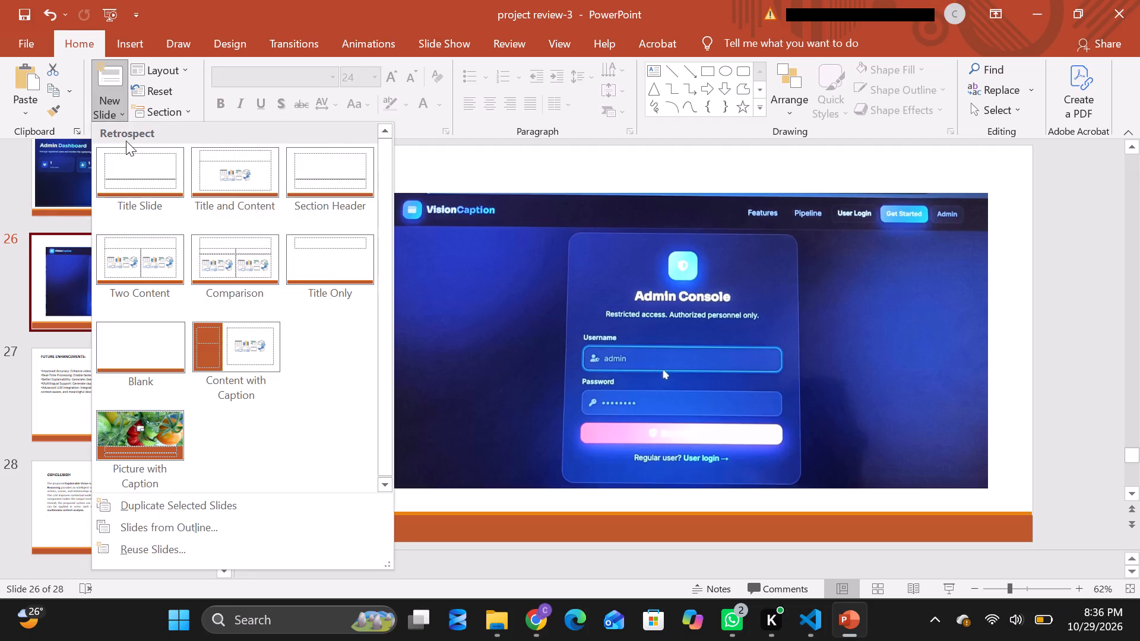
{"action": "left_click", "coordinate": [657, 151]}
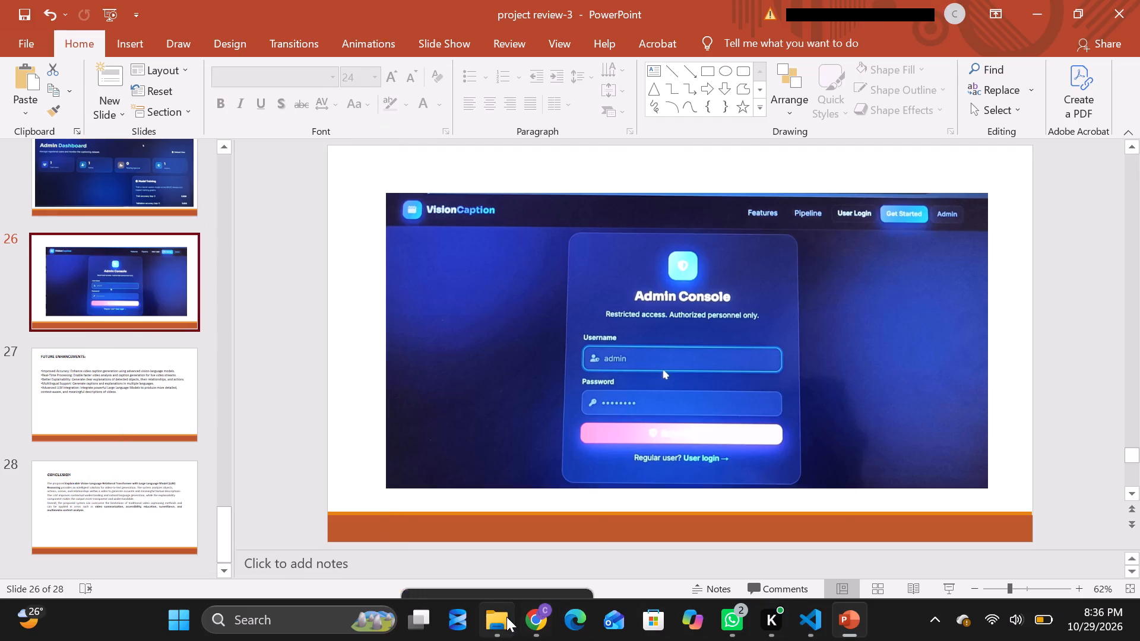
Open the test Markdown file from the Vision Language Relational Transformer for Video to Text Generation folder in File Explorer.
{"action": "left_click", "coordinate": [506, 617]}
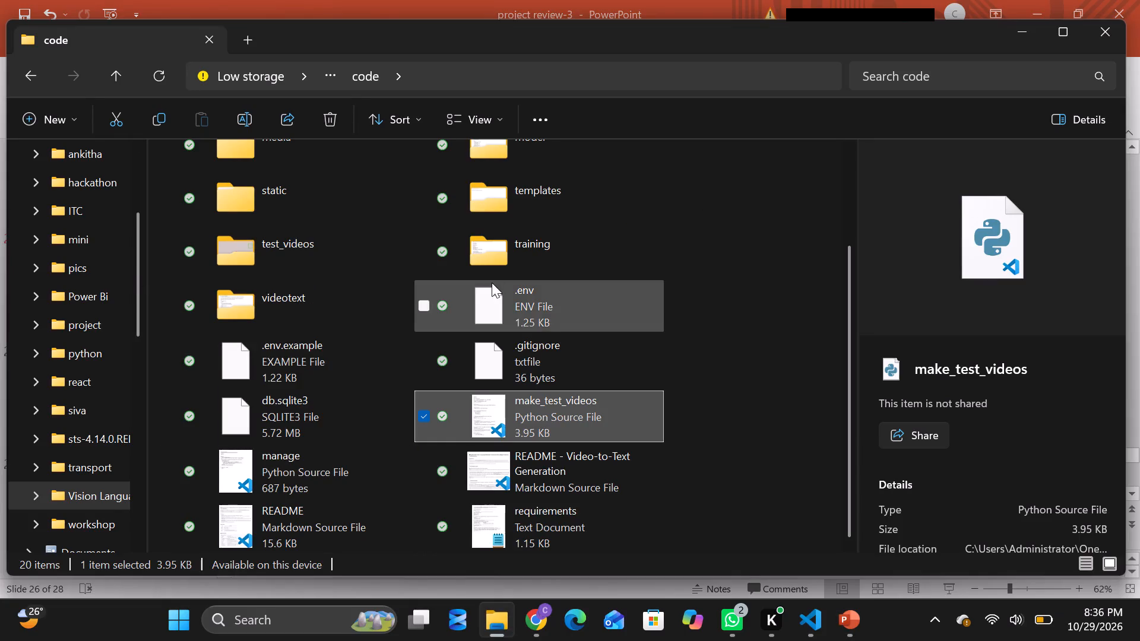
{"action": "left_click", "coordinate": [366, 77]}
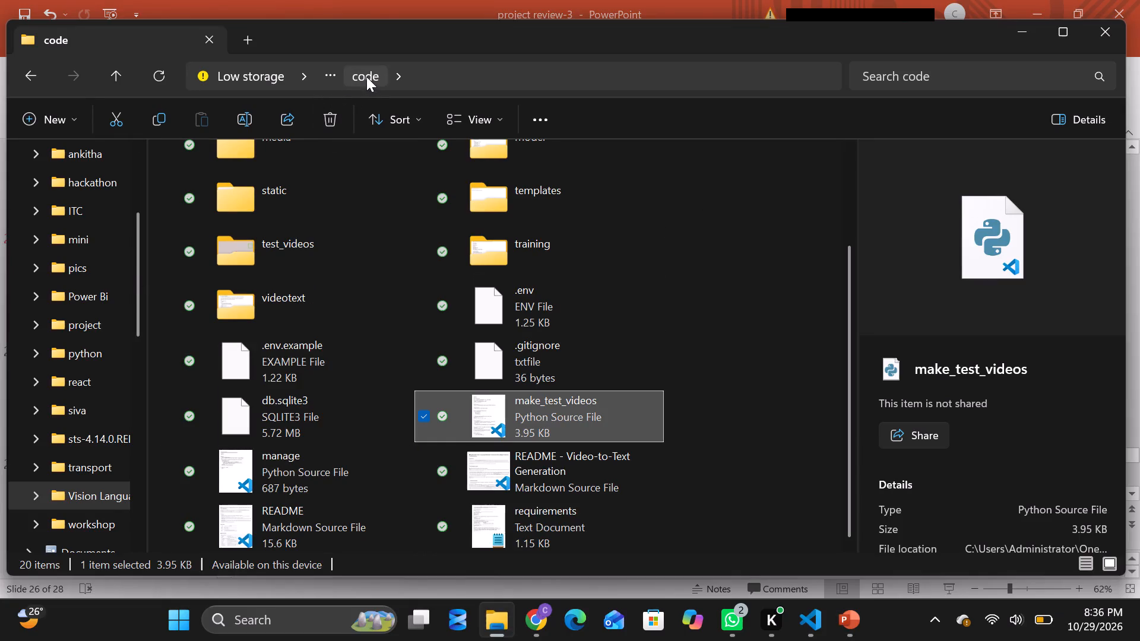
{"action": "left_click", "coordinate": [306, 76]}
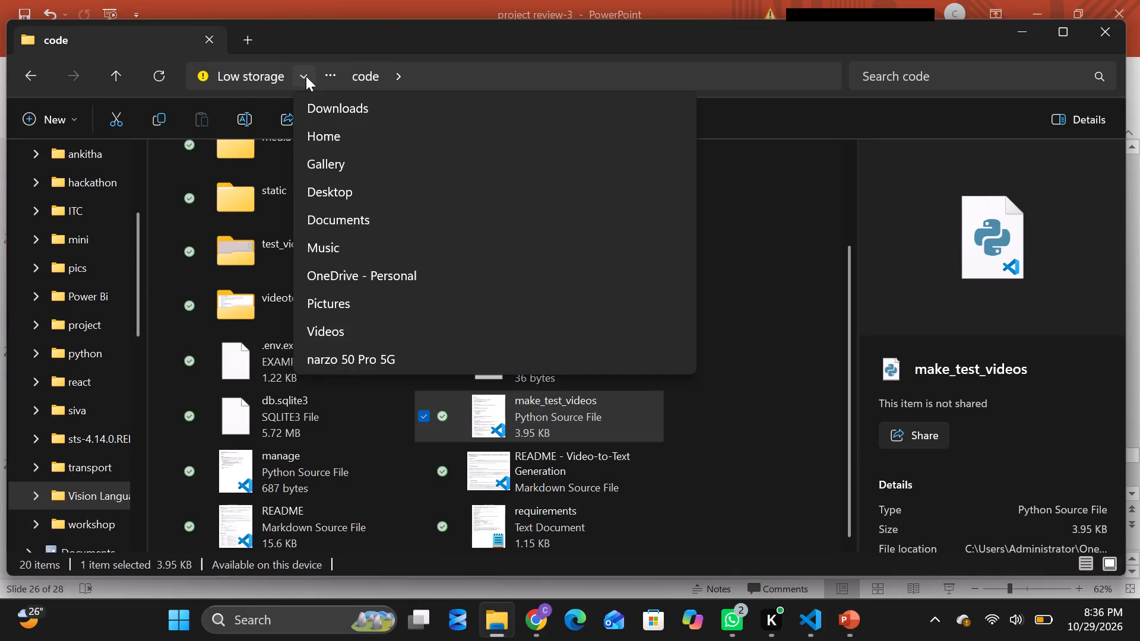
{"action": "left_click", "coordinate": [325, 68]}
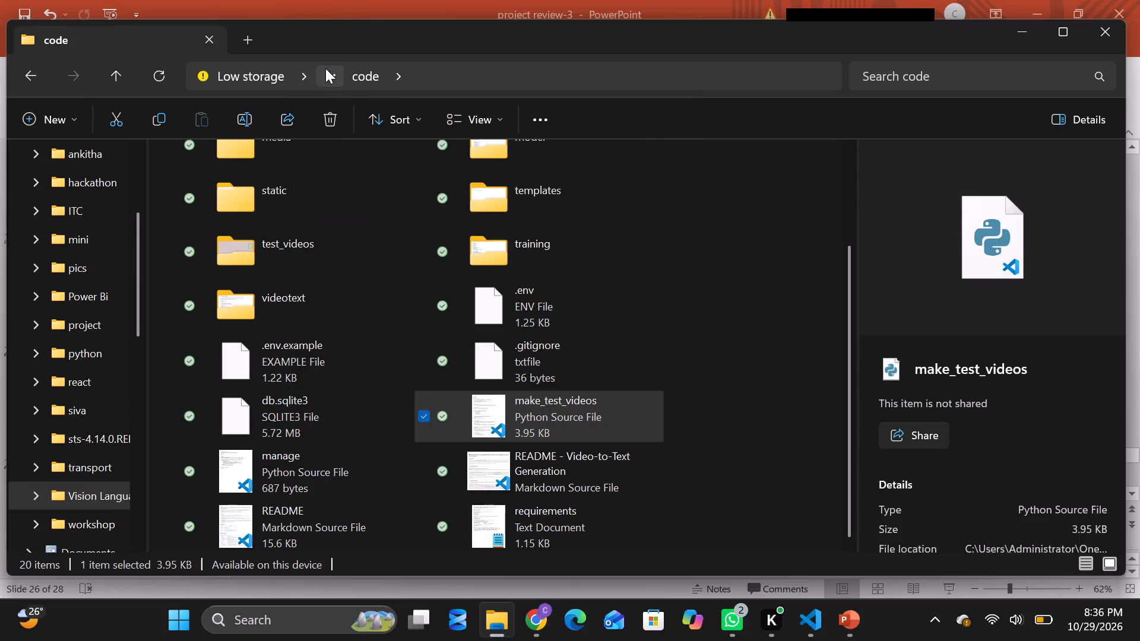
{"action": "left_click", "coordinate": [80, 489]}
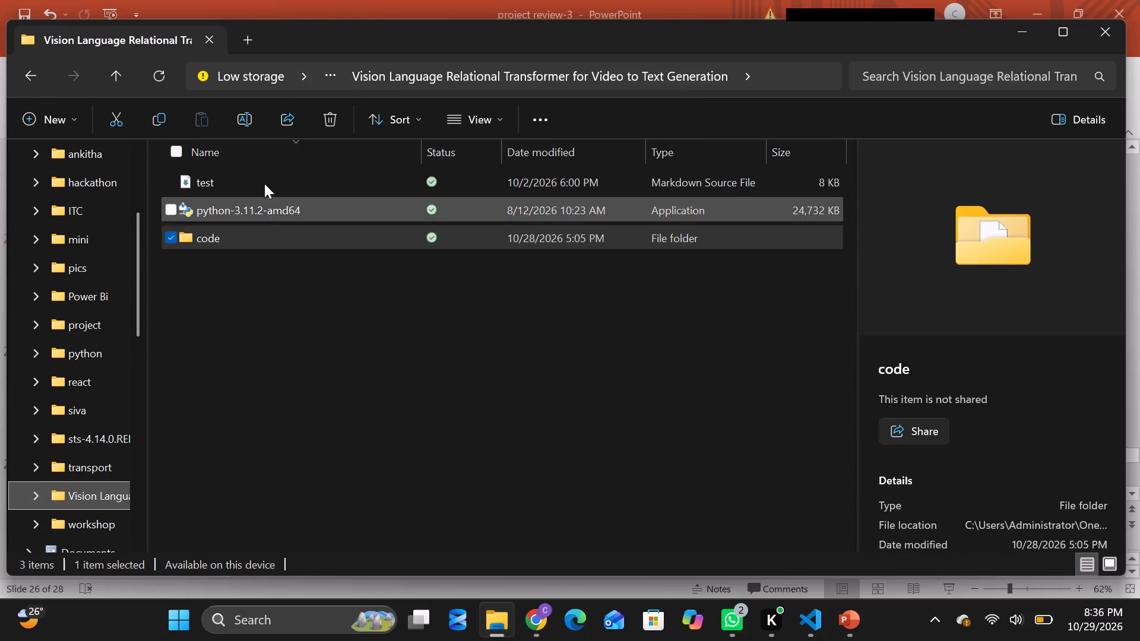
{"action": "left_click_drag", "start_coordinate": [262, 169], "coordinate": [260, 178]}
{"action": "double_click", "coordinate": [260, 178]}
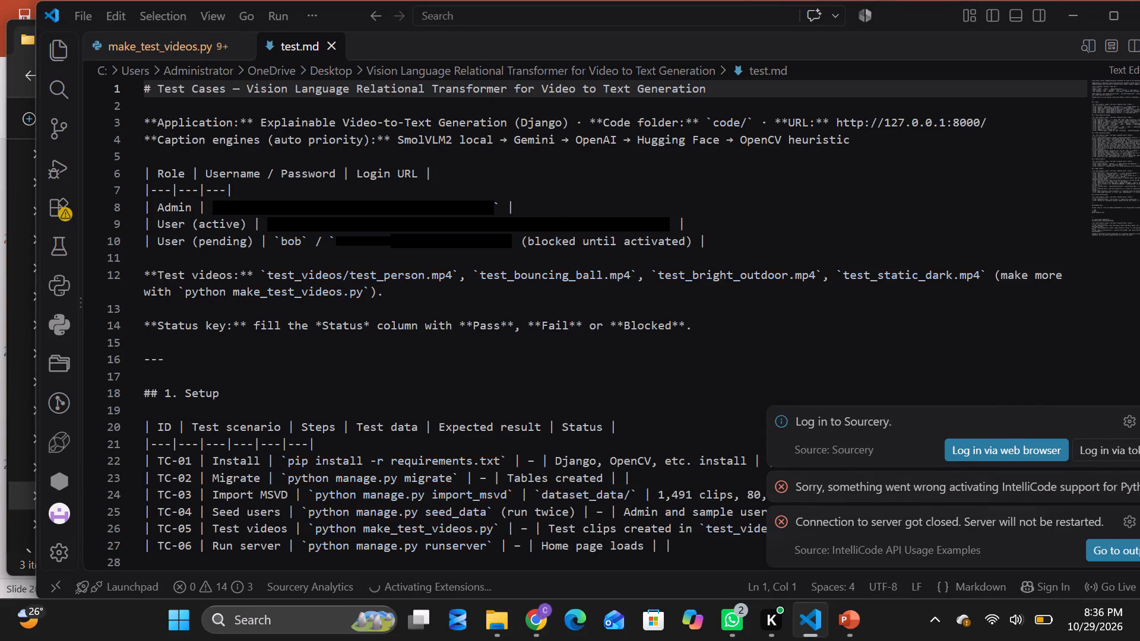
Look through the test case tables in test.md, from the setup section to the end of the file.
{"action": "scroll", "coordinate": [273, 186], "scroll_direction": "down", "scroll_amount": 7}
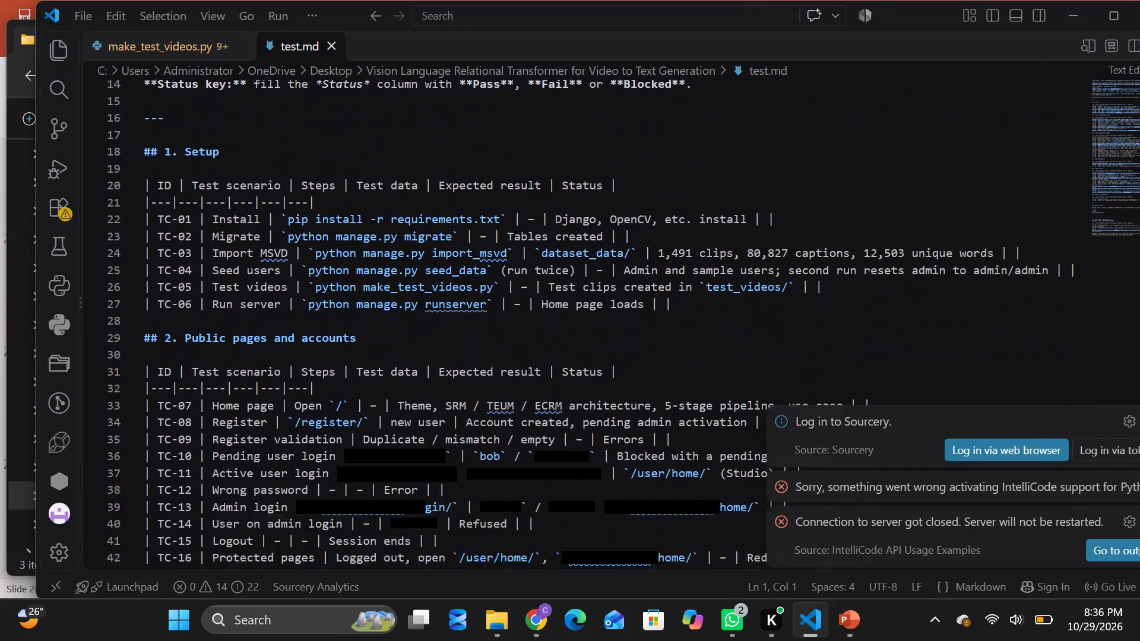
{"action": "scroll", "coordinate": [273, 186], "scroll_direction": "down", "scroll_amount": 8}
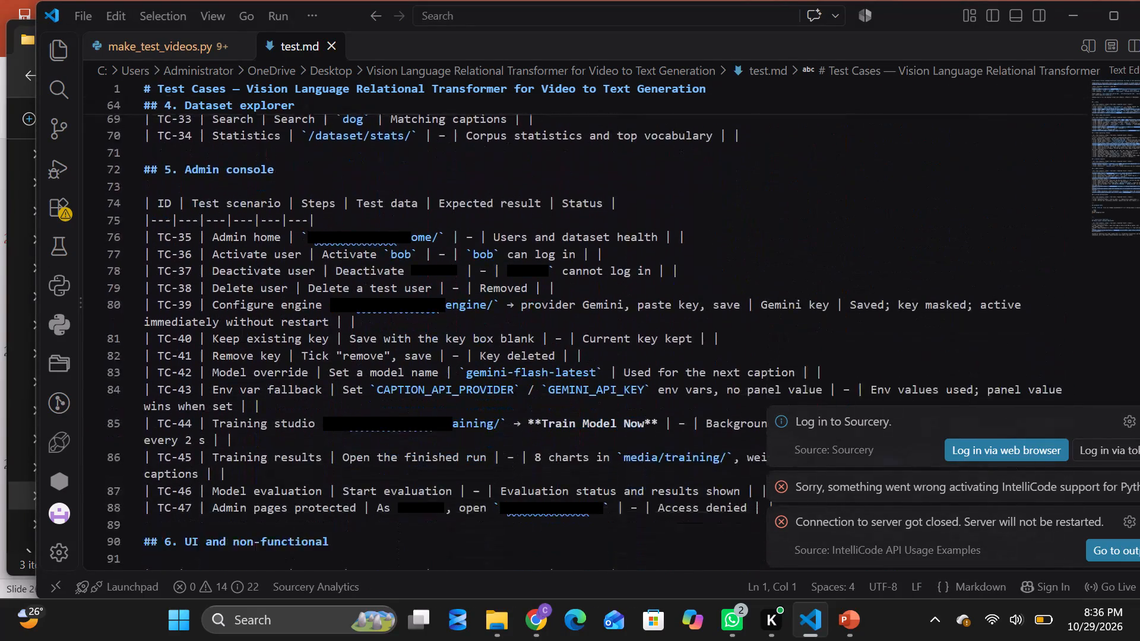
{"action": "scroll", "coordinate": [273, 186], "scroll_direction": "down", "scroll_amount": 9}
{"action": "scroll", "coordinate": [273, 186], "scroll_direction": "up", "scroll_amount": 2}
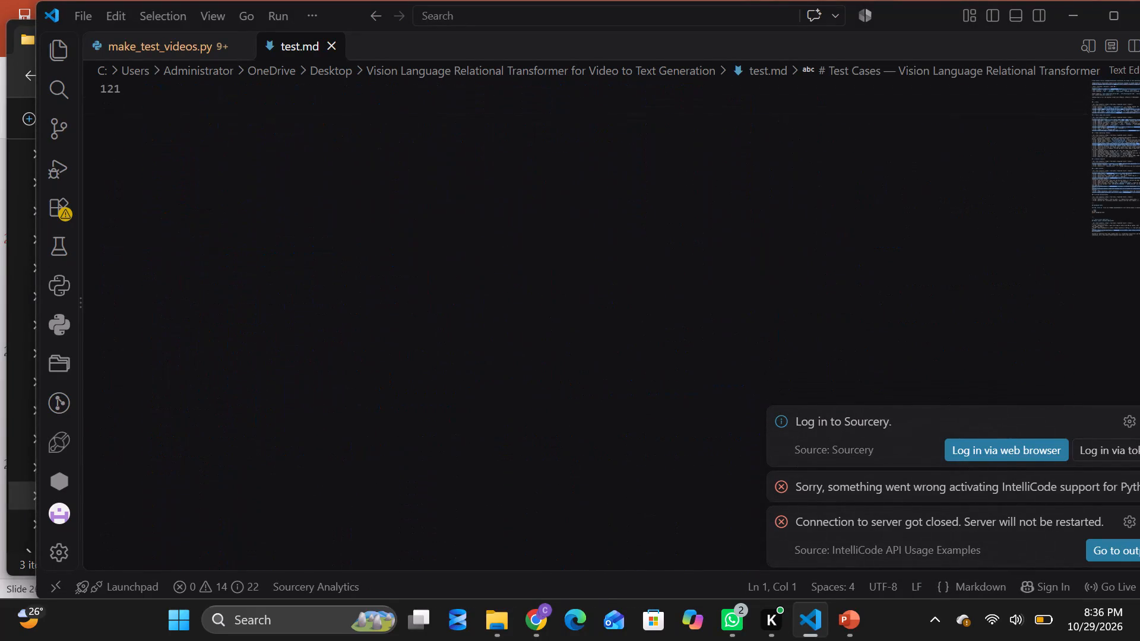
{"action": "scroll", "coordinate": [273, 186], "scroll_direction": "up", "scroll_amount": 19}
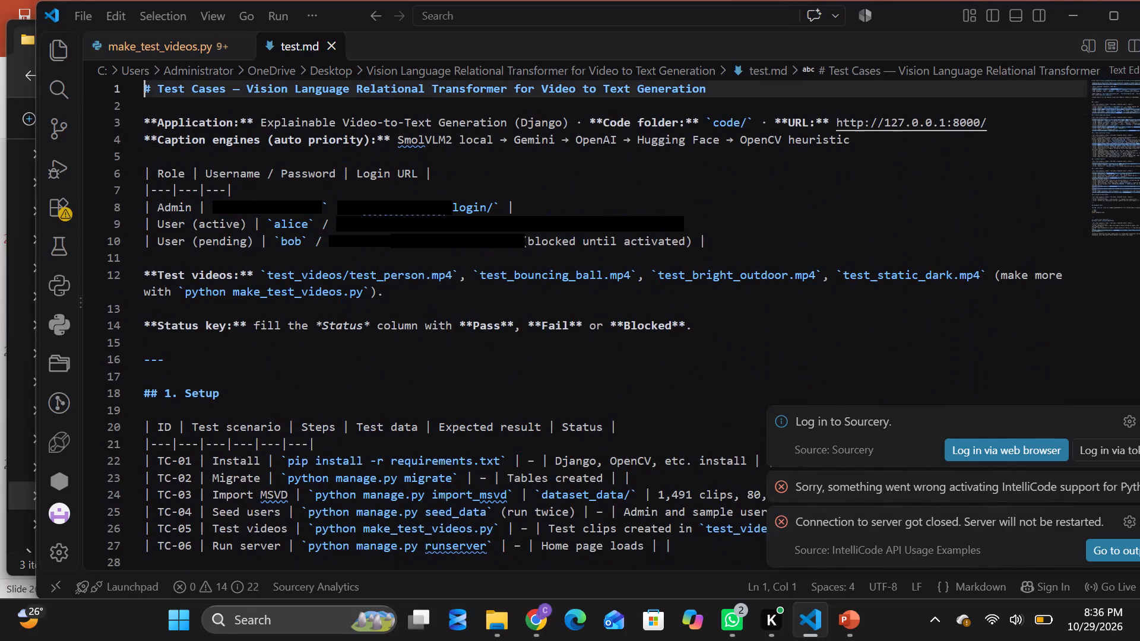
{"action": "key", "text": "ctrl+a"}
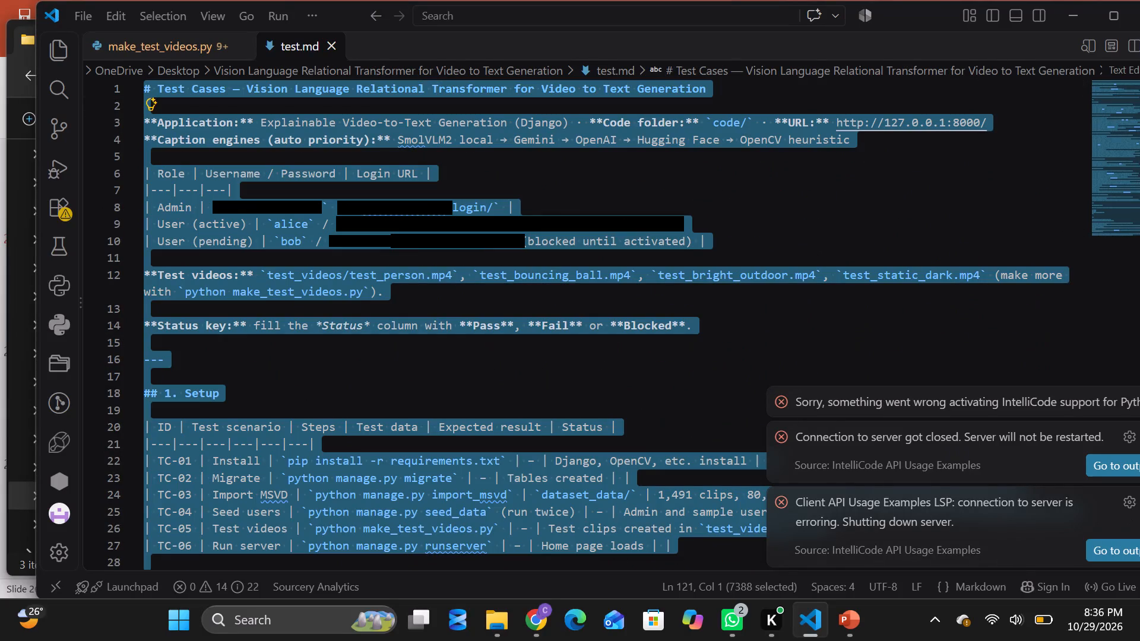
{"action": "key", "text": "ctrl+c"}
{"action": "left_click", "coordinate": [549, 610]}
{"action": "left_click", "coordinate": [492, 551]}
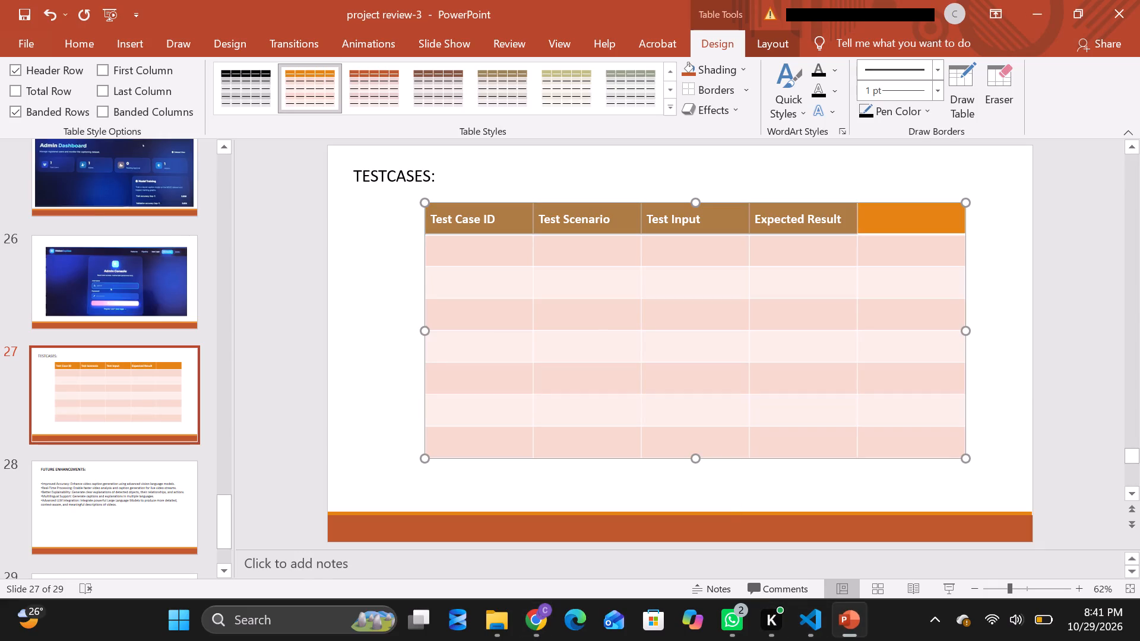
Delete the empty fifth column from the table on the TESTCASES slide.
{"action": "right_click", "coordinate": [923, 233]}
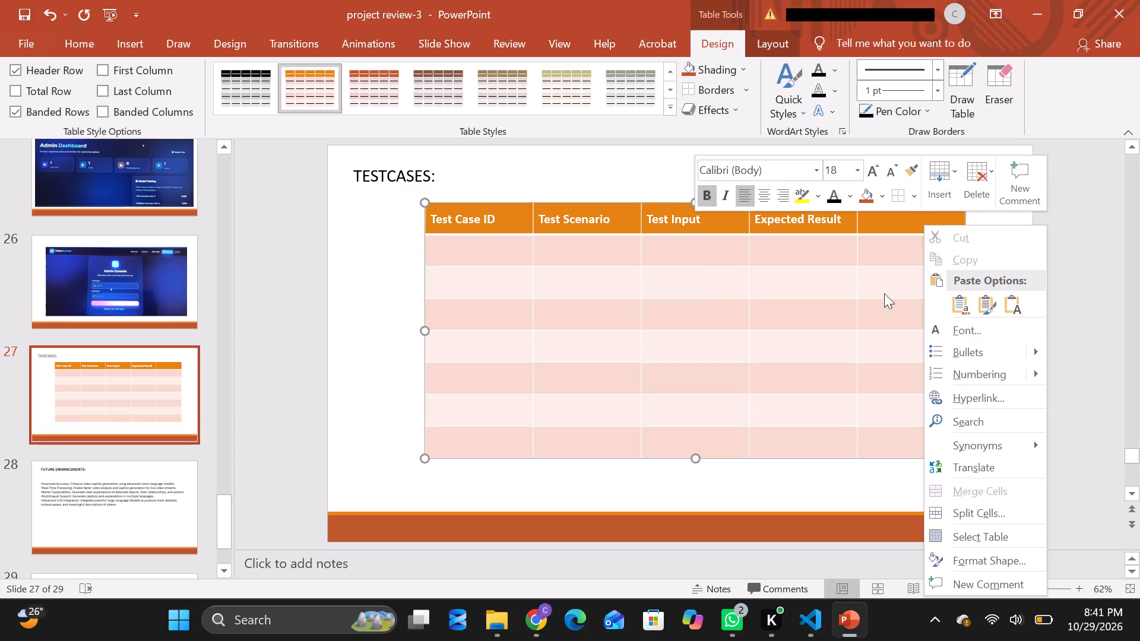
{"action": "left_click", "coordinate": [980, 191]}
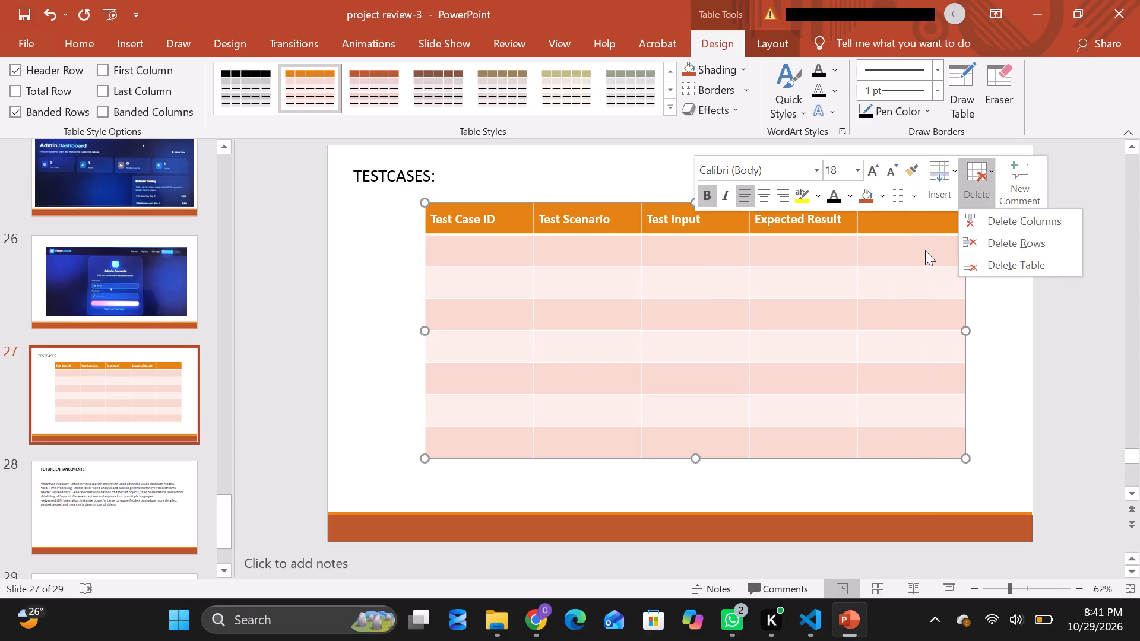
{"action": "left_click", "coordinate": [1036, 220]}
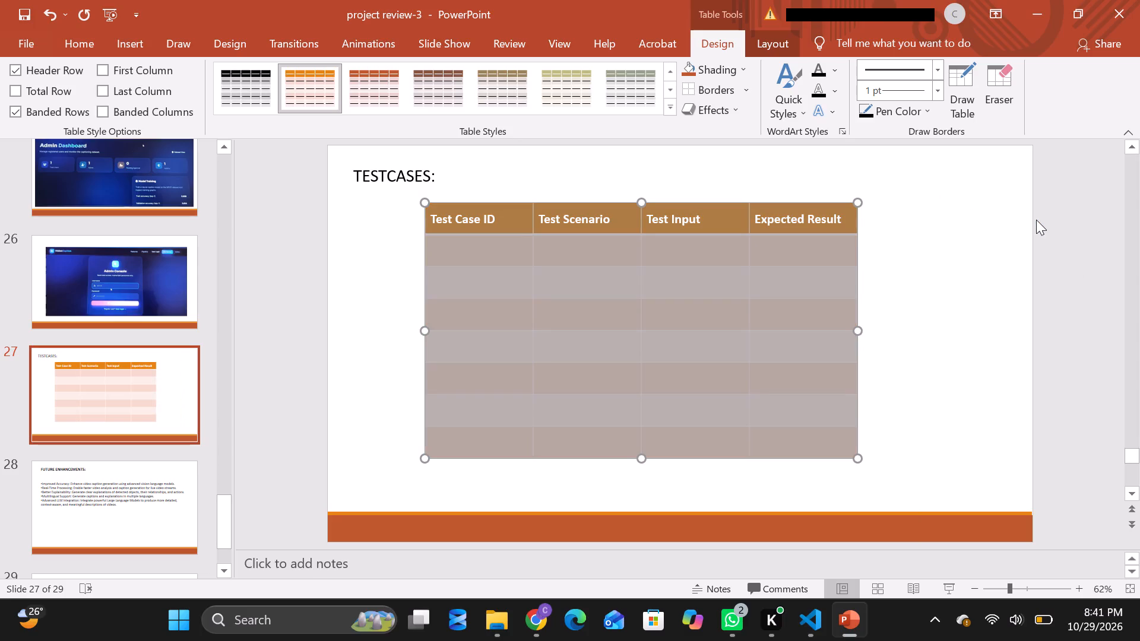
Delete the whole TESTCASES slide, slide 27, including its table.
{"action": "right_click", "coordinate": [791, 293]}
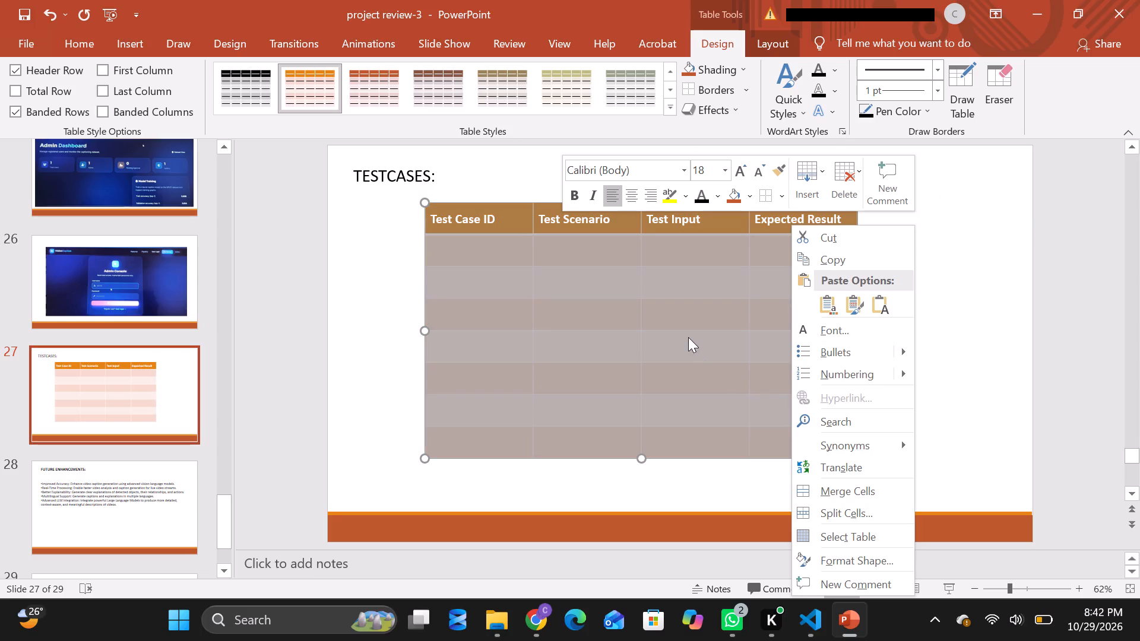
{"action": "right_click", "coordinate": [692, 265]}
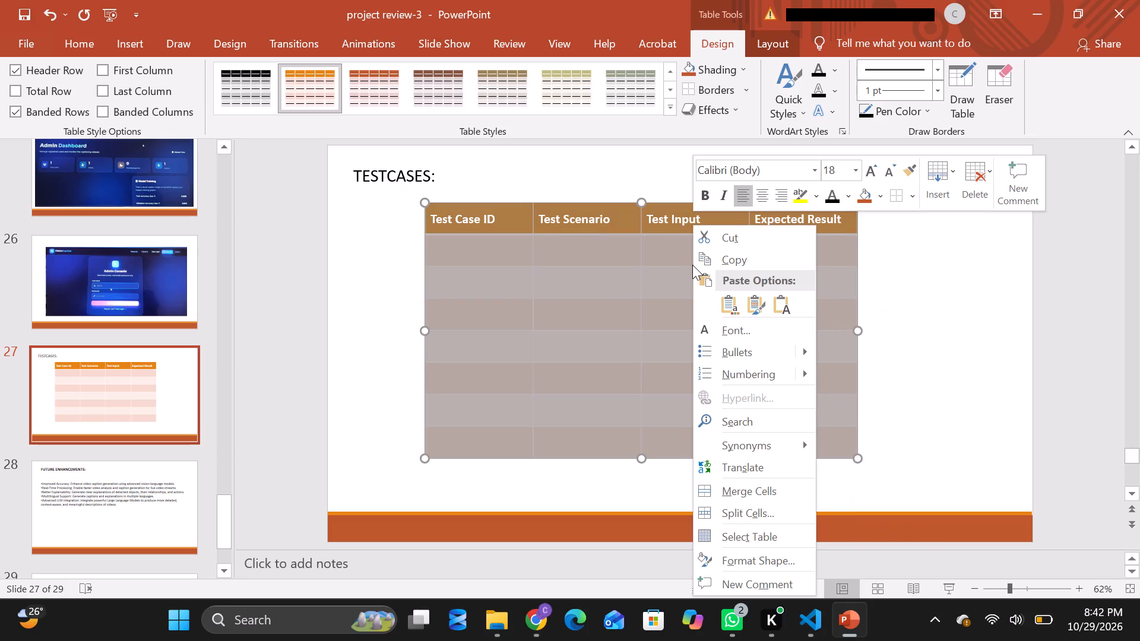
{"action": "right_click", "coordinate": [96, 376]}
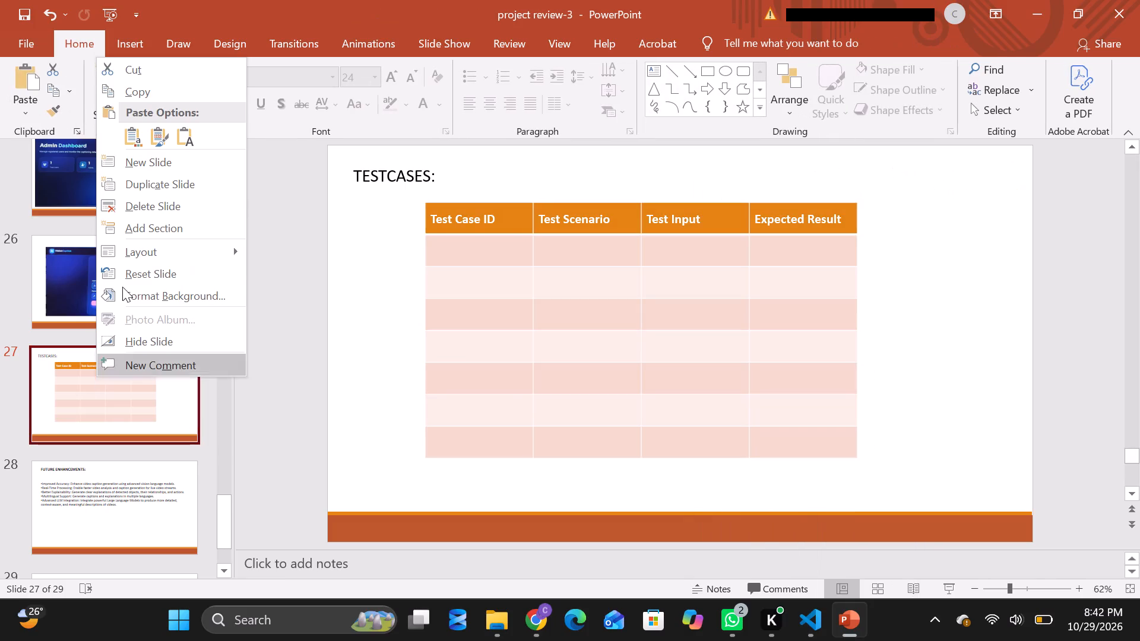
{"action": "left_click", "coordinate": [154, 211]}
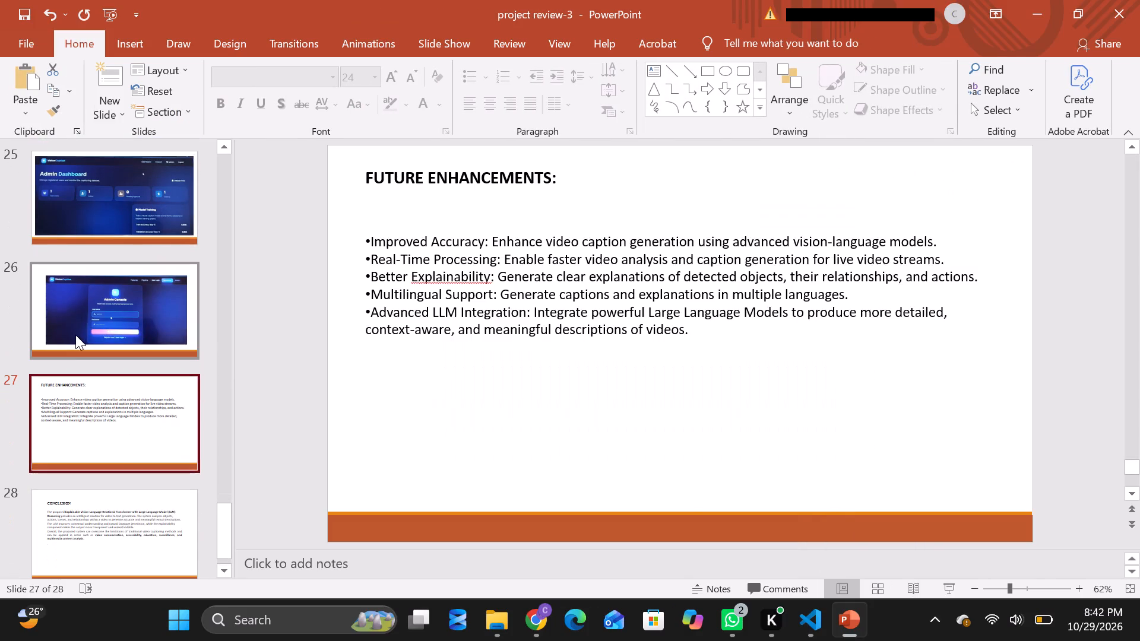
Insert a new blank slide directly after slide 26, the Admin Console screenshot.
{"action": "left_click", "coordinate": [76, 335]}
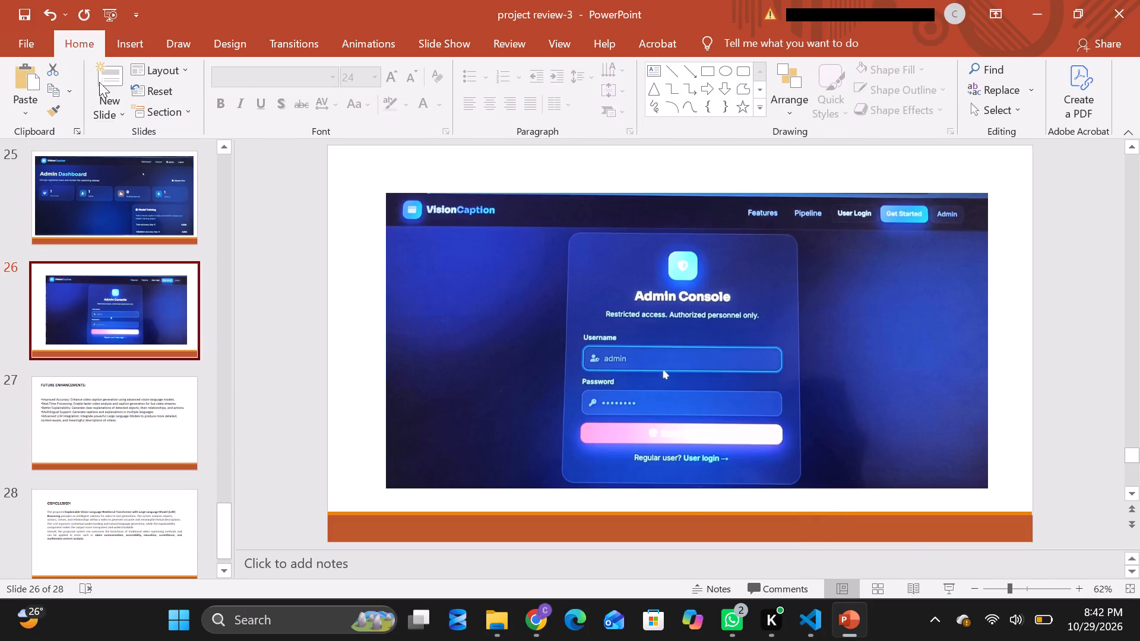
{"action": "left_click", "coordinate": [109, 82]}
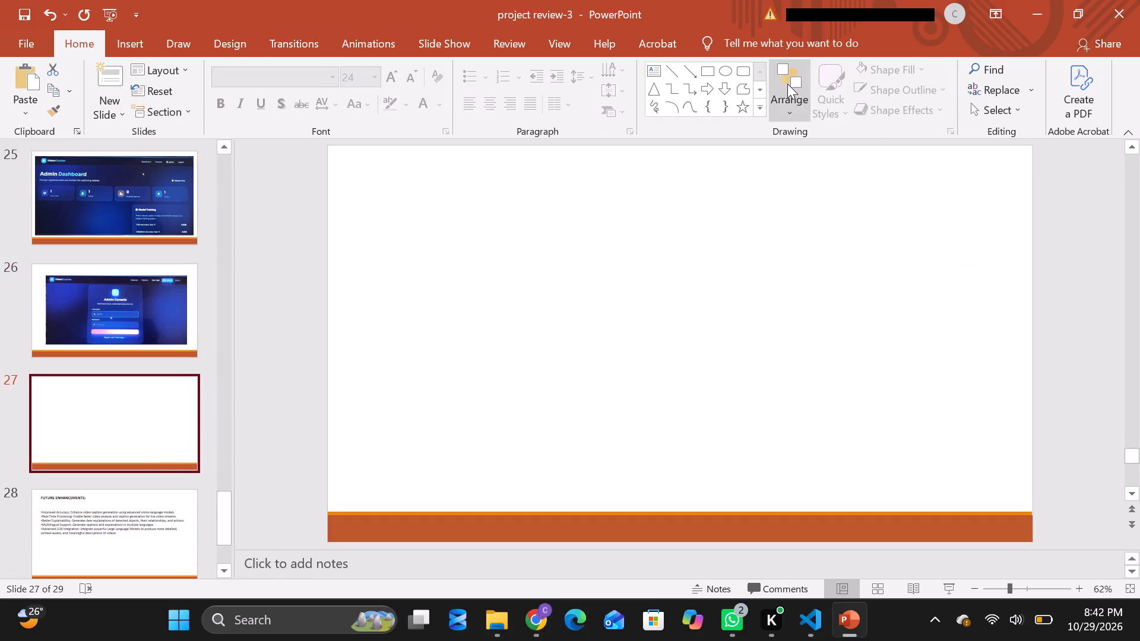
Add a text box near the upper-left corner of the new slide with the heading "TESTCASES:".
{"action": "left_click", "coordinate": [141, 36]}
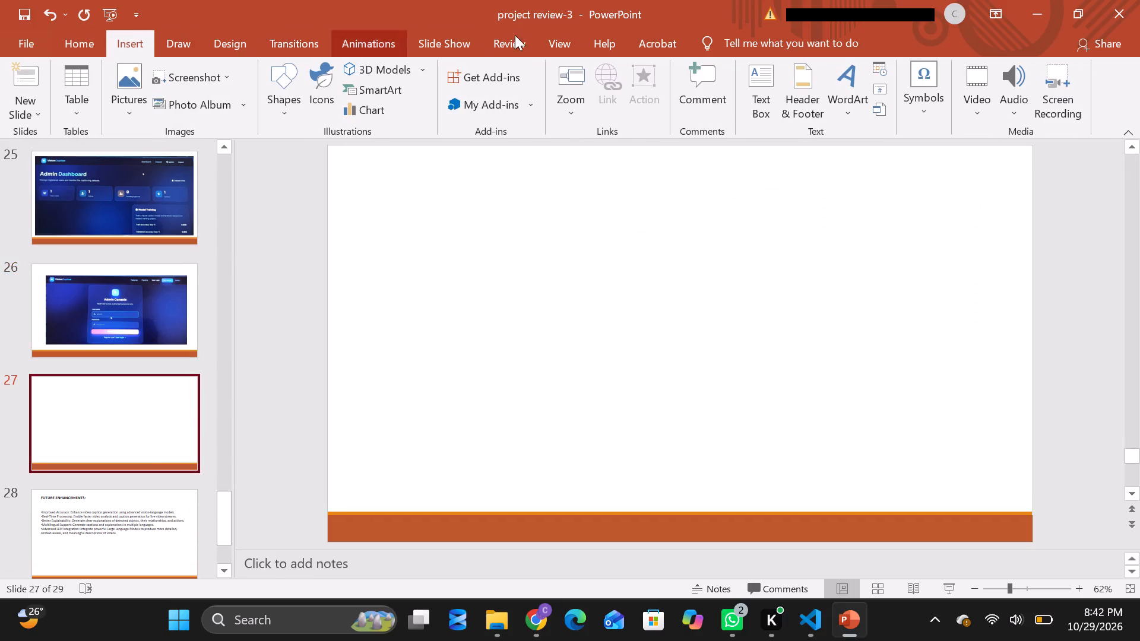
{"action": "left_click", "coordinate": [749, 111]}
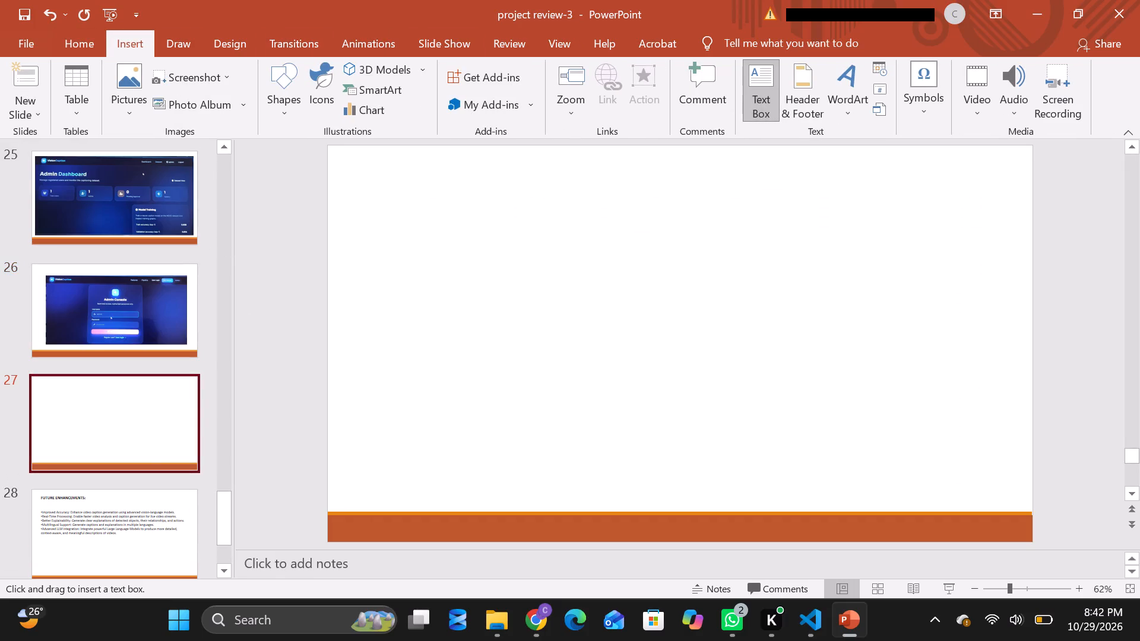
{"action": "left_click_drag", "start_coordinate": [357, 157], "coordinate": [479, 176]}
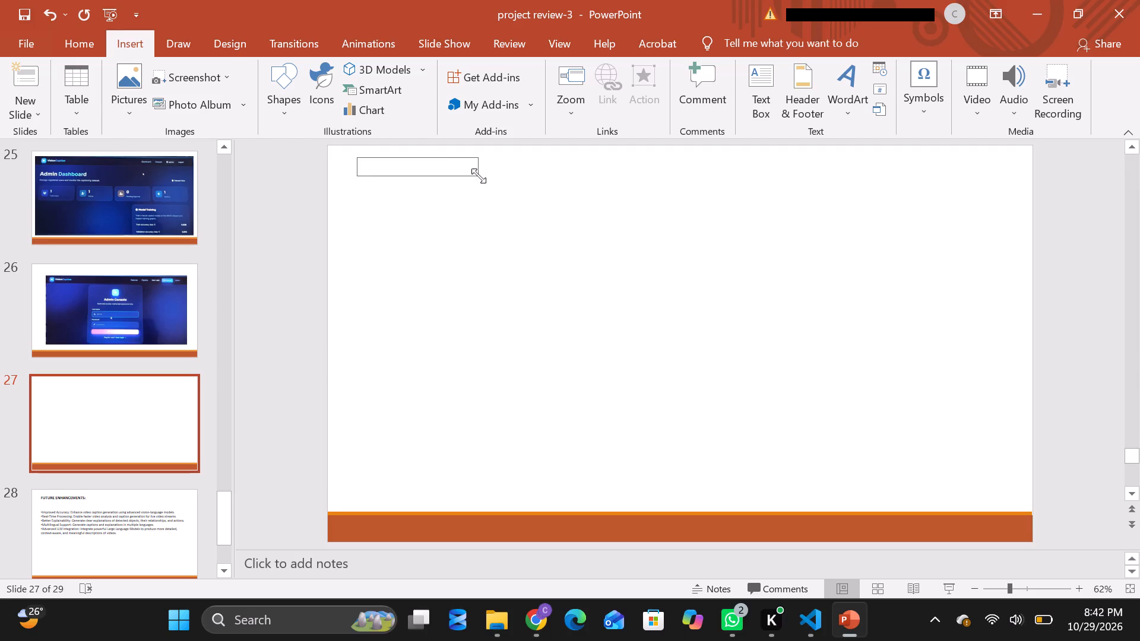
{"action": "type", "text": "TESTCASES"}
{"action": "key", "text": "shift+colon"}
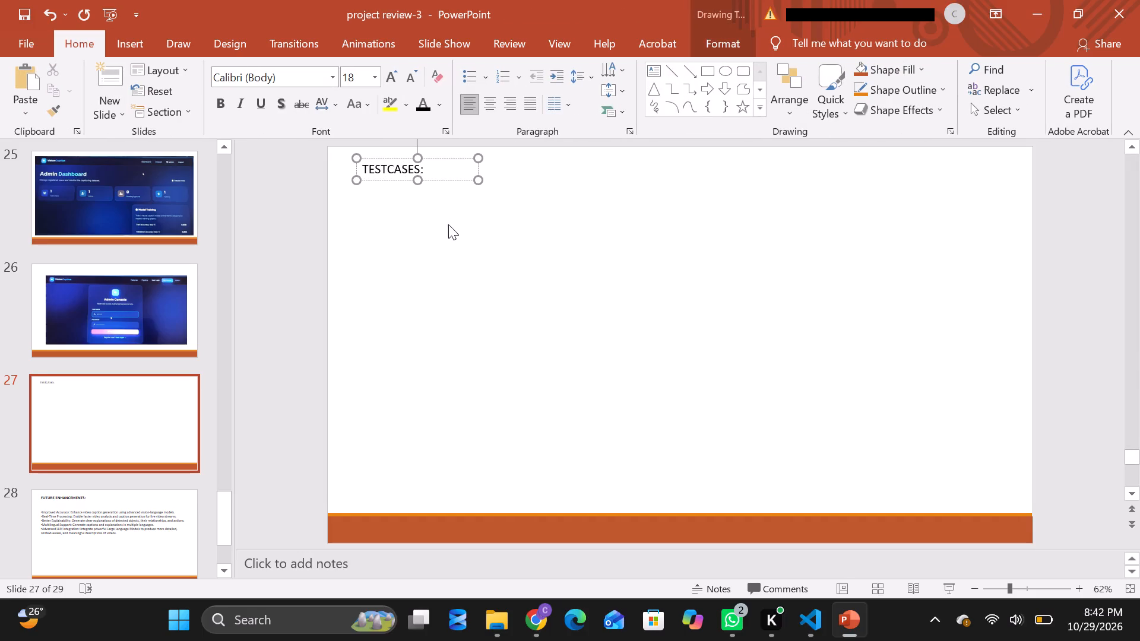
{"action": "left_click", "coordinate": [448, 227]}
Set the font size of the whole "TESTCASES:" heading to 24.
{"action": "left_click_drag", "start_coordinate": [364, 168], "coordinate": [435, 167]}
{"action": "left_click", "coordinate": [552, 112]}
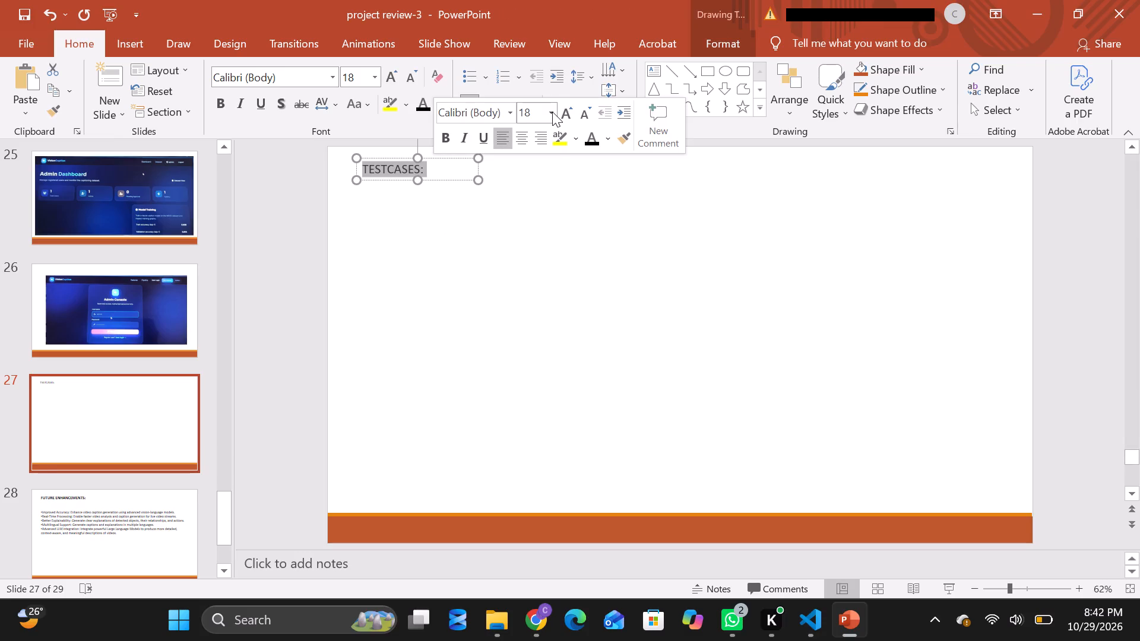
{"action": "left_click", "coordinate": [530, 293]}
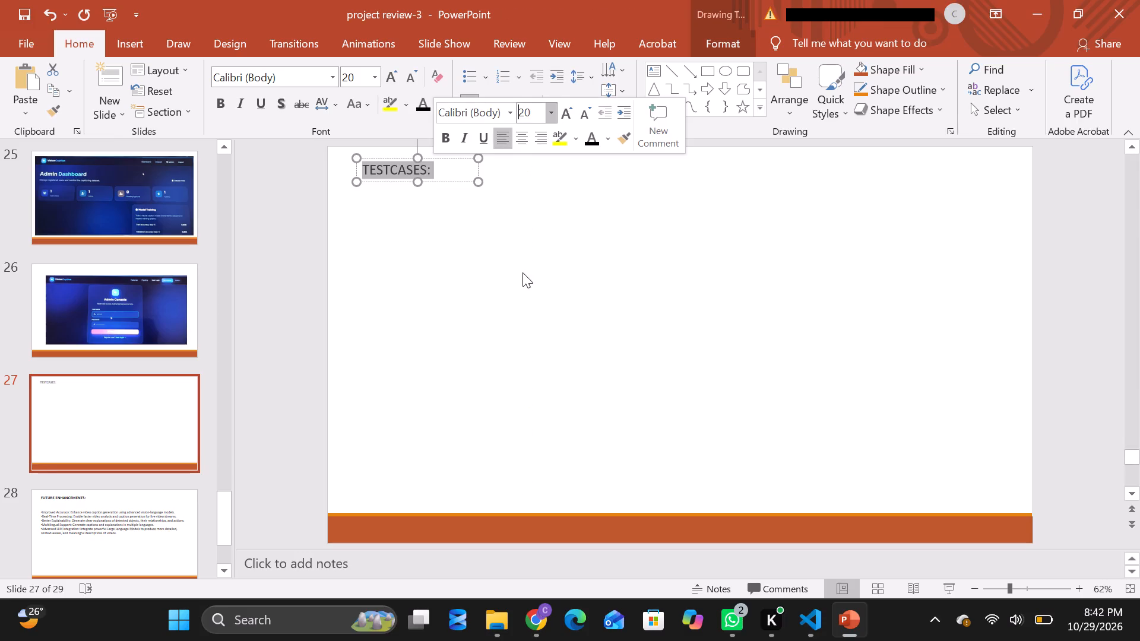
{"action": "left_click", "coordinate": [568, 112]}
{"action": "left_click", "coordinate": [398, 212]}
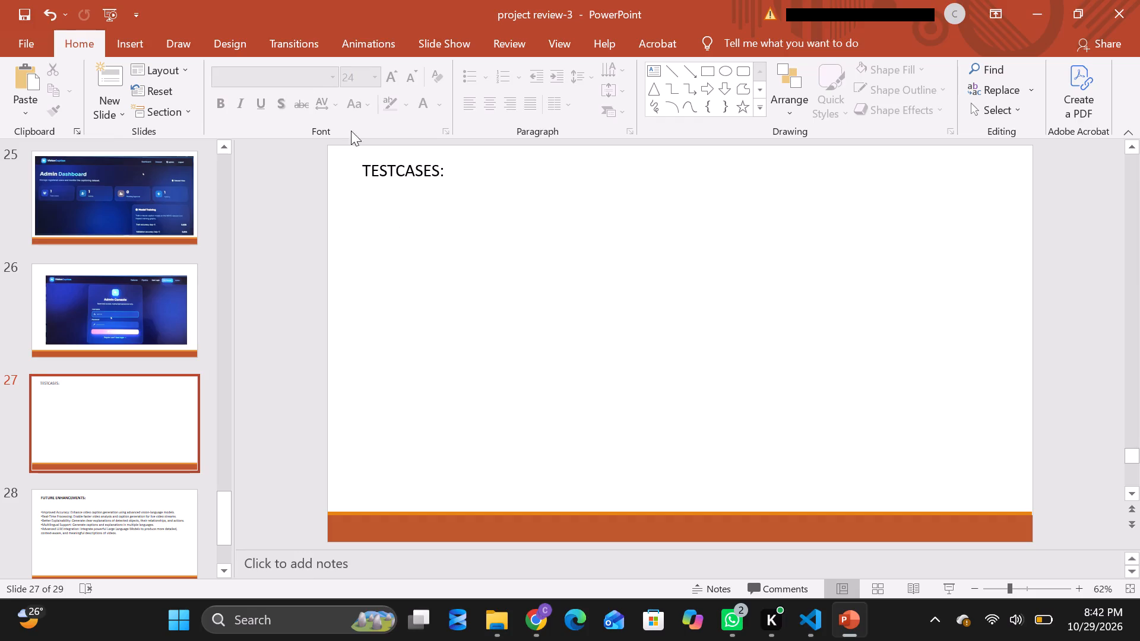
Insert a table with 4 columns and 8 rows on the new TESTCASES slide.
{"action": "left_click", "coordinate": [146, 45]}
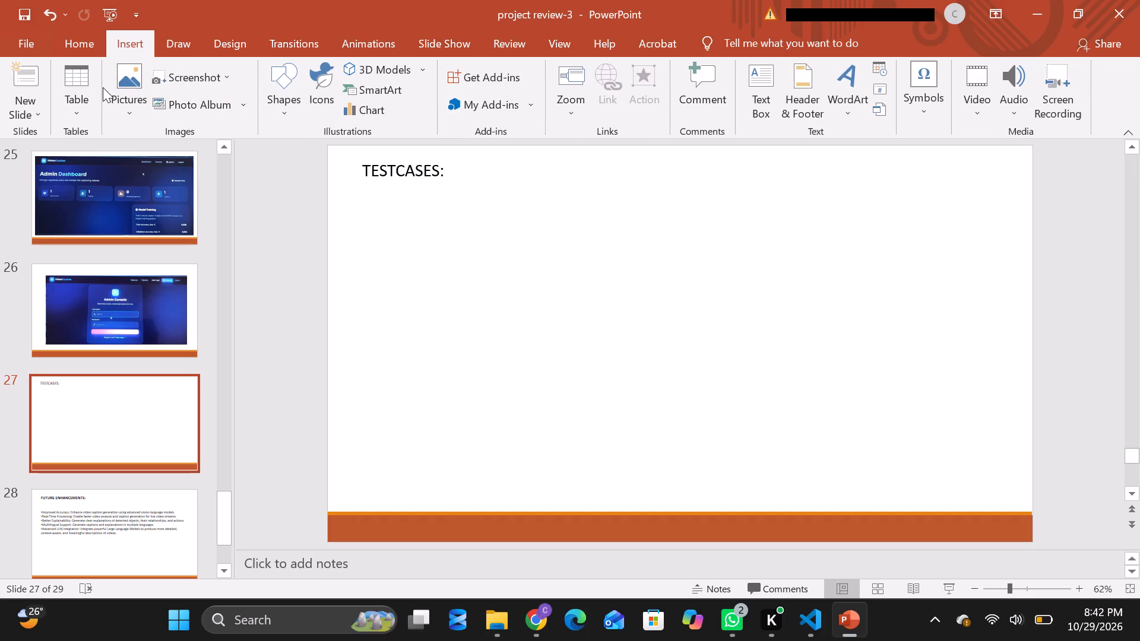
{"action": "left_click", "coordinate": [93, 97]}
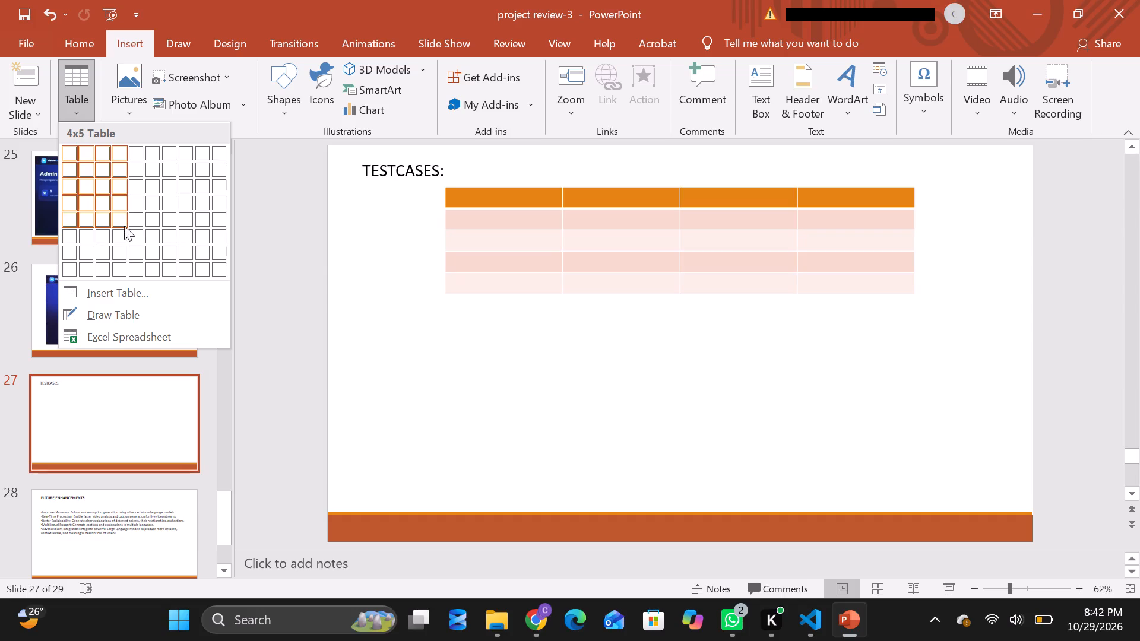
{"action": "left_click", "coordinate": [125, 265]}
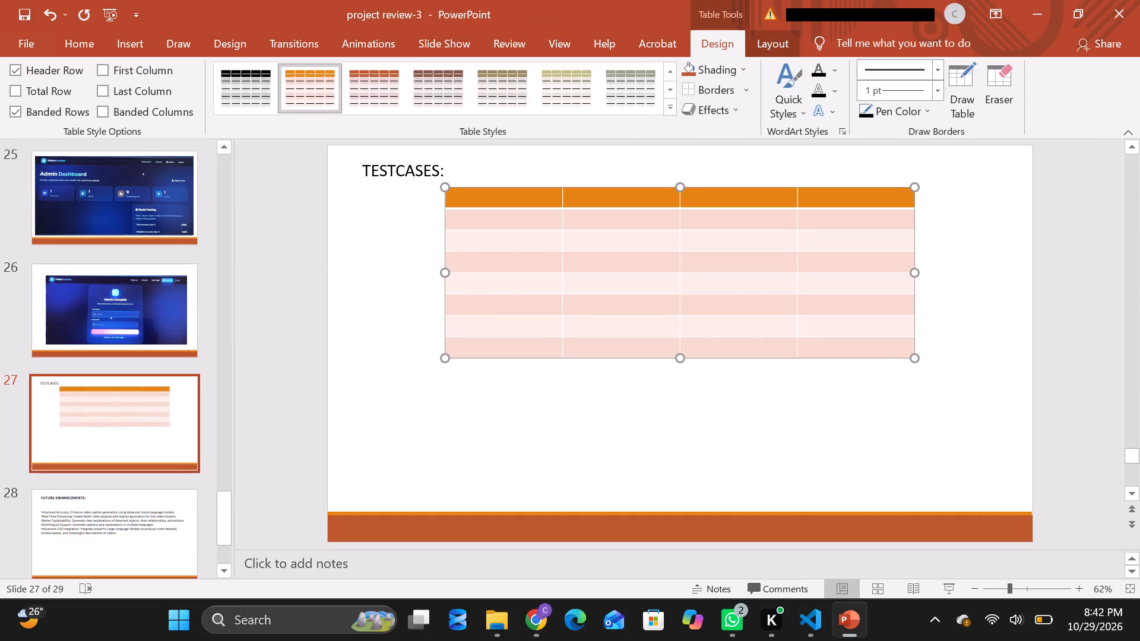
Make the empty table taller by extending its lower edge and widen it on both sides.
{"action": "left_click_drag", "start_coordinate": [680, 356], "coordinate": [679, 424]}
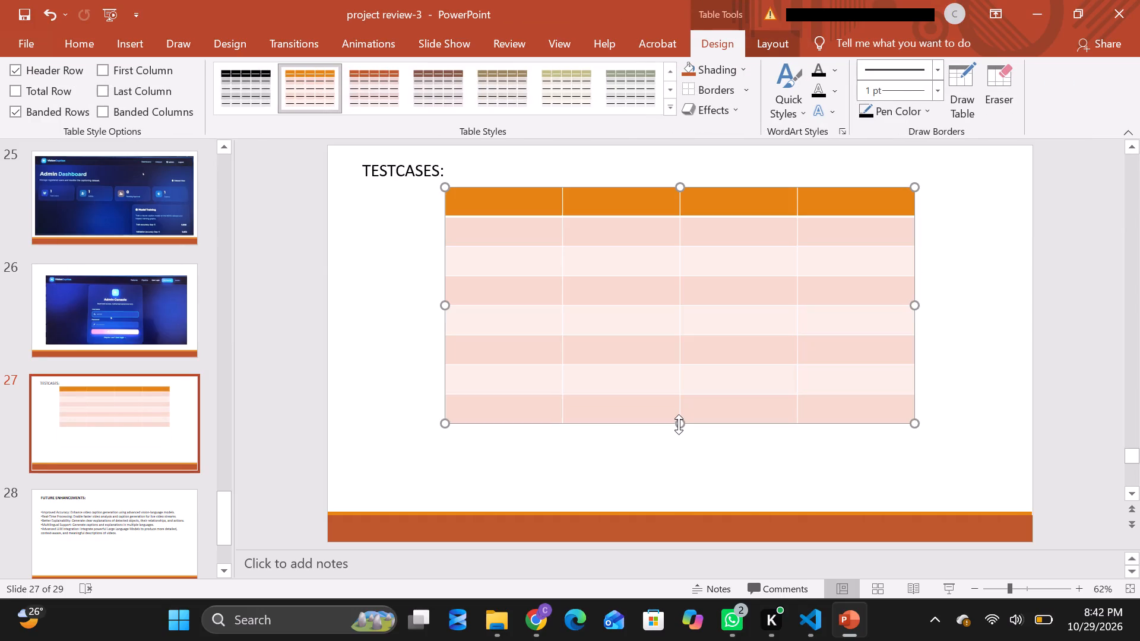
{"action": "left_click_drag", "start_coordinate": [442, 304], "coordinate": [406, 303]}
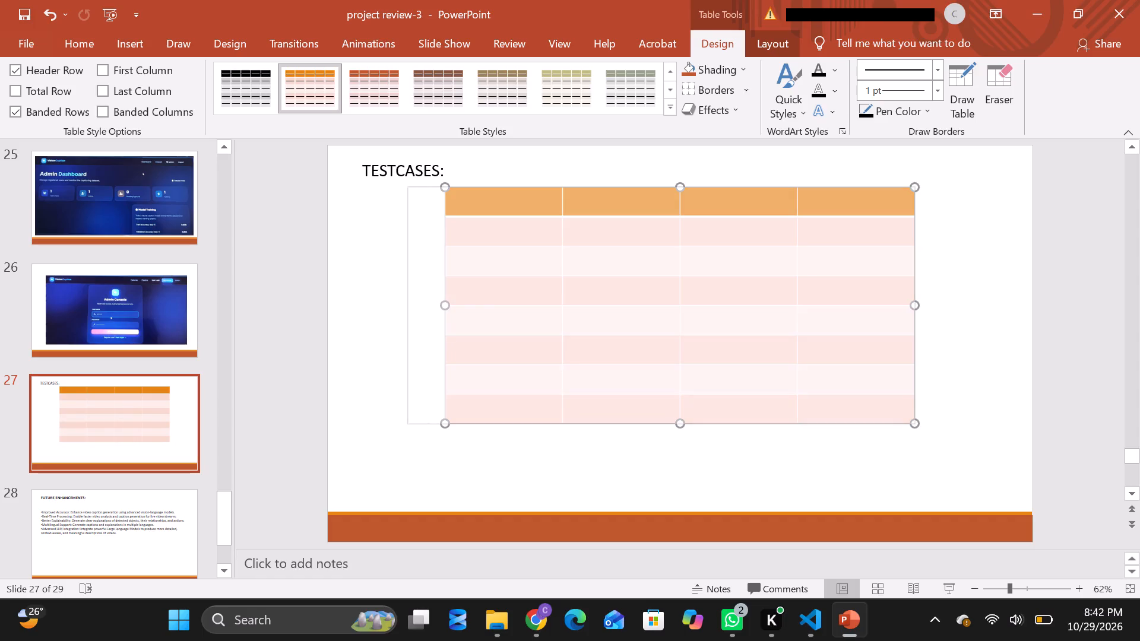
{"action": "left_click_drag", "start_coordinate": [406, 303], "coordinate": [398, 302]}
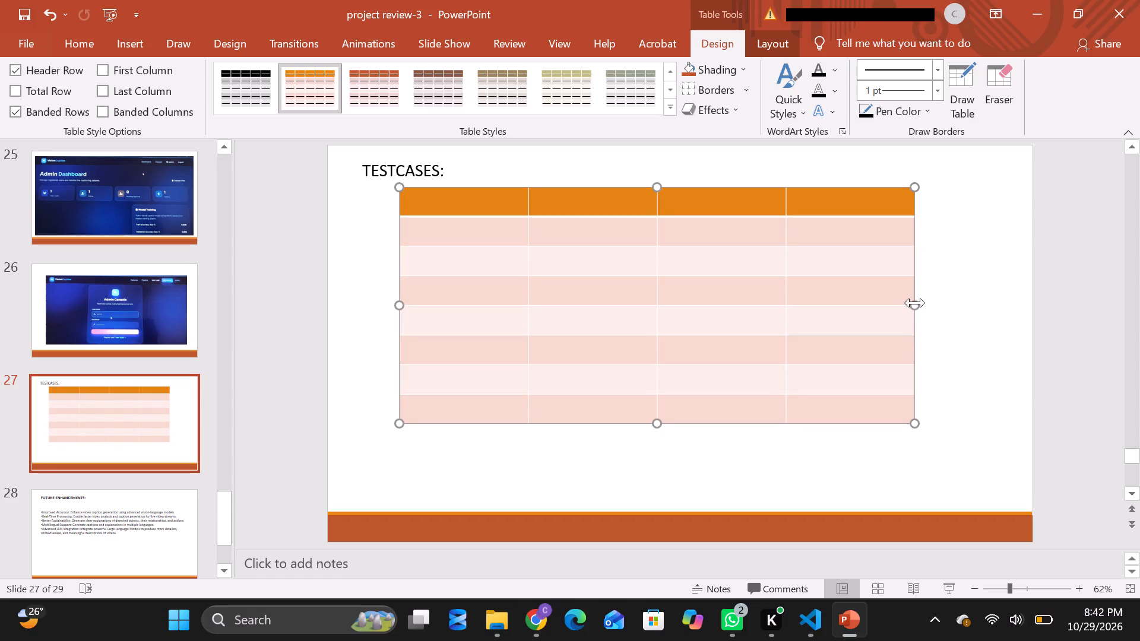
{"action": "left_click_drag", "start_coordinate": [915, 303], "coordinate": [942, 306]}
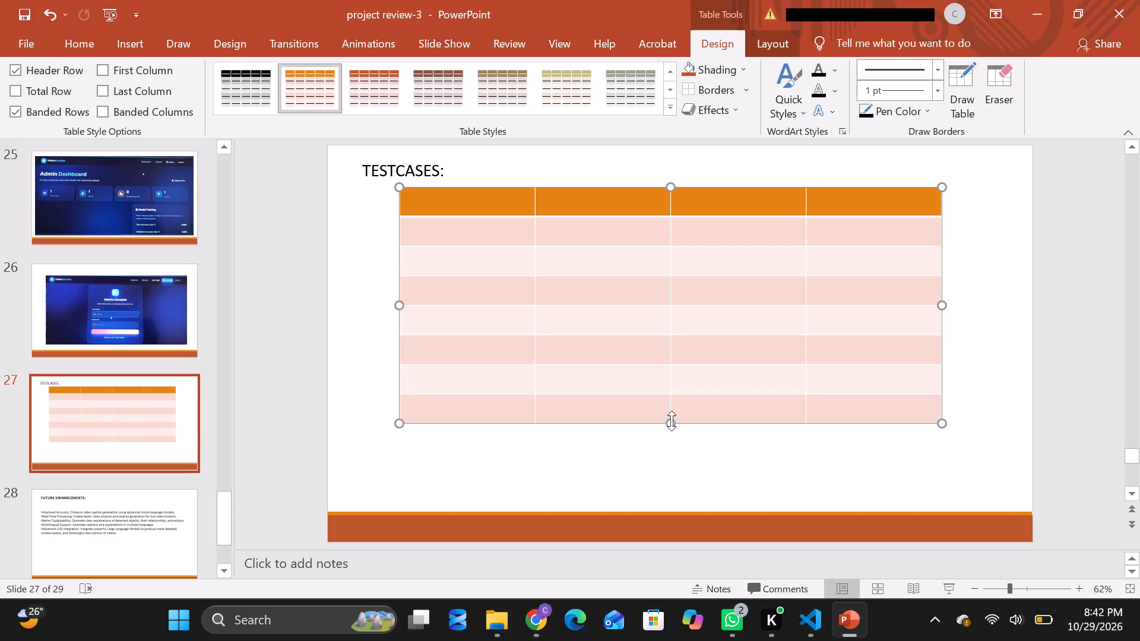
{"action": "left_click_drag", "start_coordinate": [672, 421], "coordinate": [674, 454]}
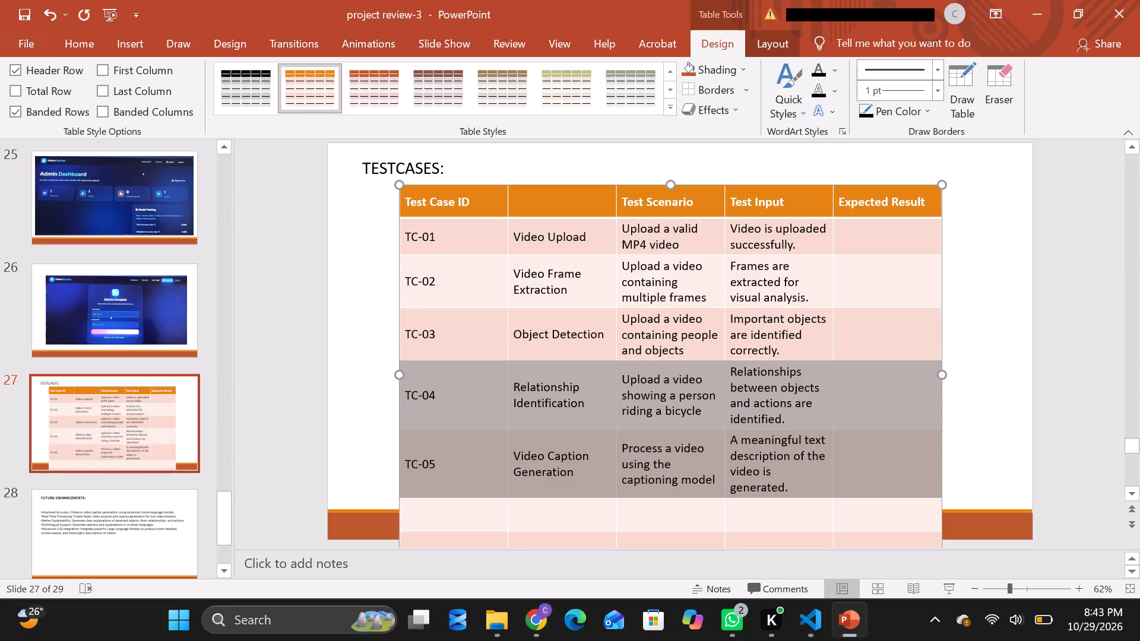
Copy the "Test Scenario" header into the empty header cell of the table's second column.
{"action": "left_click_drag", "start_coordinate": [627, 200], "coordinate": [701, 208]}
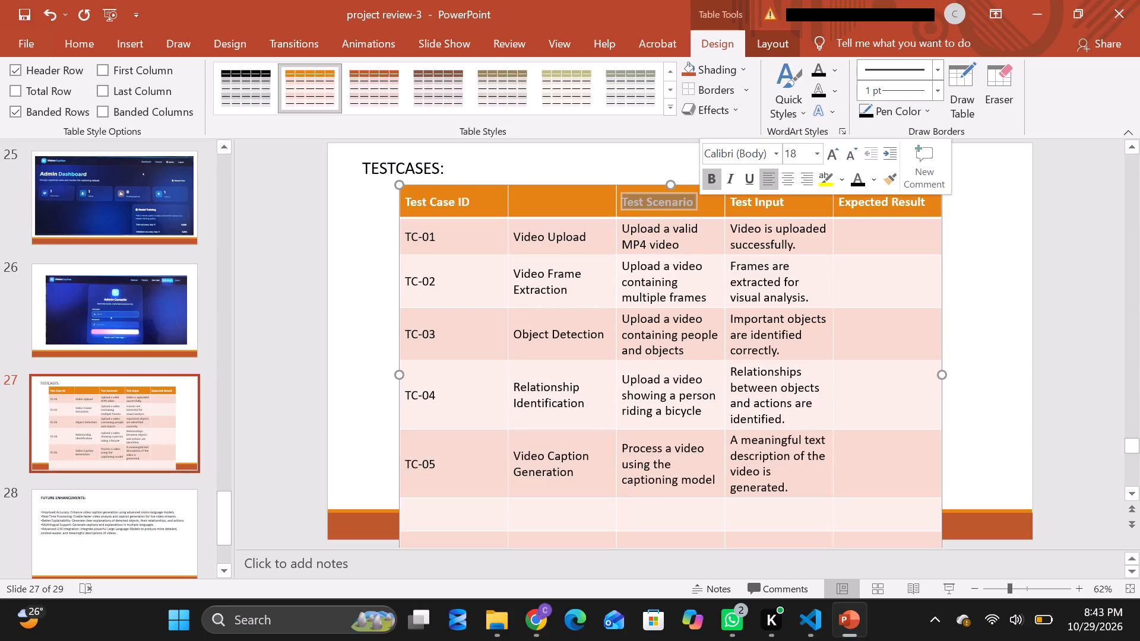
{"action": "key", "text": "ctrl+c"}
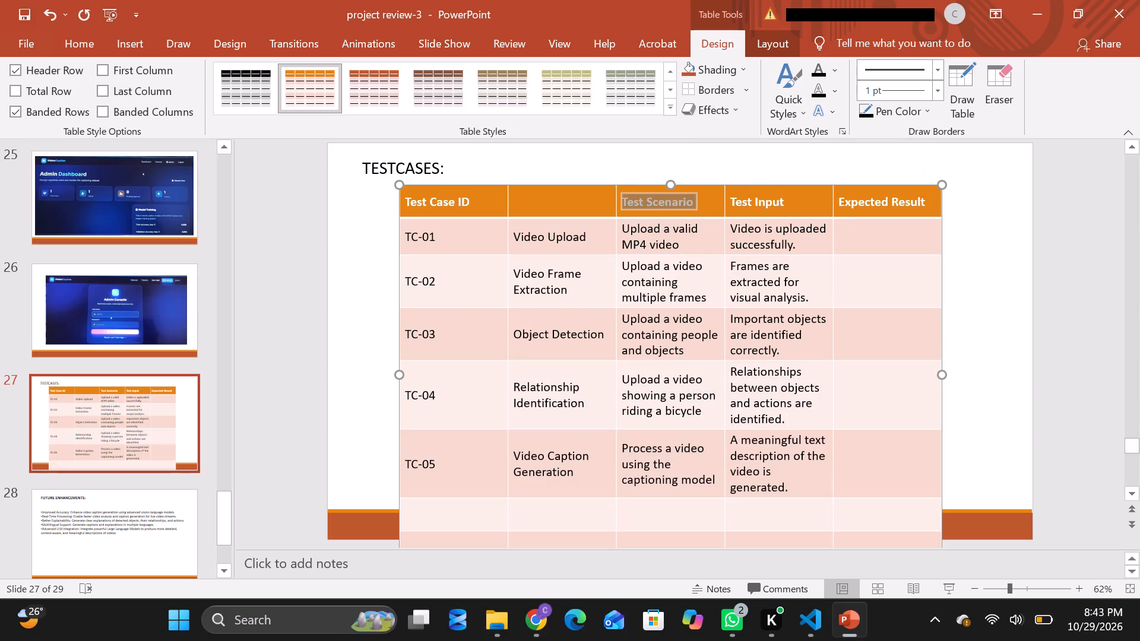
{"action": "left_click", "coordinate": [579, 198]}
{"action": "key", "text": "ctrl+v"}
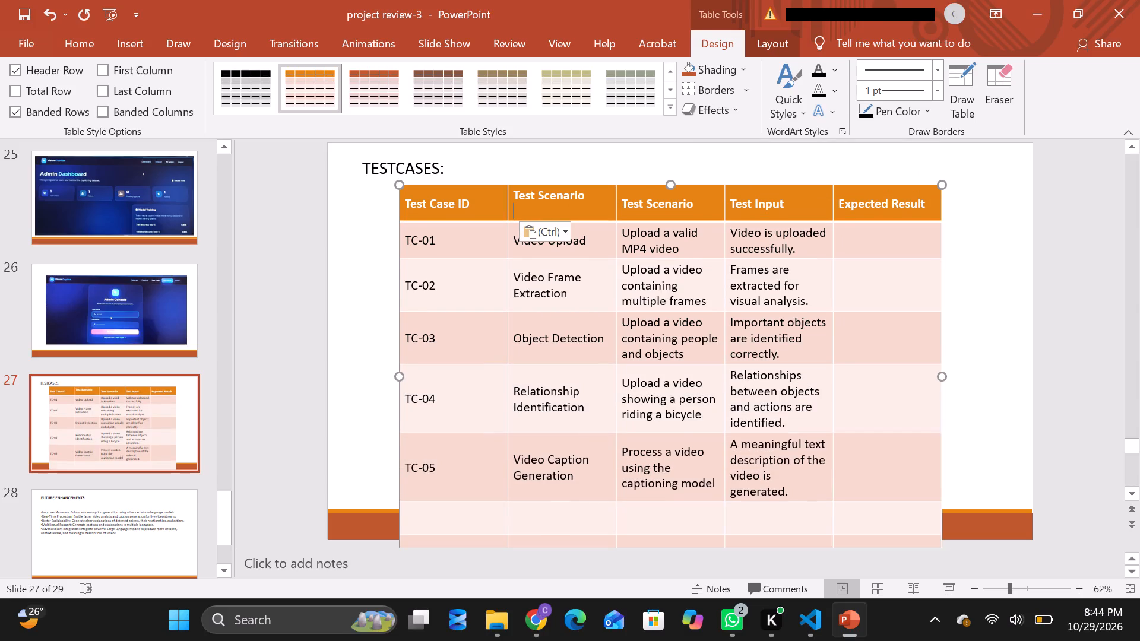
Change the third column's header to "Test Input".
{"action": "left_click_drag", "start_coordinate": [626, 198], "coordinate": [685, 201]}
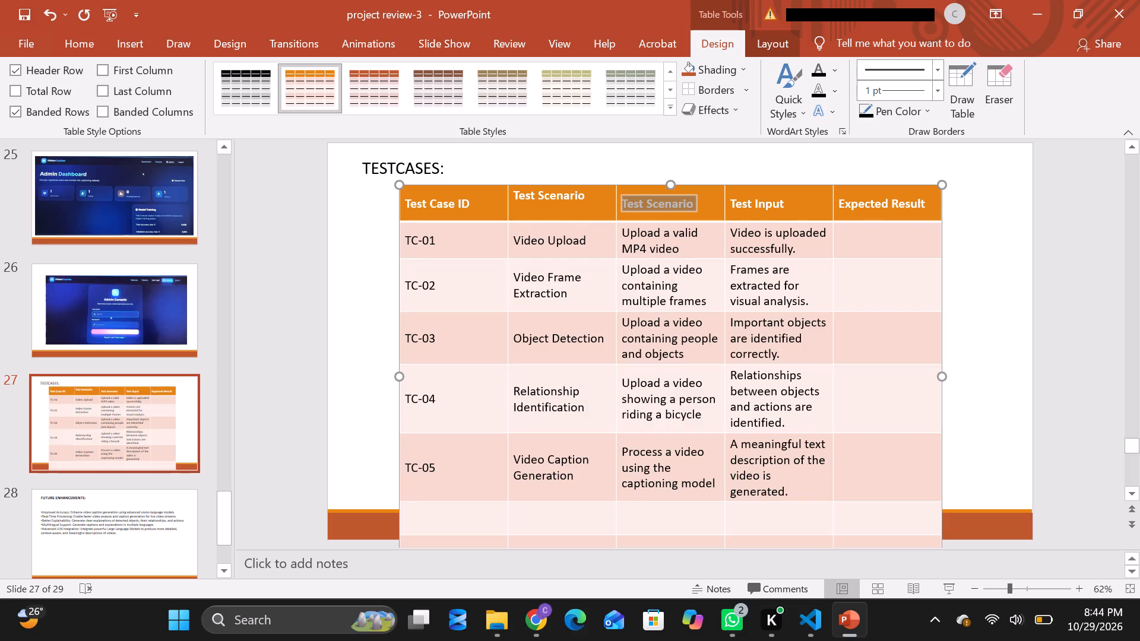
{"action": "left_click_drag", "start_coordinate": [685, 201], "coordinate": [685, 205]}
{"action": "left_click", "coordinate": [685, 205]}
{"action": "left_click", "coordinate": [695, 205]}
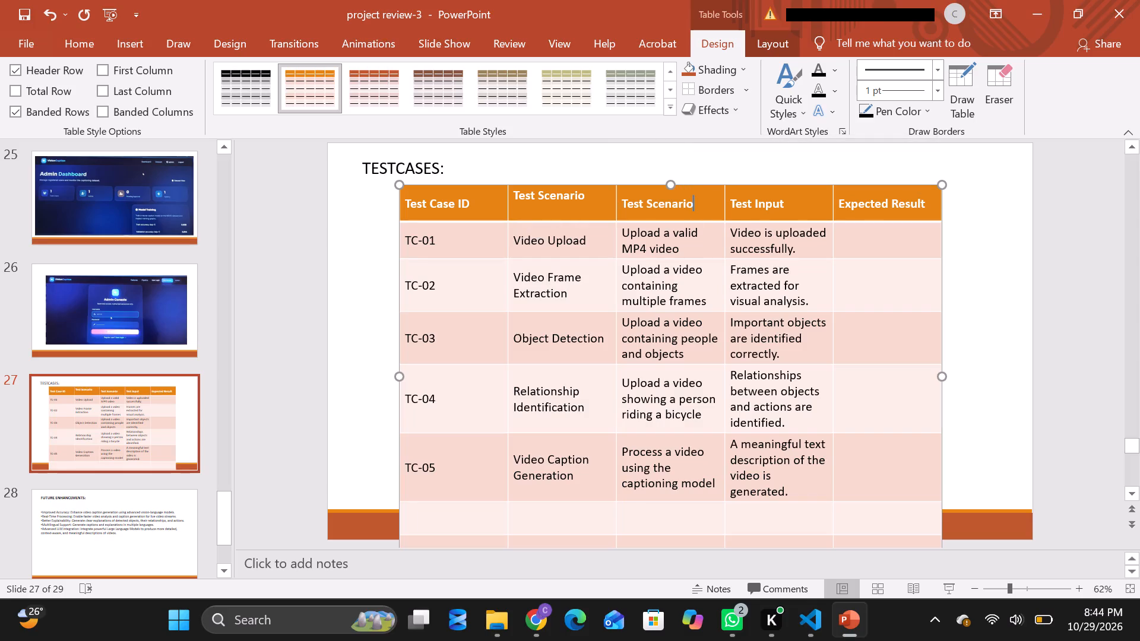
{"action": "key", "text": "BackSpace"}
{"action": "key", "text": "BackSpace"}
{"action": "key", "text": "BackSpace"}
{"action": "key", "text": "BackSpace"}
{"action": "key", "text": "BackSpace"}
{"action": "key", "text": "BackSpace"}
{"action": "key", "text": "BackSpace"}
{"action": "key", "text": "BackSpace"}
{"action": "type", "text": "input"}
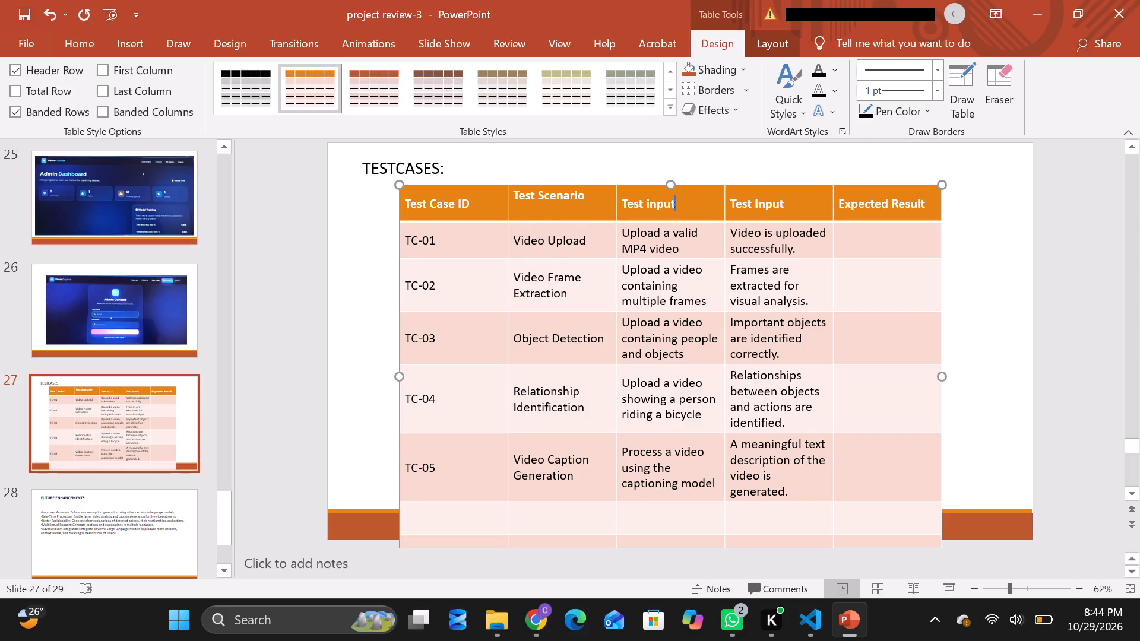
{"action": "key", "text": "BackSpace"}
{"action": "key", "text": "BackSpace"}
{"action": "key", "text": "BackSpace"}
{"action": "key", "text": "BackSpace"}
{"action": "key", "text": "BackSpace"}
{"action": "type", "text": "IN"}
{"action": "key", "text": "BackSpace"}
{"action": "type", "text": "npuy"}
{"action": "key", "text": "BackSpace"}
{"action": "key", "text": "t"}
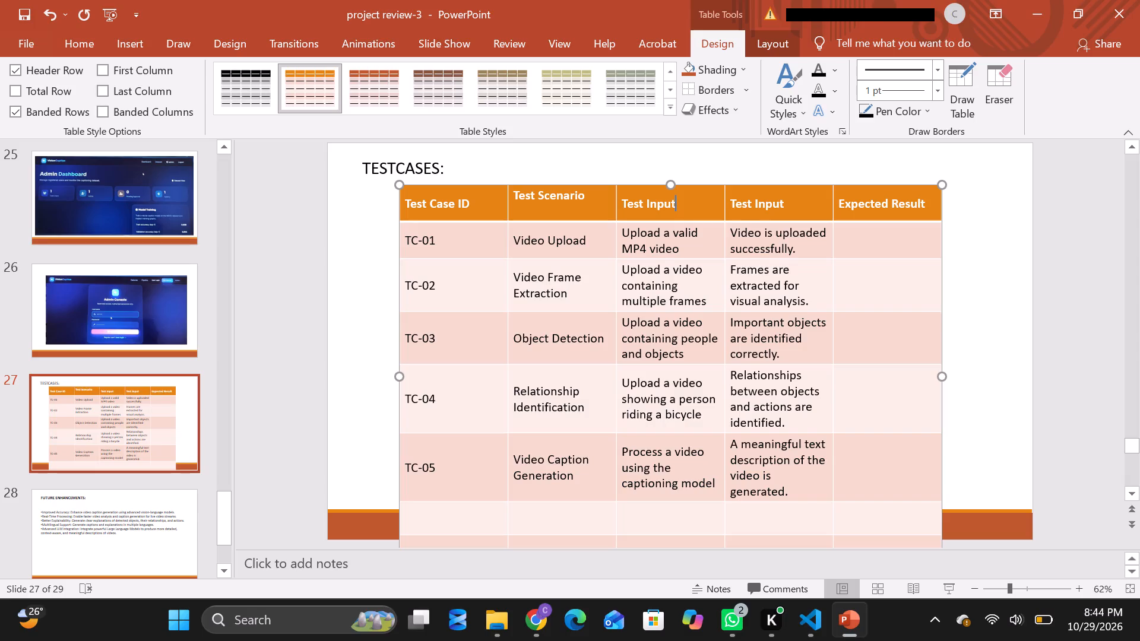
Replace the fourth column's header with "Expected Result", copied from the last column's header.
{"action": "left_click_drag", "start_coordinate": [734, 204], "coordinate": [786, 204]}
{"action": "key", "text": "BackSpace"}
{"action": "left_click_drag", "start_coordinate": [844, 197], "coordinate": [909, 209]}
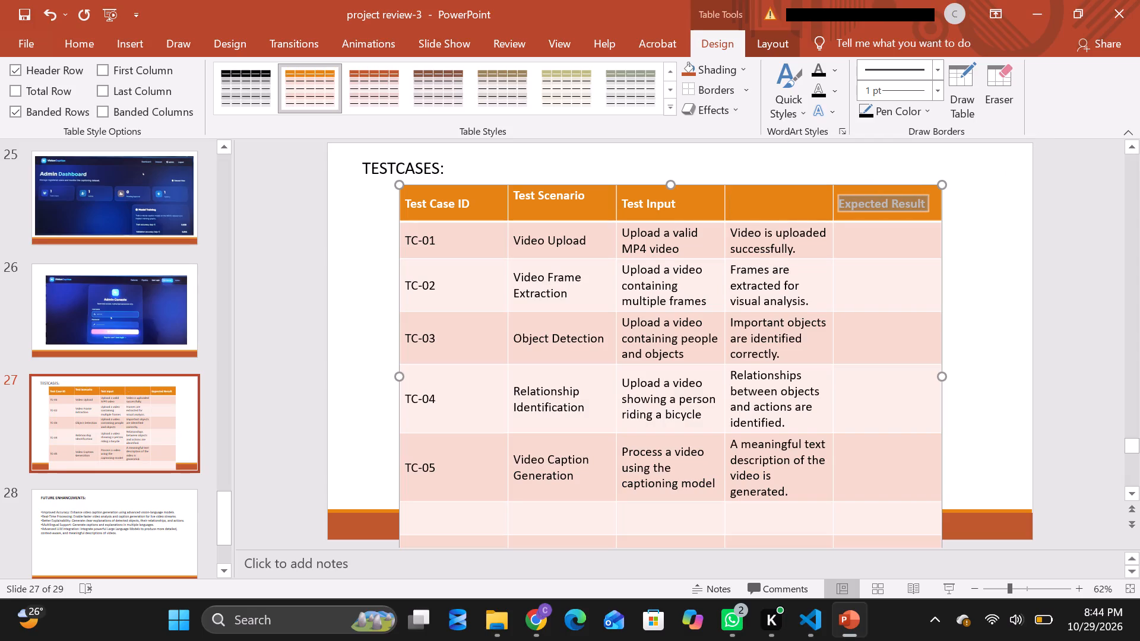
{"action": "left_click_drag", "start_coordinate": [909, 209], "coordinate": [927, 209]}
{"action": "key", "text": "ctrl+c"}
{"action": "left_click", "coordinate": [768, 214]}
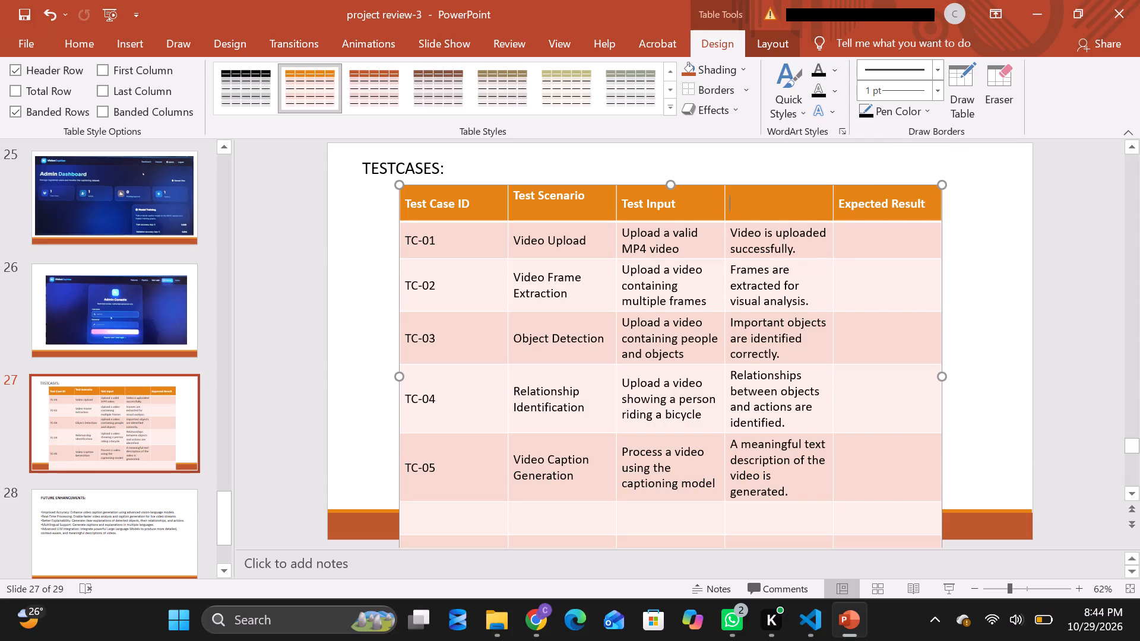
{"action": "key", "text": "ctrl+c"}
{"action": "key", "text": "ctrl+v"}
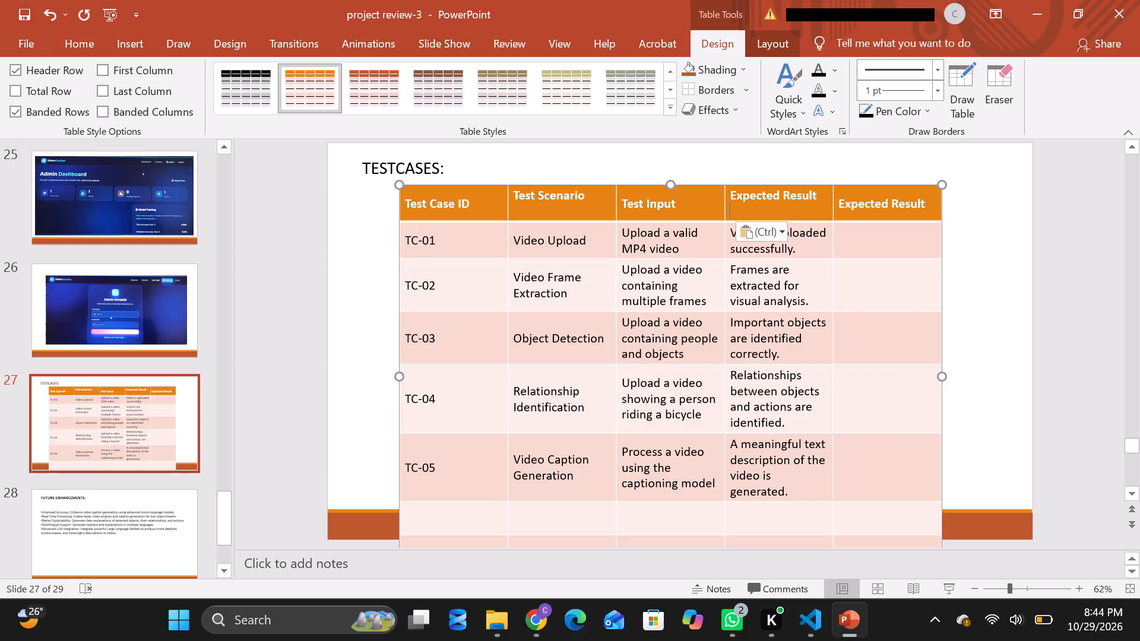
{"action": "left_click", "coordinate": [851, 250]}
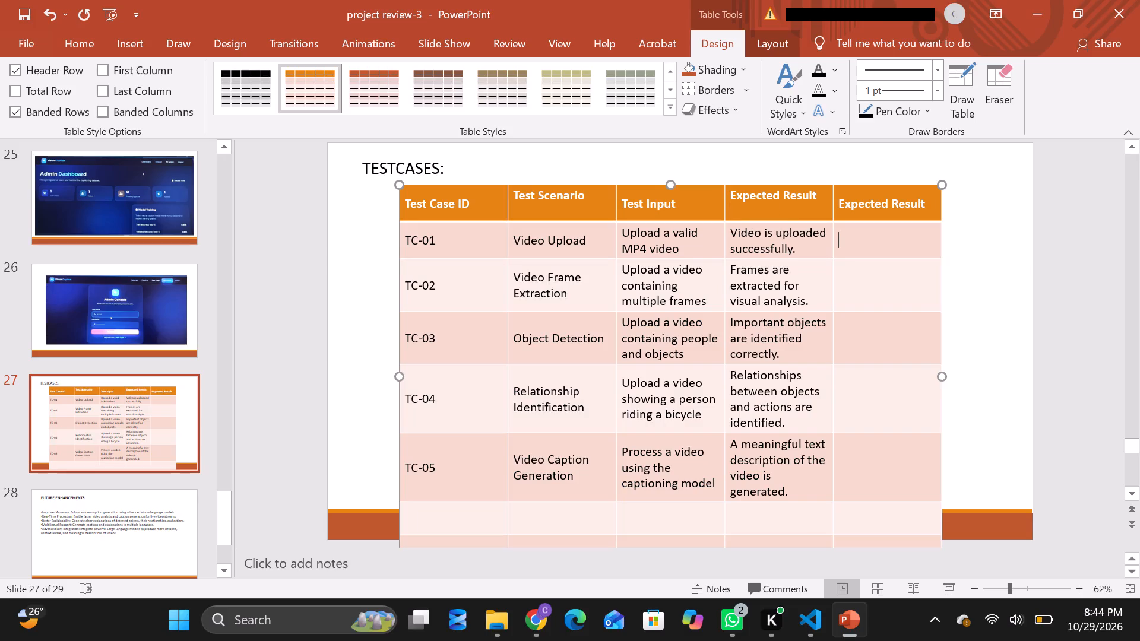
Add a line break before the "Test Scenario" header and the fourth column's "Expected Result" header to align them with the other headers.
{"action": "left_click", "coordinate": [516, 193]}
{"action": "key", "text": "Return"}
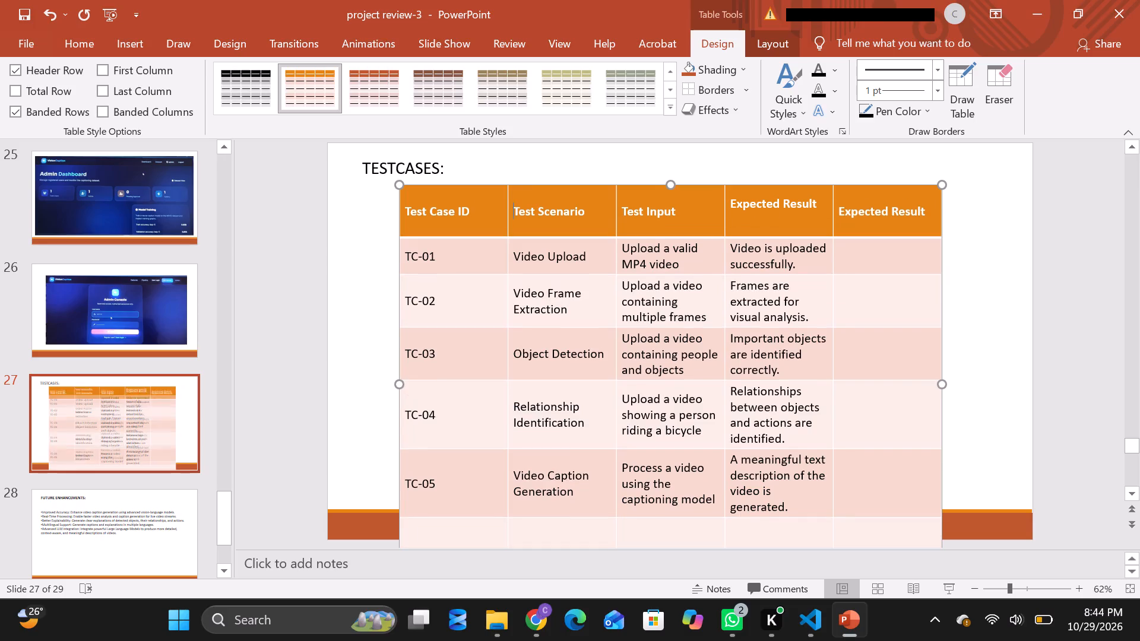
{"action": "left_click", "coordinate": [730, 201]}
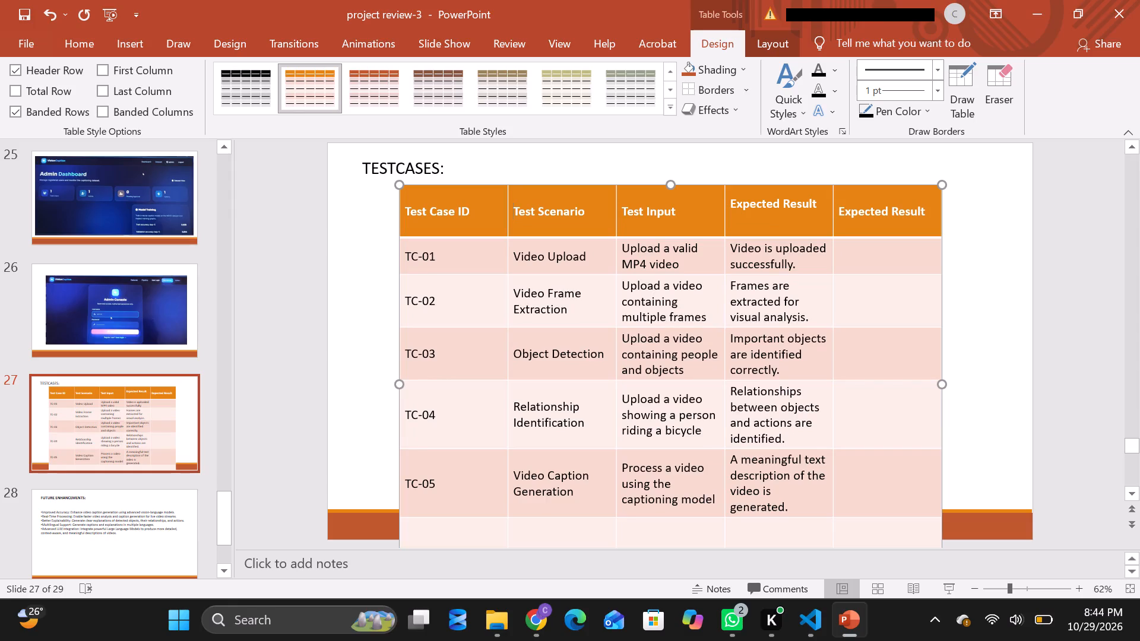
{"action": "left_click", "coordinate": [732, 204]}
{"action": "key", "text": "Return"}
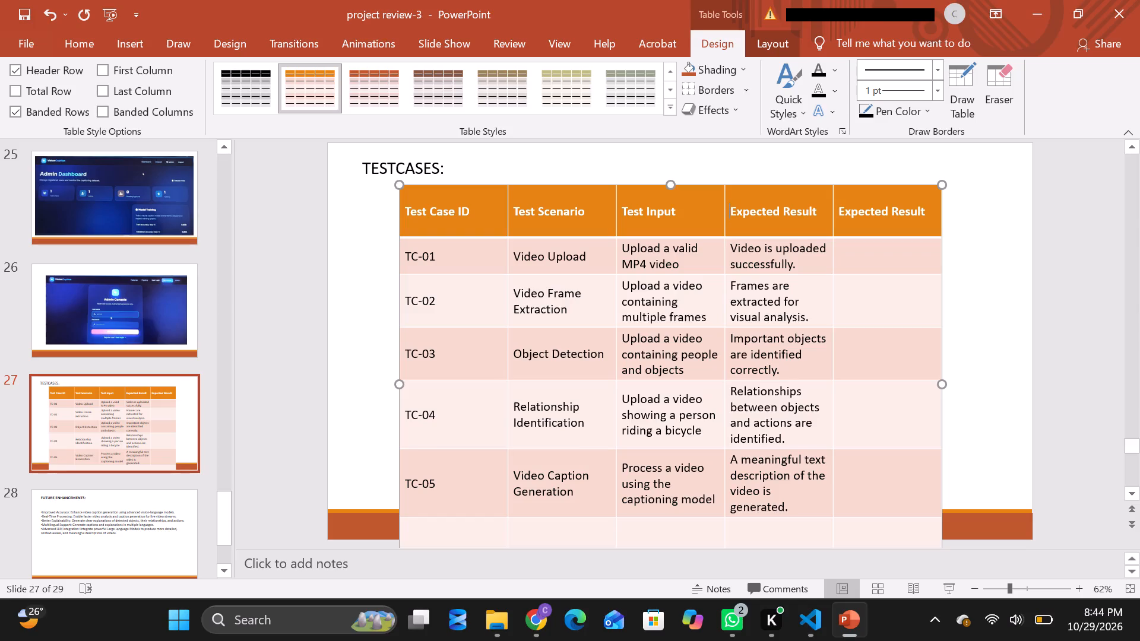
Delete the duplicate "Expected Result" header text from the table's fifth column.
{"action": "left_click_drag", "start_coordinate": [850, 210], "coordinate": [862, 210]}
{"action": "left_click_drag", "start_coordinate": [862, 210], "coordinate": [931, 215]}
{"action": "key", "text": "BackSpace"}
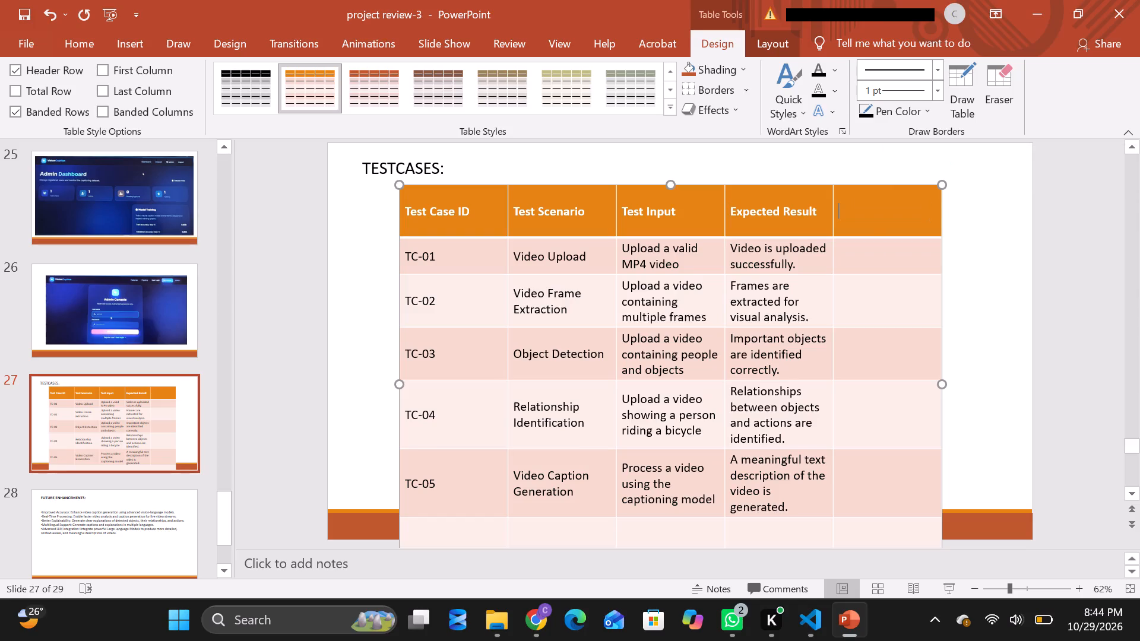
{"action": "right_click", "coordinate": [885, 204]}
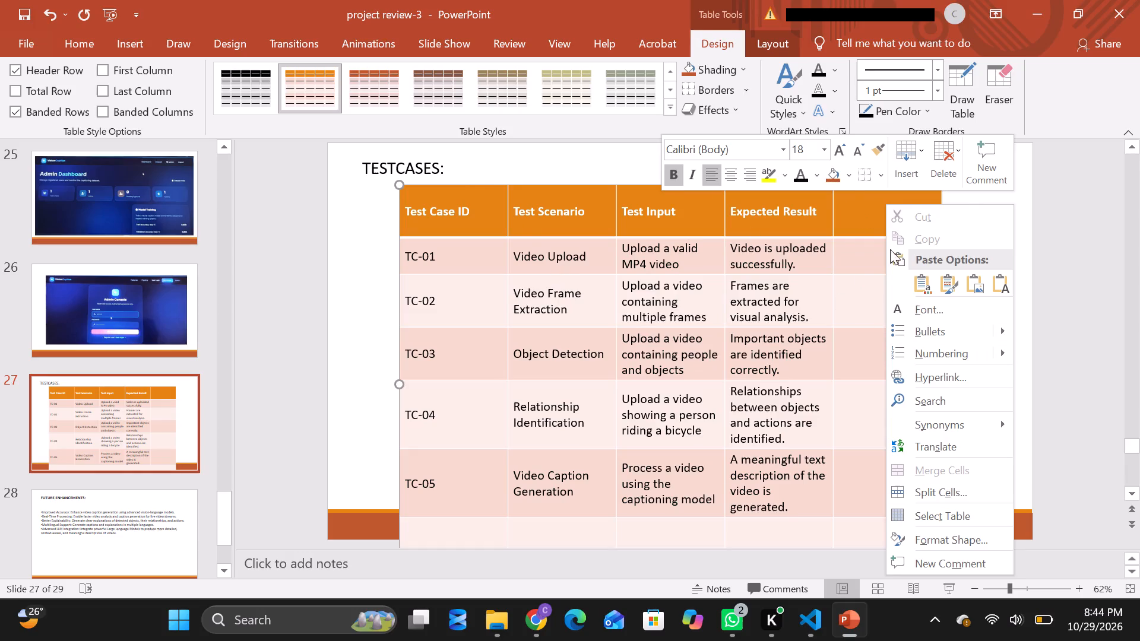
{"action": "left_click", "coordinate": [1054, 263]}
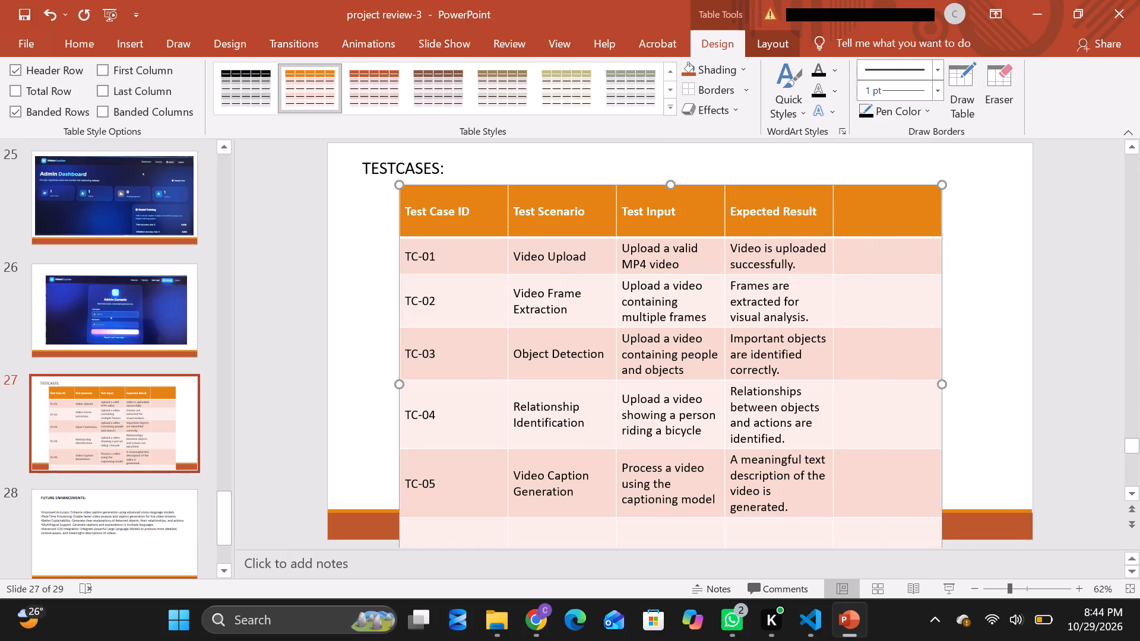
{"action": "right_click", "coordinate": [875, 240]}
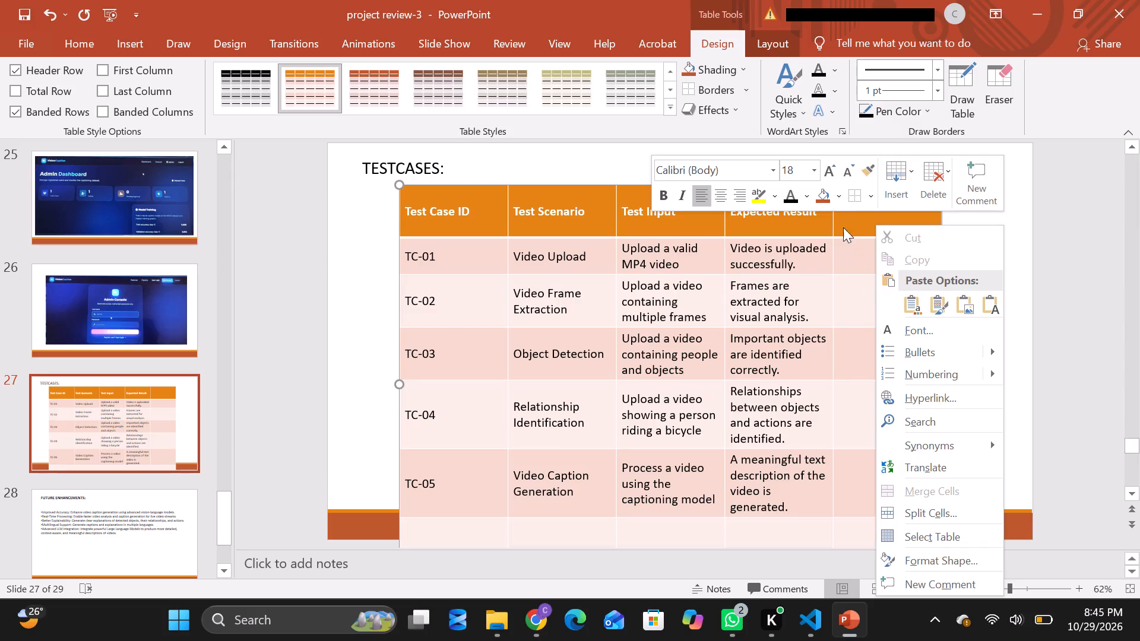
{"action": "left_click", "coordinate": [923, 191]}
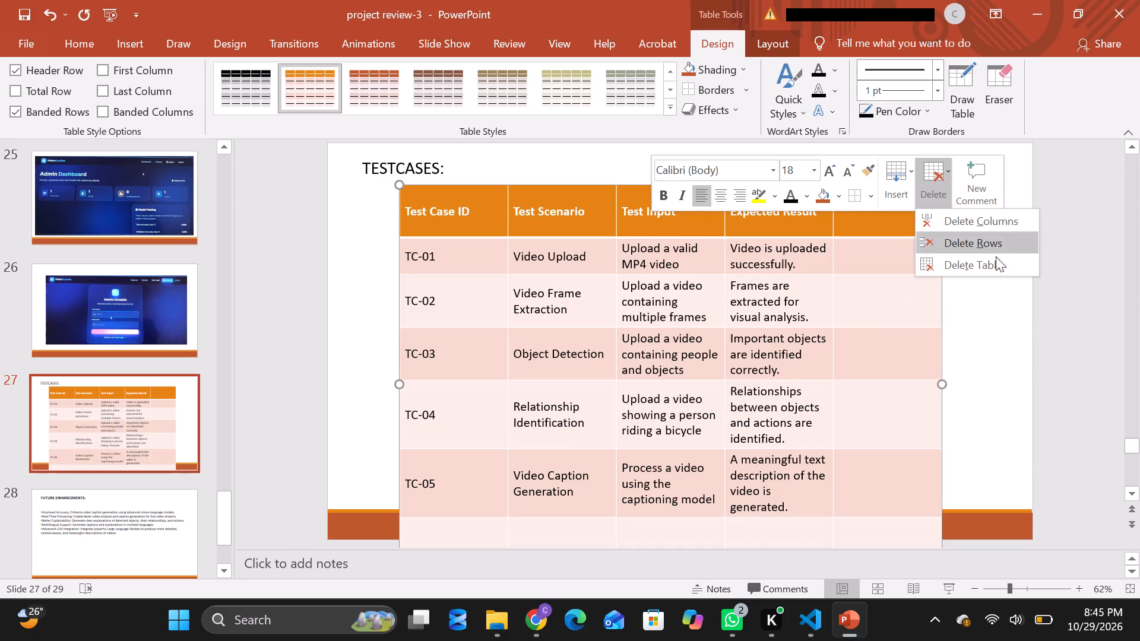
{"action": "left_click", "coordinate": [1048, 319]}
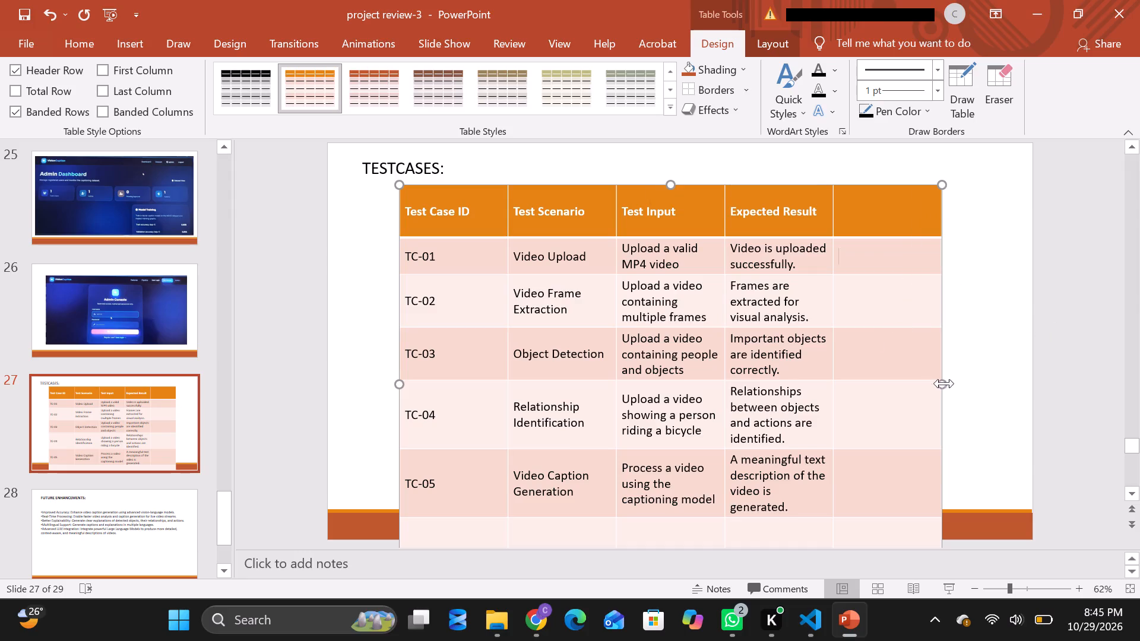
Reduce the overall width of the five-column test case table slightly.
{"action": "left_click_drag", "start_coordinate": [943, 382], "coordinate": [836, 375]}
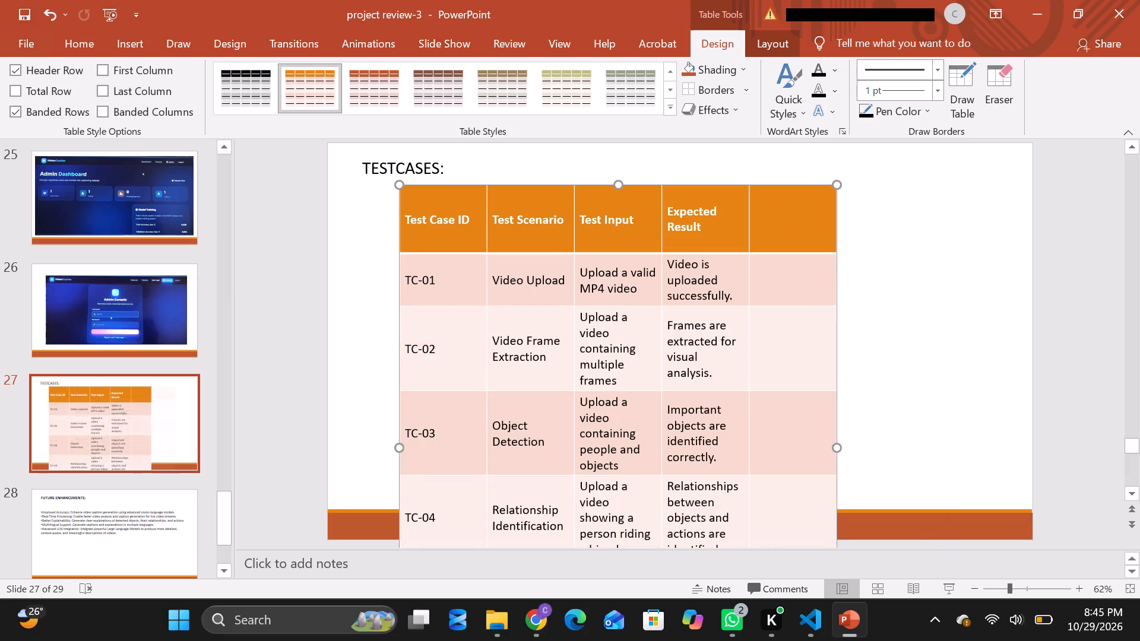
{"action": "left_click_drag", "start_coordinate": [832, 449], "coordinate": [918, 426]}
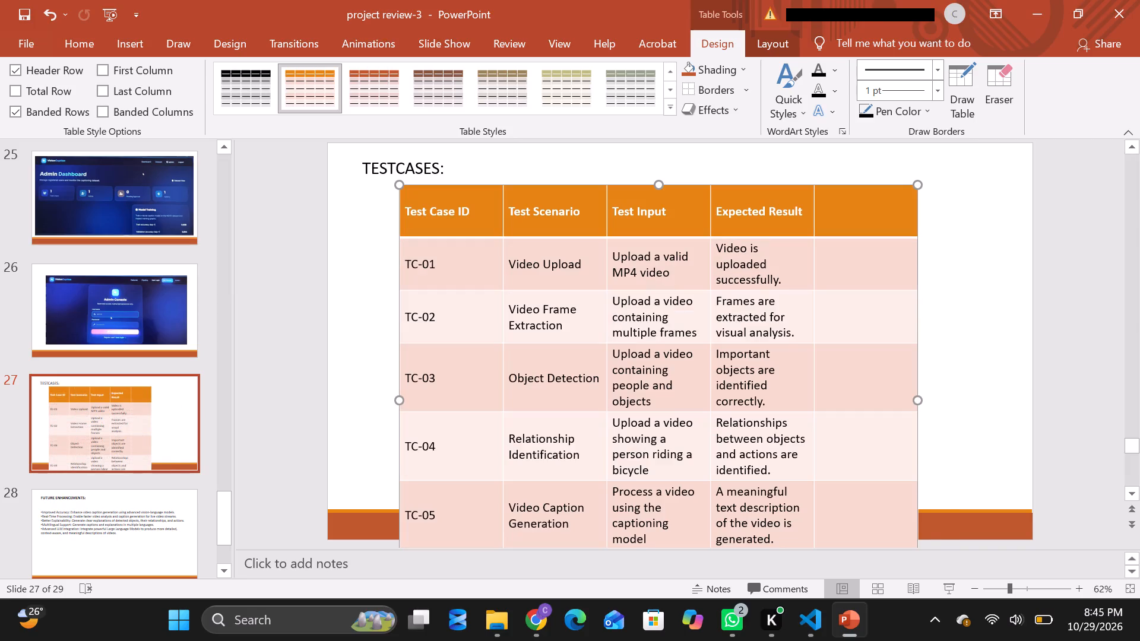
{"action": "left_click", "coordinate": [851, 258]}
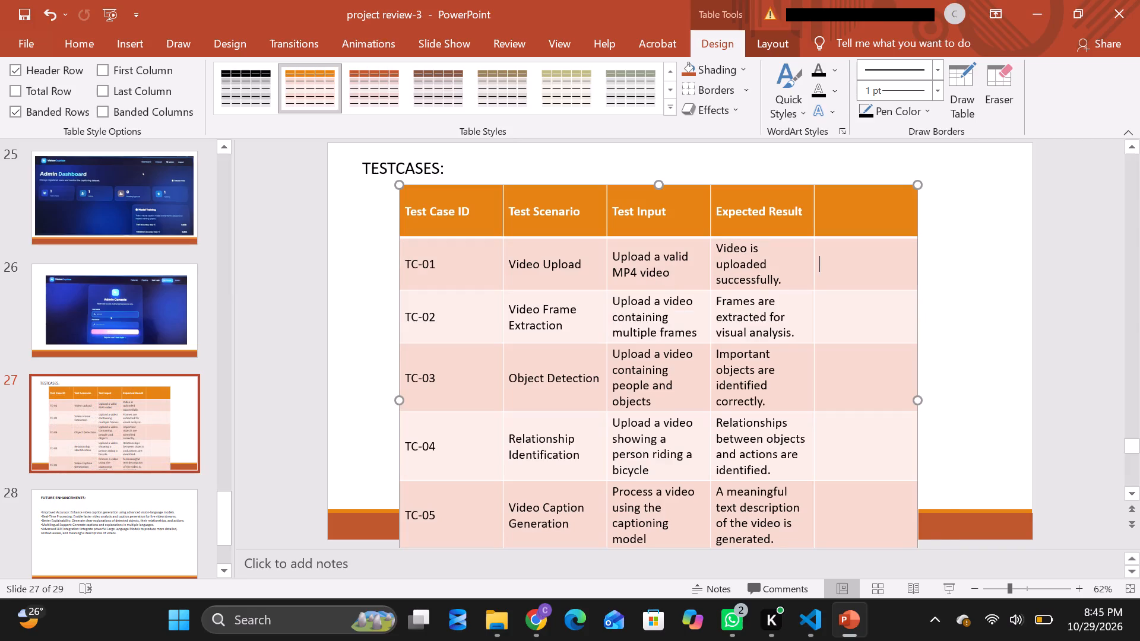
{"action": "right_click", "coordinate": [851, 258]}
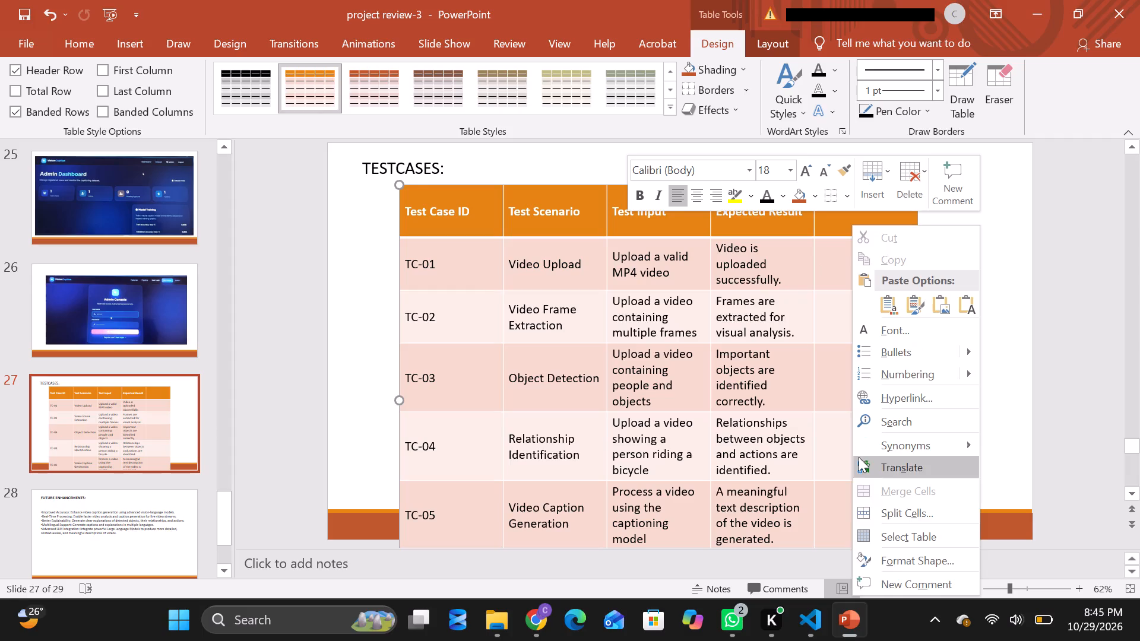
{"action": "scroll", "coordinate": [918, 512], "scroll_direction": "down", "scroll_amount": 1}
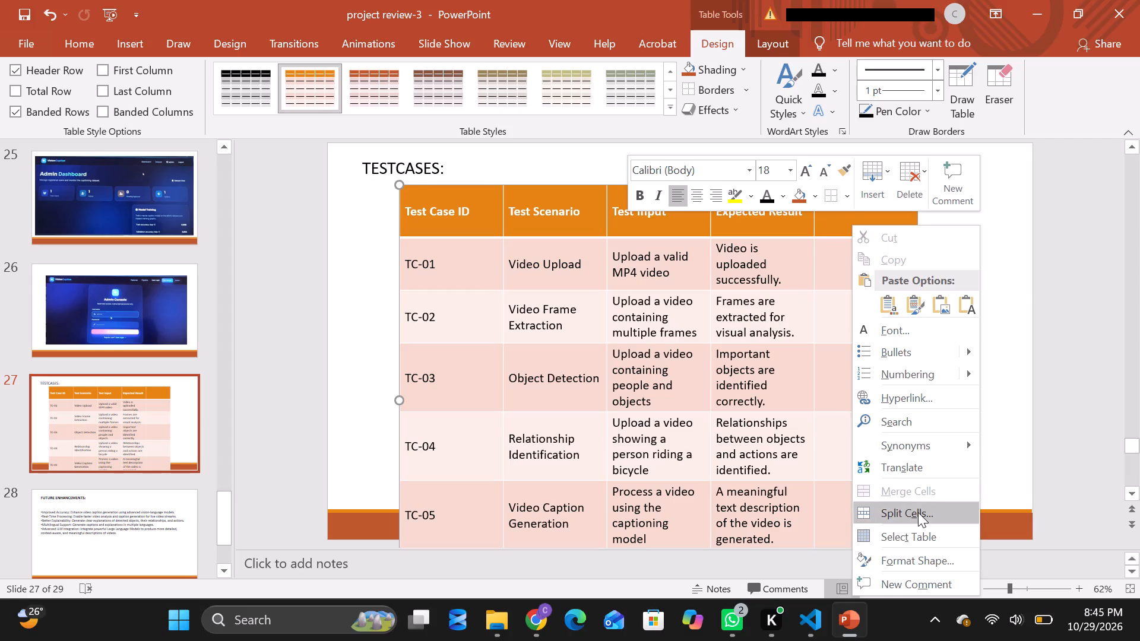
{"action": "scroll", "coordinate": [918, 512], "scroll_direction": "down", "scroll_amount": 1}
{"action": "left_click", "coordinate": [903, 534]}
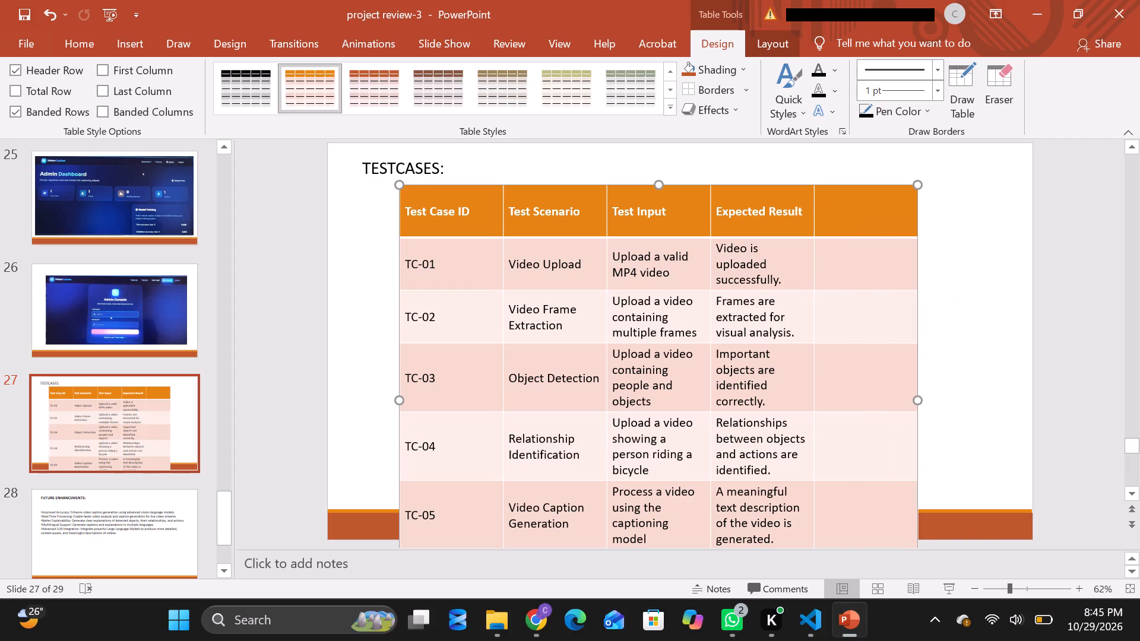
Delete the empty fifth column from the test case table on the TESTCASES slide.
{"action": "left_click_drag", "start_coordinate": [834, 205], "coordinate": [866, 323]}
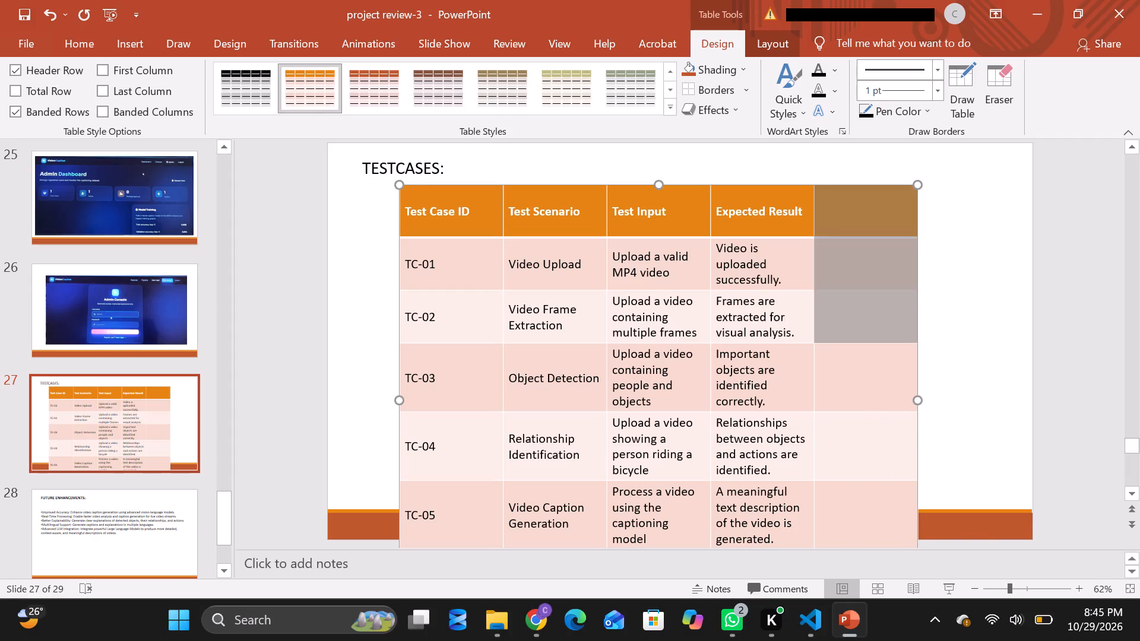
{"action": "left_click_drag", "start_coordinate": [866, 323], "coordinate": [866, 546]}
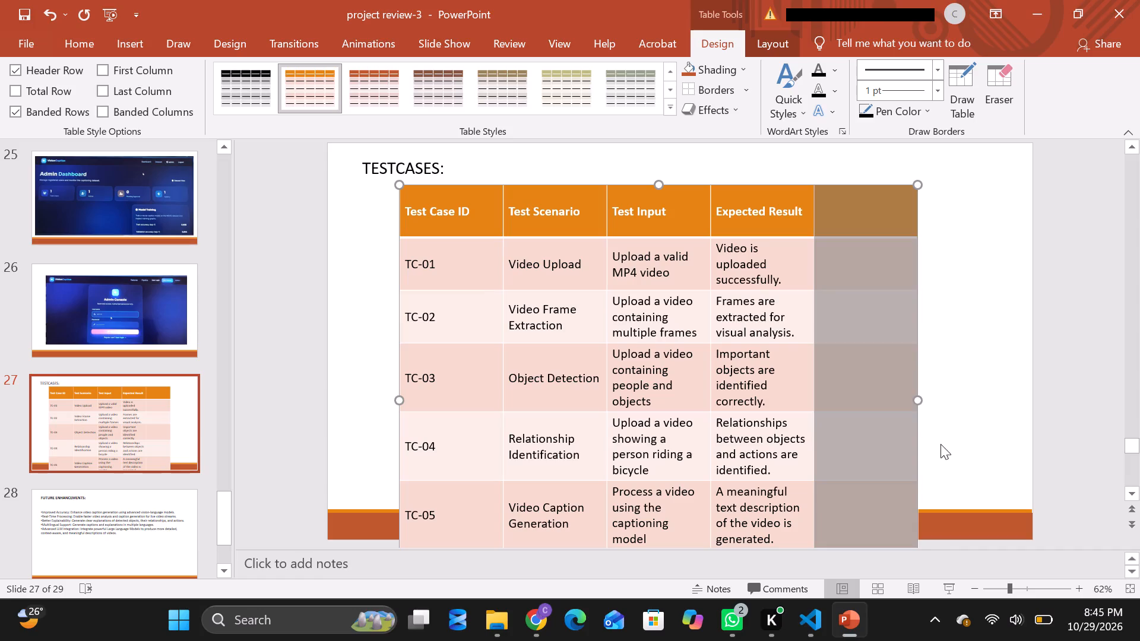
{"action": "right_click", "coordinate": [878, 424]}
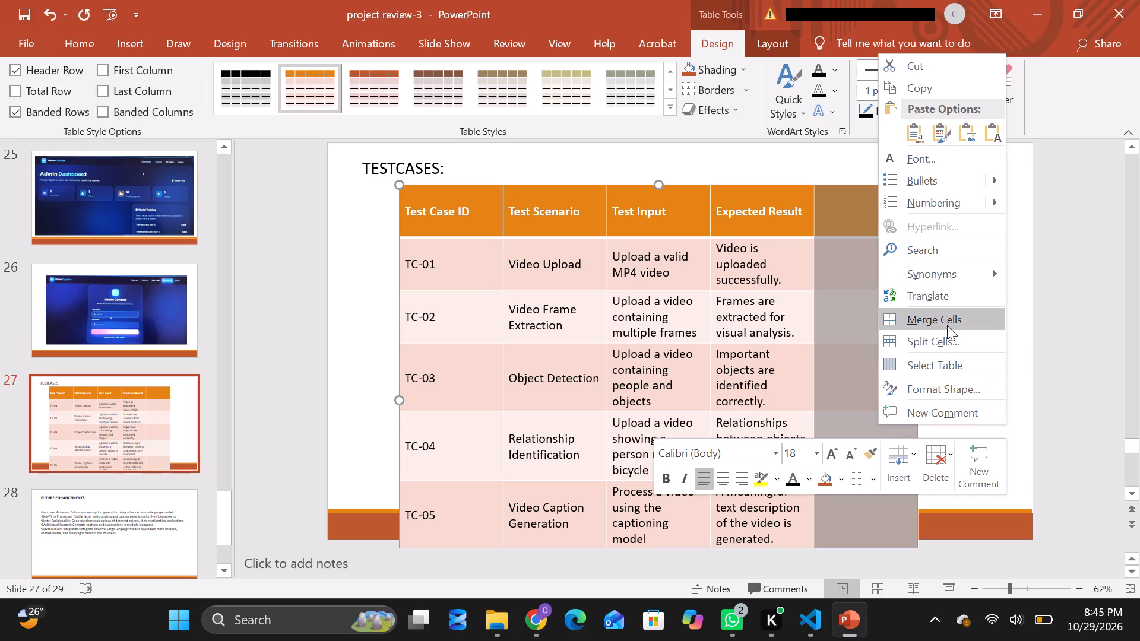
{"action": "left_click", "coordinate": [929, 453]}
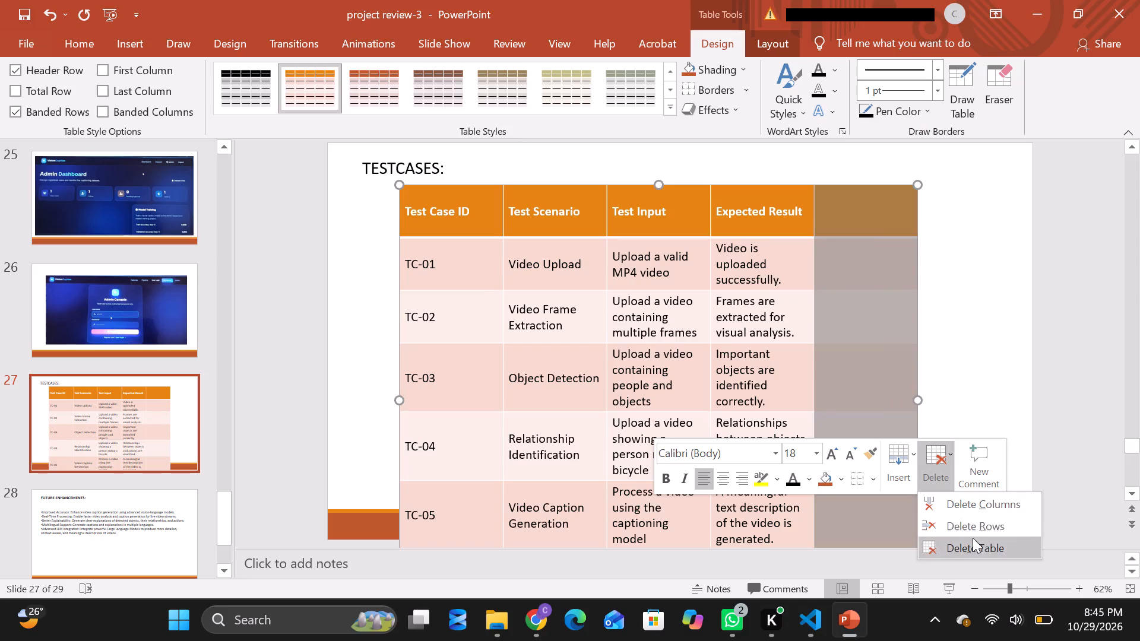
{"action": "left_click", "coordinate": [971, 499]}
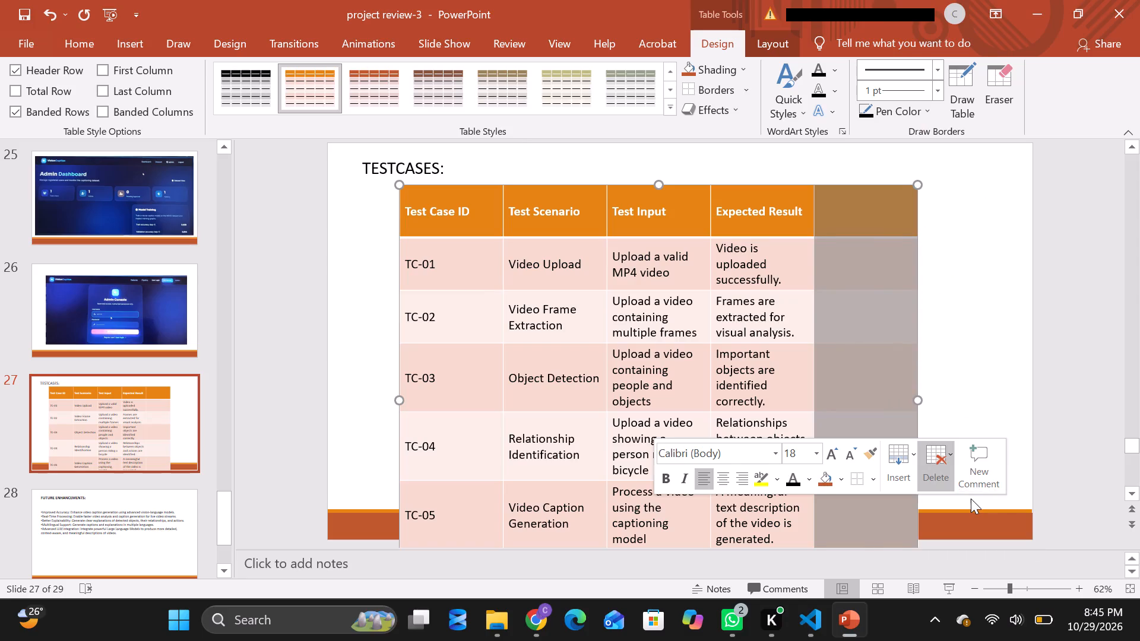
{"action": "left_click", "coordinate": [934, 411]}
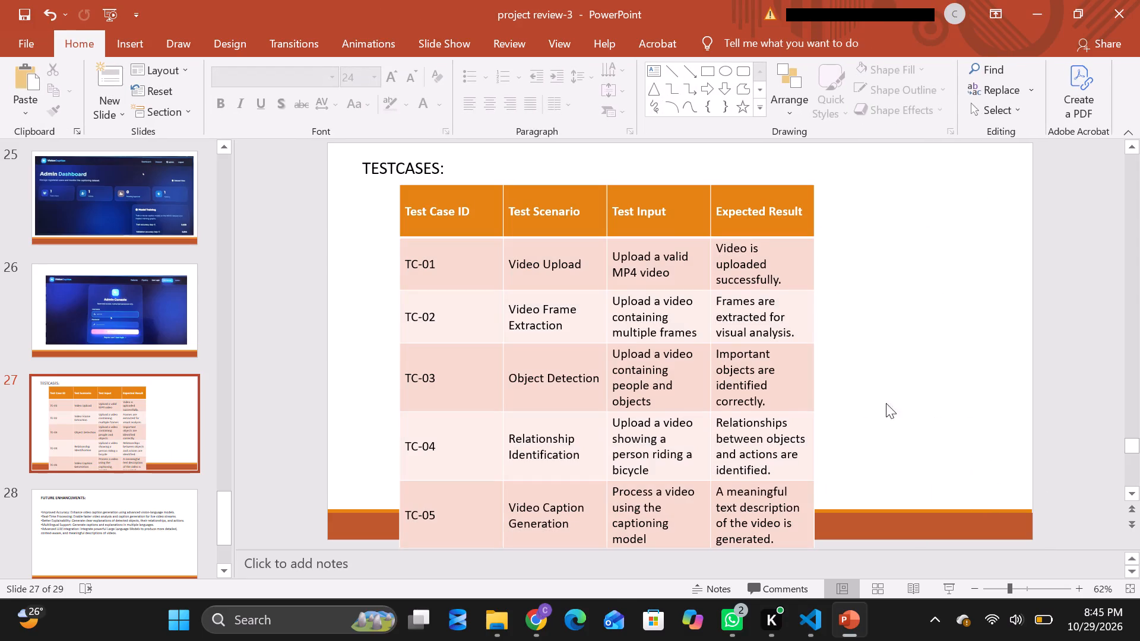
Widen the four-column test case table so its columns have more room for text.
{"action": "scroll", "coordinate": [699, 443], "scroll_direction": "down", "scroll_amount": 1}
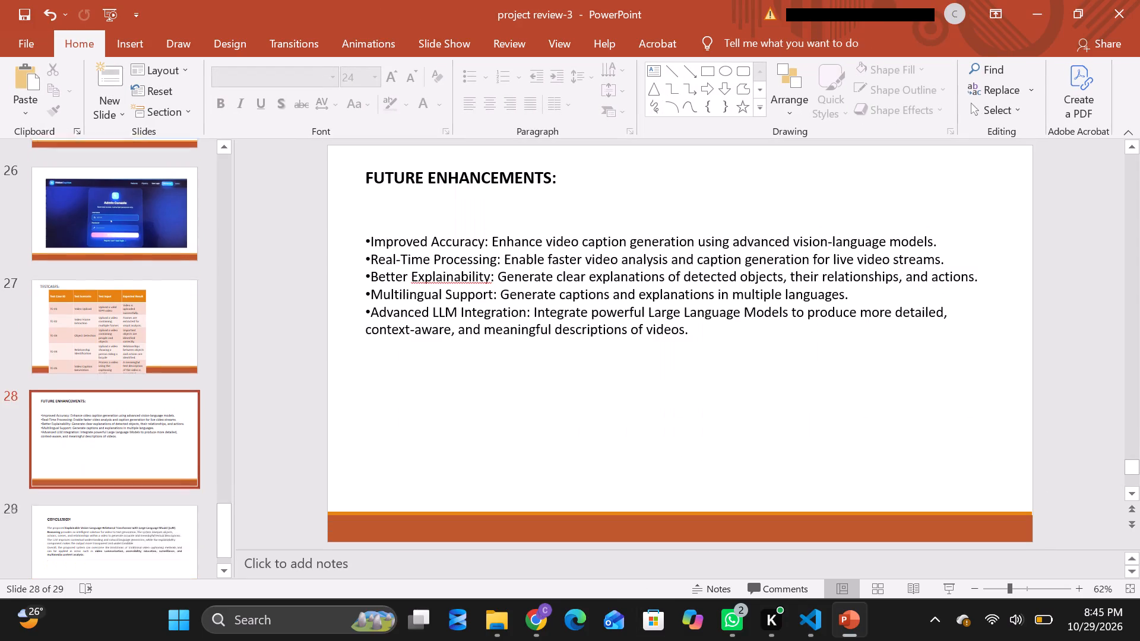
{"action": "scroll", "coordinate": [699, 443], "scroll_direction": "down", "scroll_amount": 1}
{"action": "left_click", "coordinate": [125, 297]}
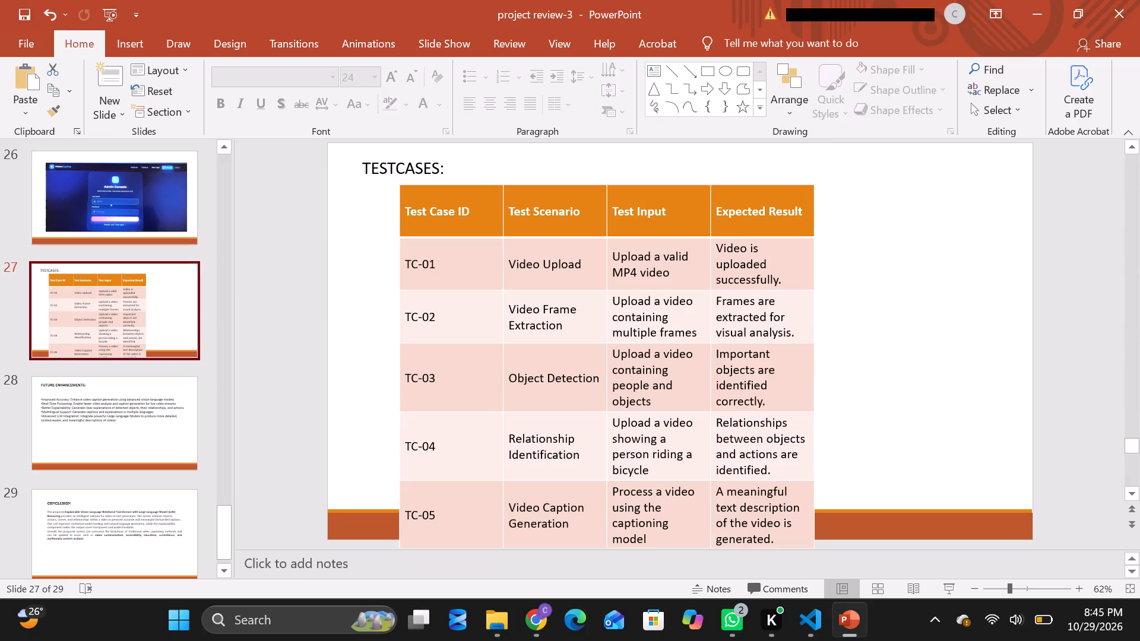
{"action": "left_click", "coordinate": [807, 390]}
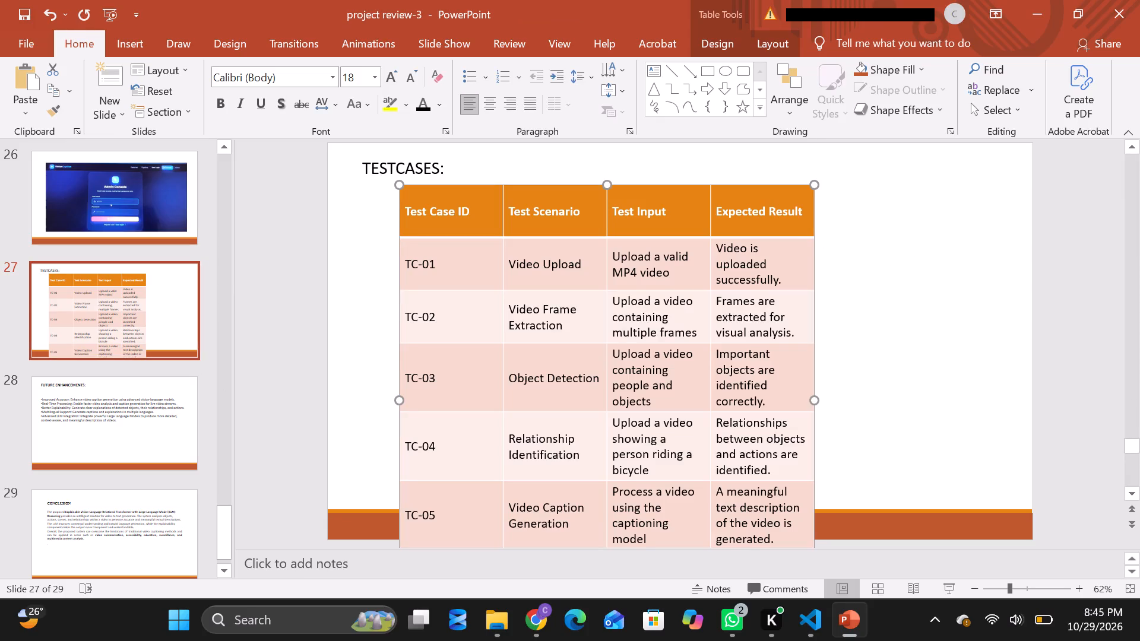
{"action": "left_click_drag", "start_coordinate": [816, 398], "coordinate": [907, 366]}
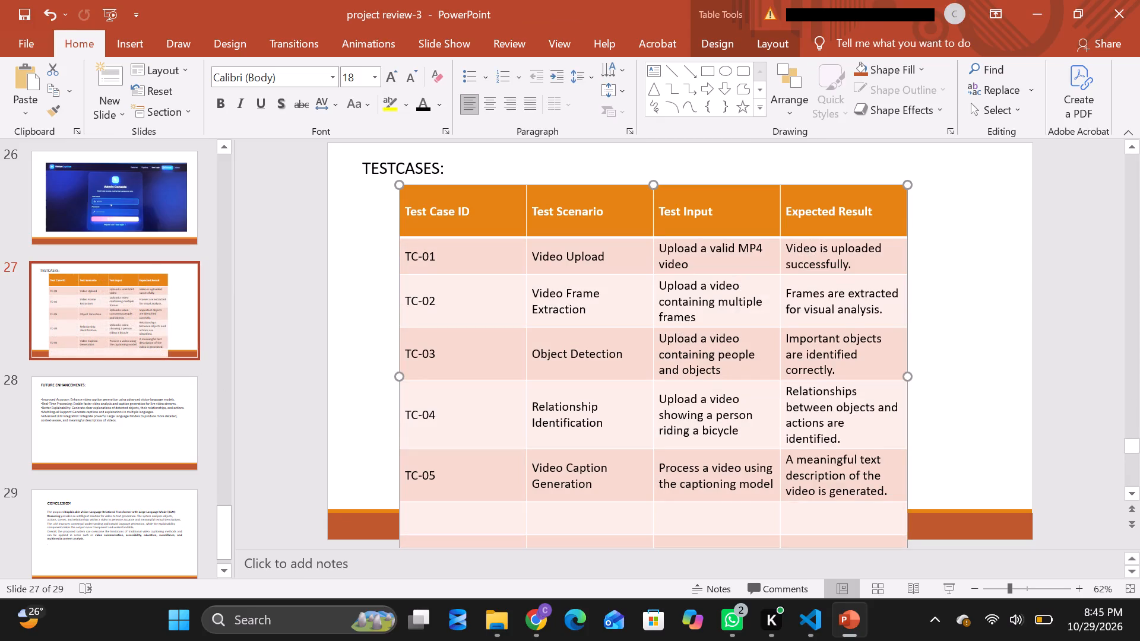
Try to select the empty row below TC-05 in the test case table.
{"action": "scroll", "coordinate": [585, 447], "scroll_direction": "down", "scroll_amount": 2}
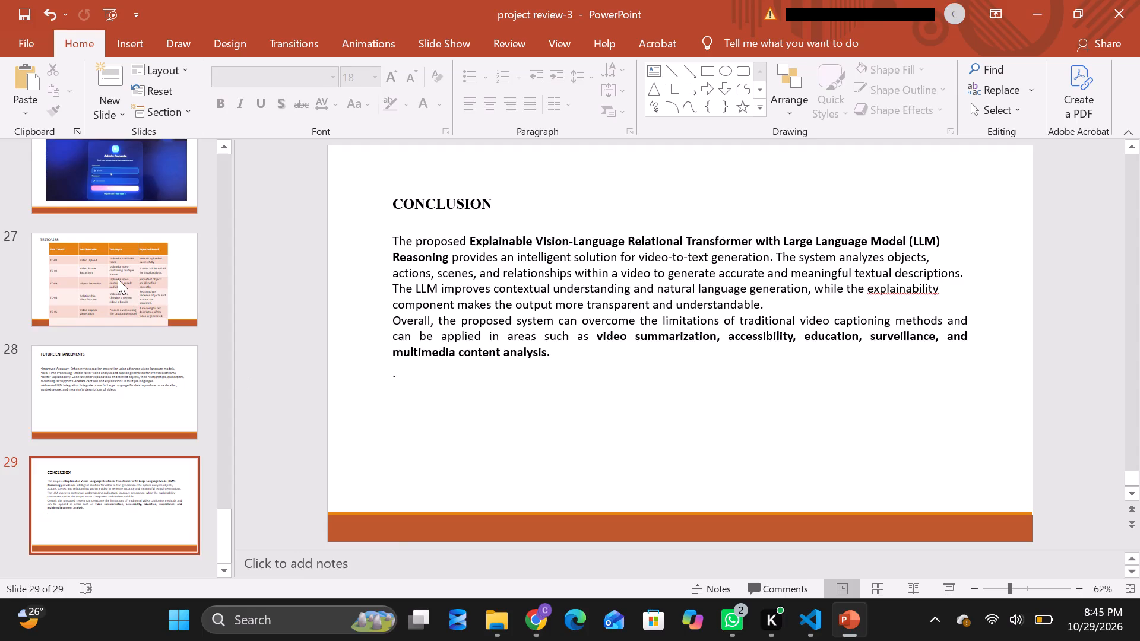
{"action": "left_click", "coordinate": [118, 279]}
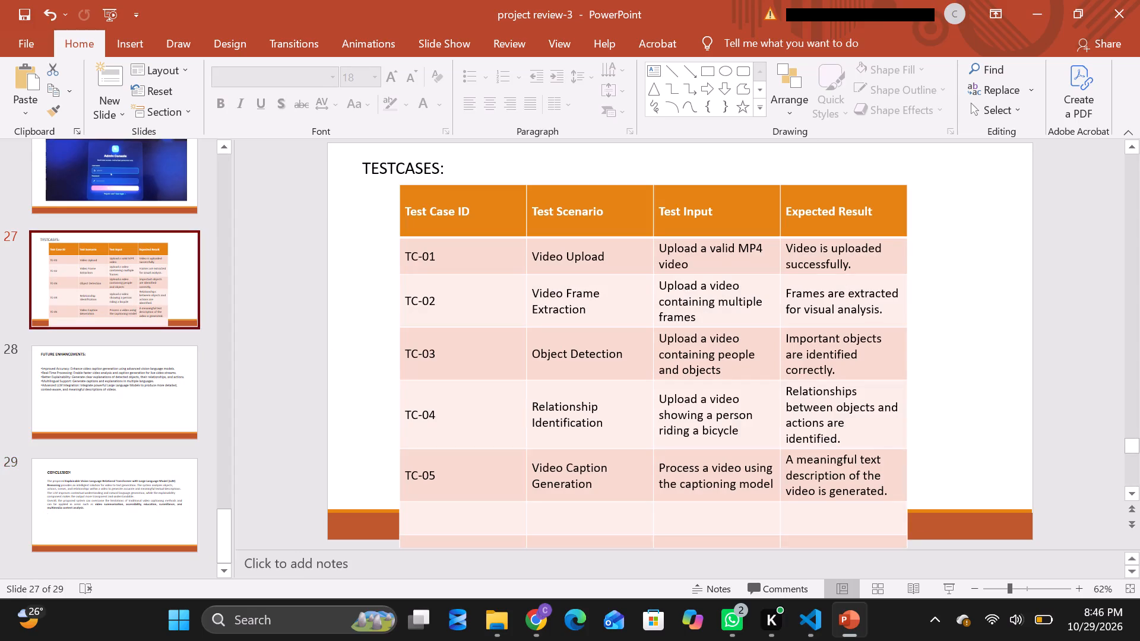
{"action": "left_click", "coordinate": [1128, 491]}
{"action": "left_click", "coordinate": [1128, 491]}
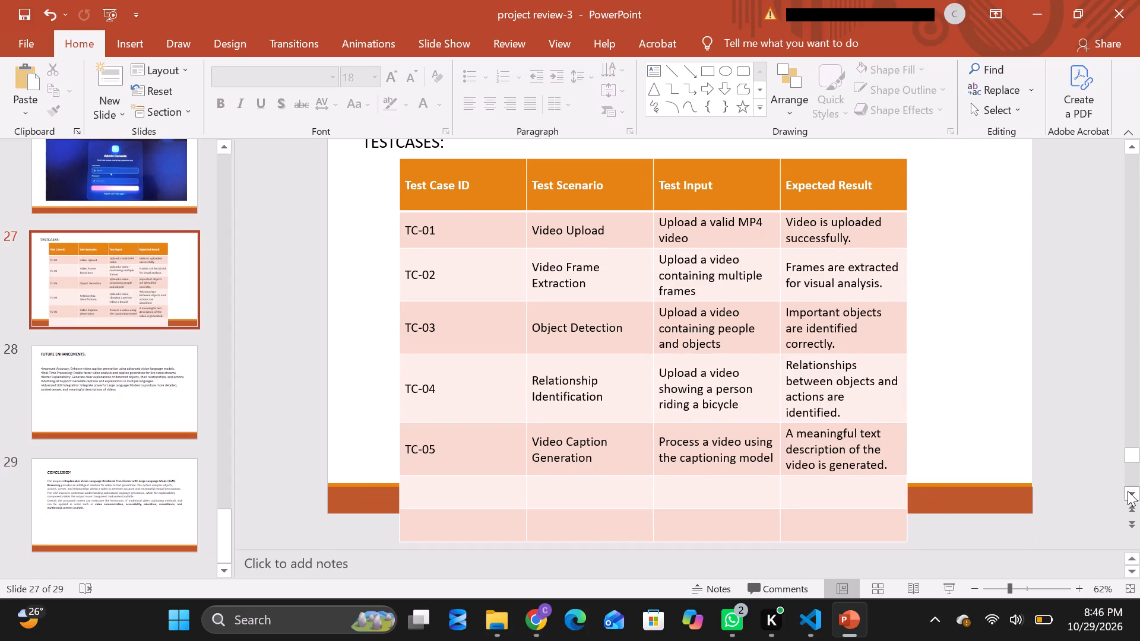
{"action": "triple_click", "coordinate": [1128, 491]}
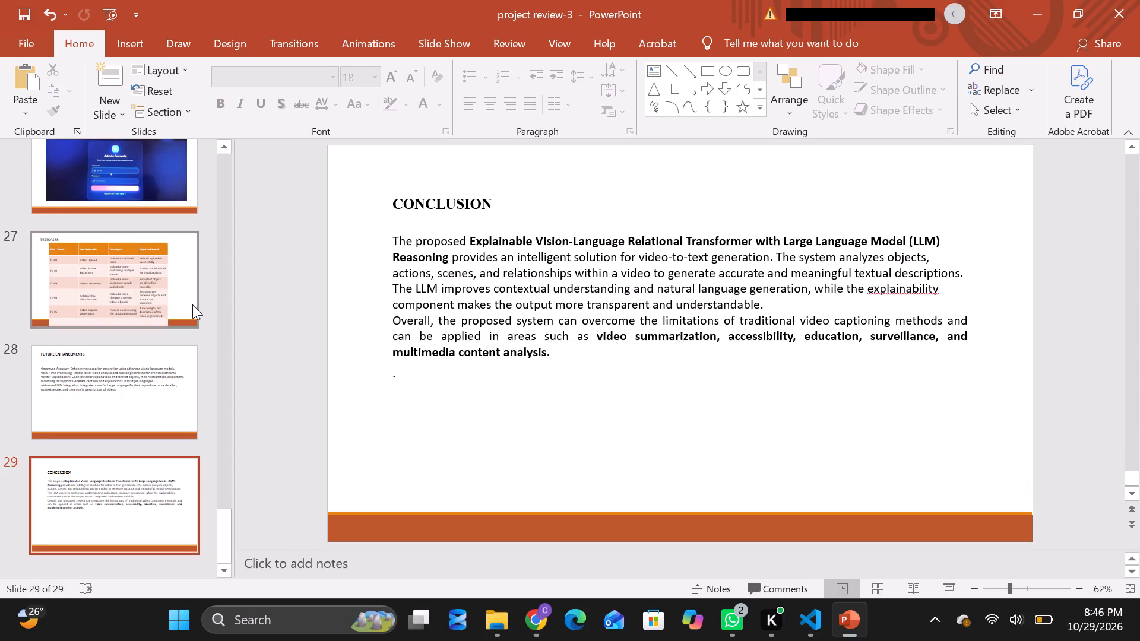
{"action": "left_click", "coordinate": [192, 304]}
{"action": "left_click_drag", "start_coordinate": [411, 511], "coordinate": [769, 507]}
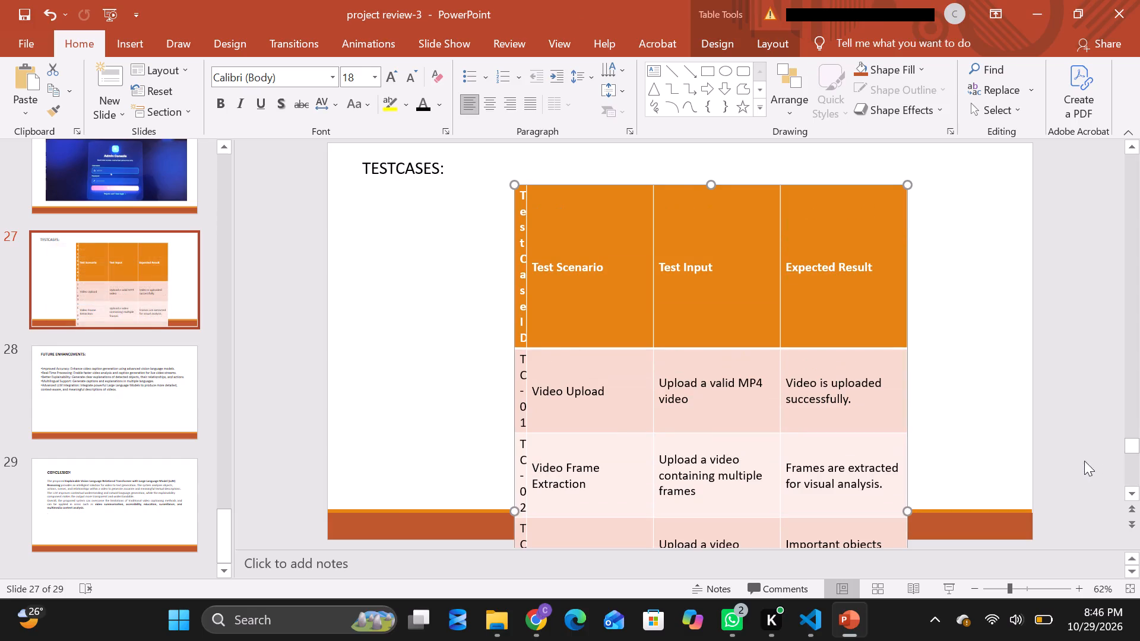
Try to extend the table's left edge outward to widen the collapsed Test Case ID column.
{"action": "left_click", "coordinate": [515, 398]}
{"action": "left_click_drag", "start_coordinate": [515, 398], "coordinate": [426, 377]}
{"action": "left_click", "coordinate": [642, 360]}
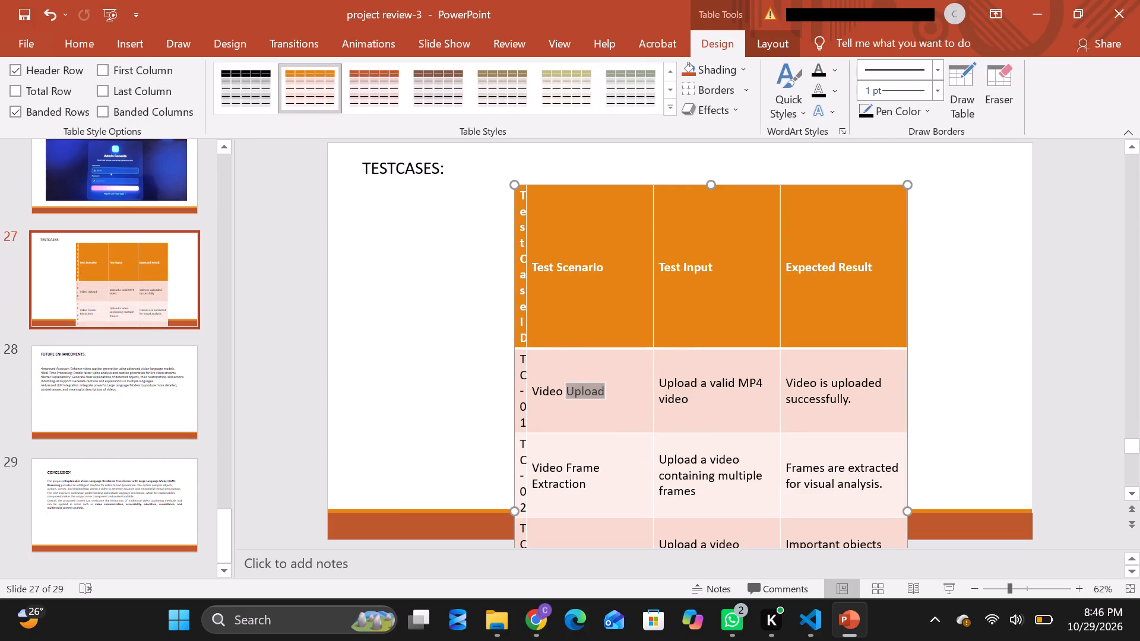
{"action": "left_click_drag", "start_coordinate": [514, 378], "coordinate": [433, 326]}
Delete the entire test case table from the TESTCASES slide.
{"action": "right_click", "coordinate": [536, 339]}
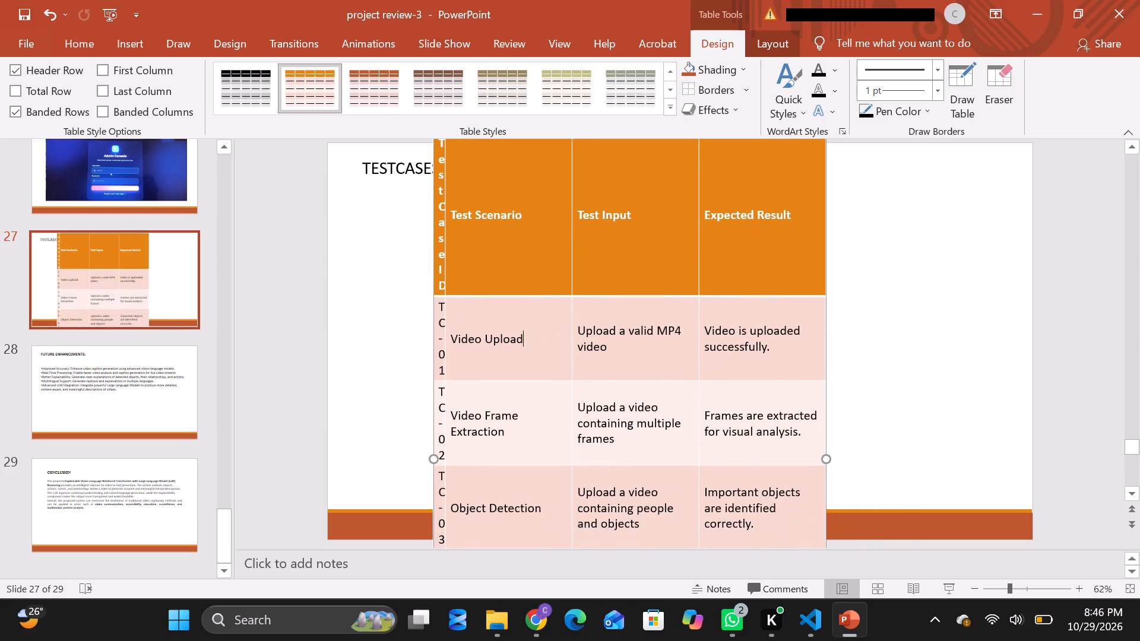
{"action": "right_click", "coordinate": [701, 339]}
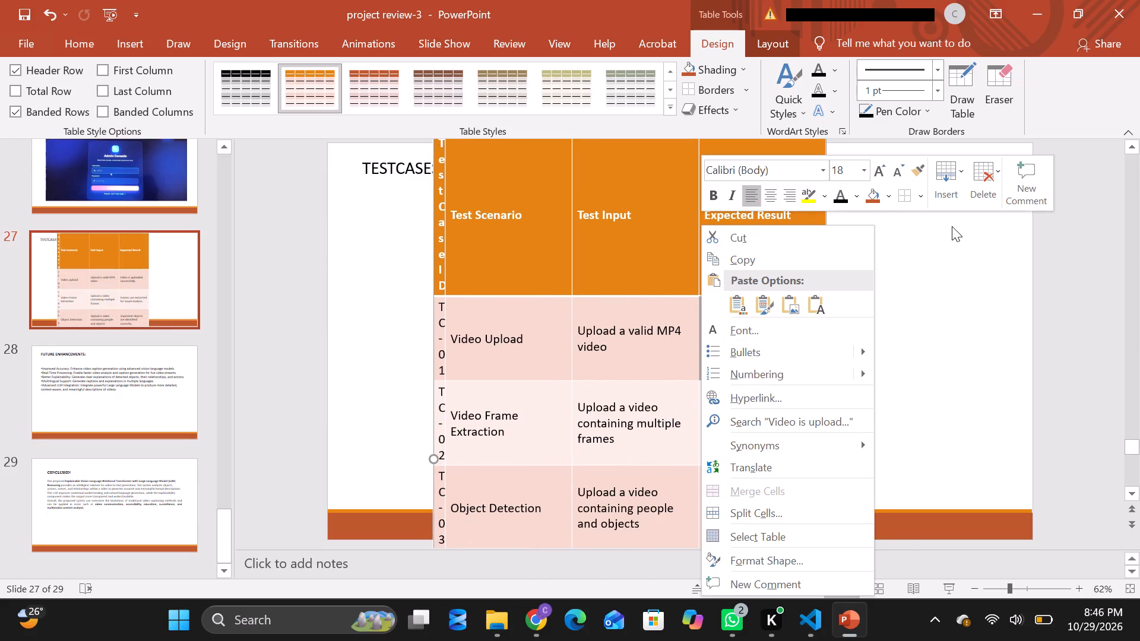
{"action": "left_click", "coordinate": [987, 195]}
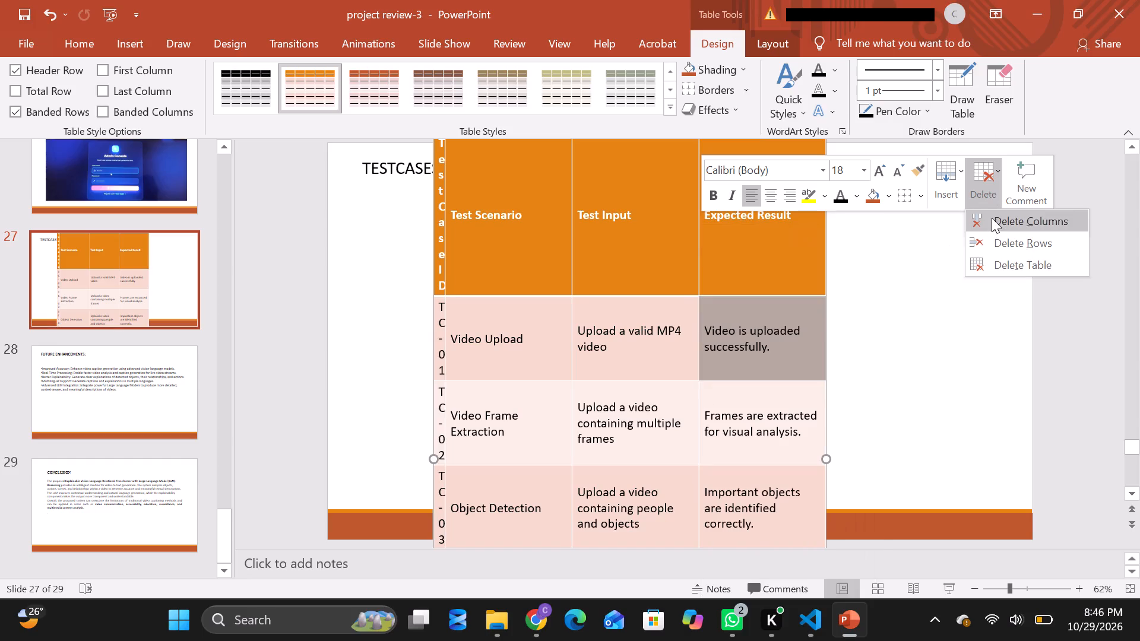
{"action": "left_click", "coordinate": [987, 268]}
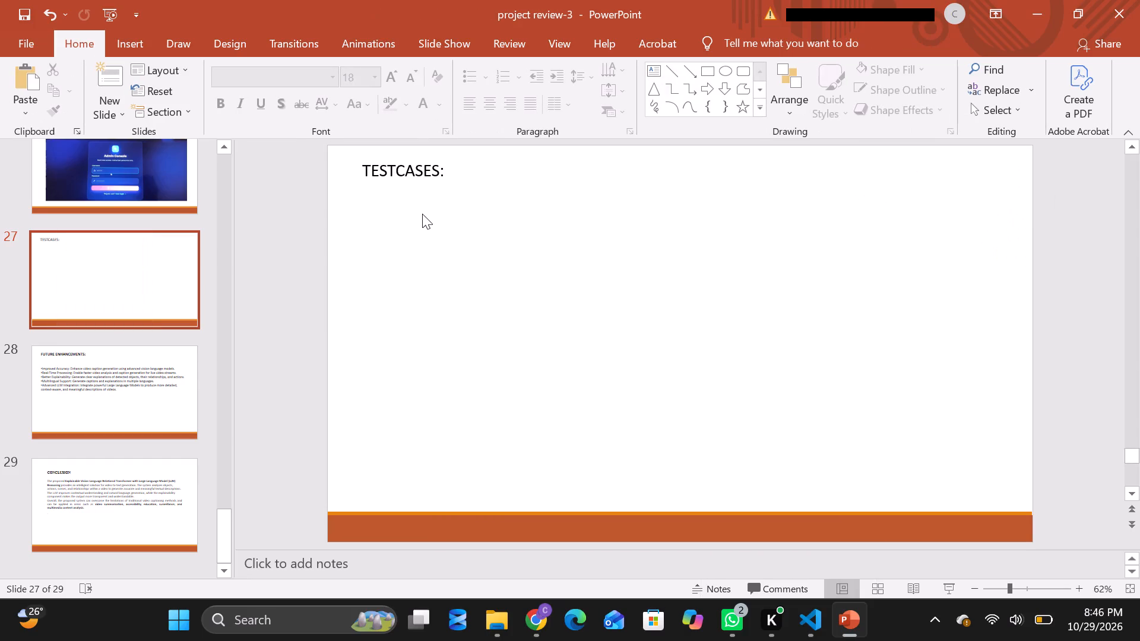
Insert a new table with four columns and five rows below the TESTCASES heading.
{"action": "left_click", "coordinate": [137, 42]}
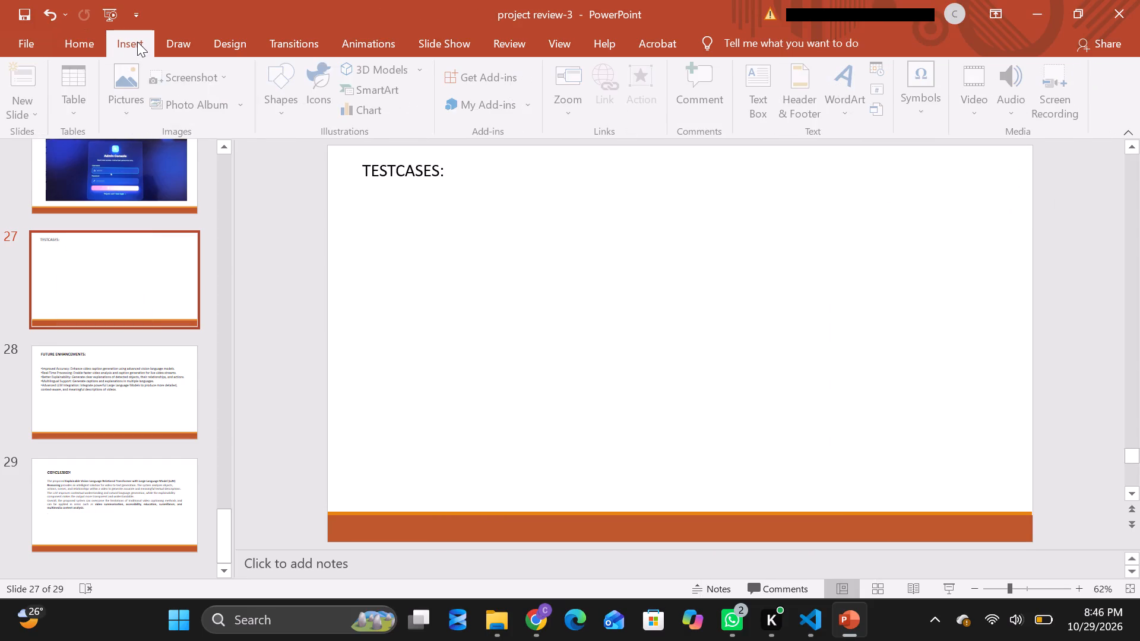
{"action": "left_click", "coordinate": [75, 93]}
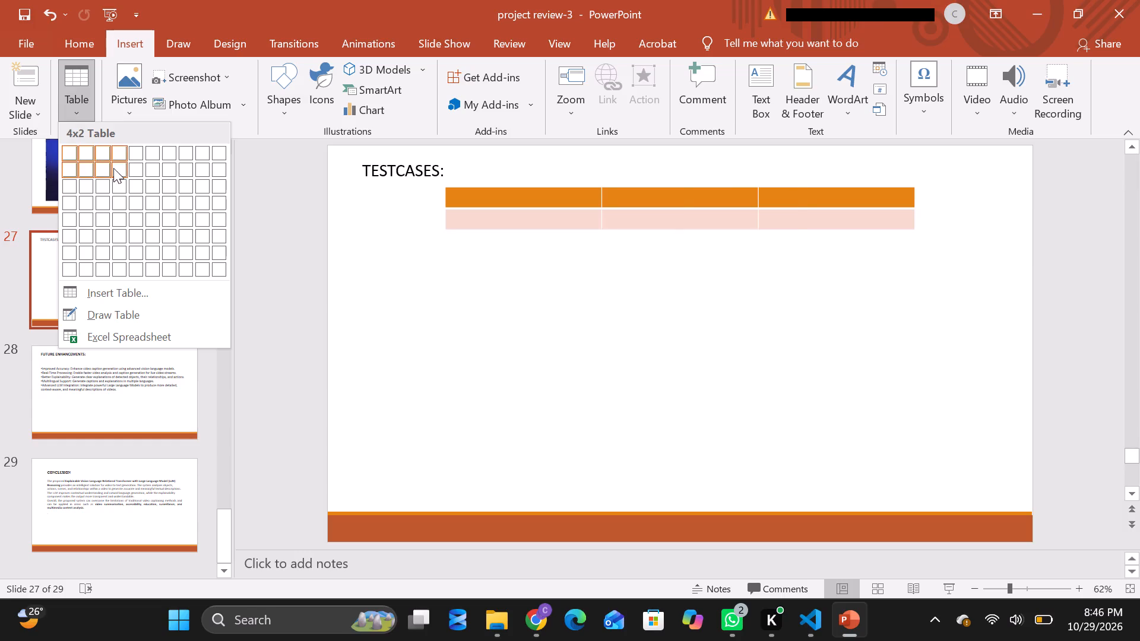
{"action": "left_click", "coordinate": [122, 215]}
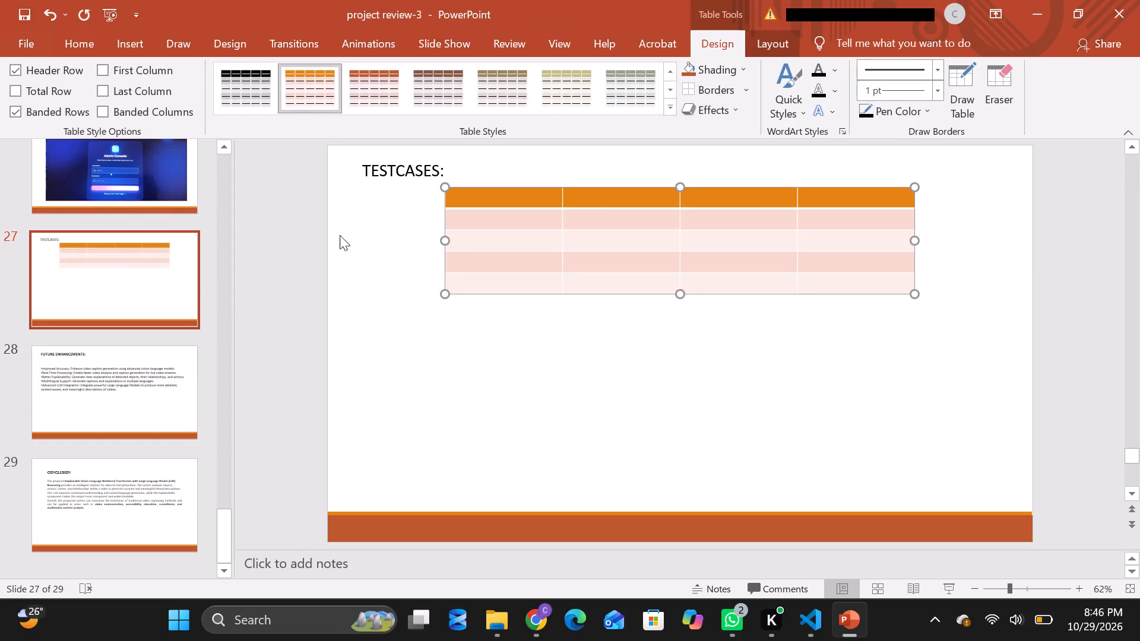
{"action": "left_click", "coordinate": [116, 43]}
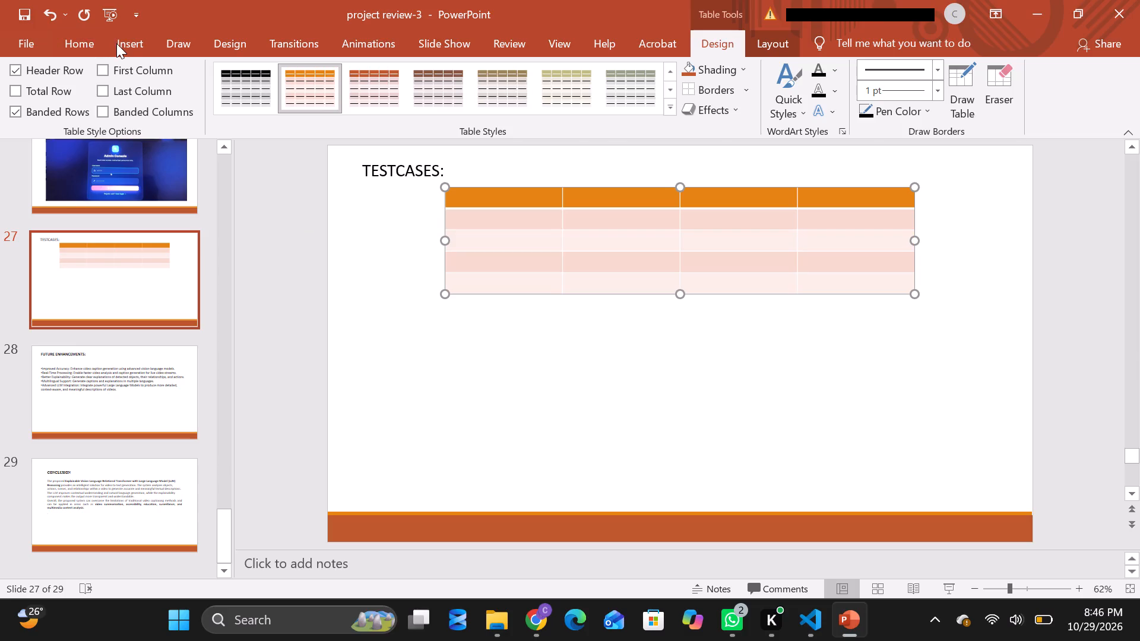
Insert a table with four columns and seven rows below the TESTCASES heading.
{"action": "left_click", "coordinate": [81, 93]}
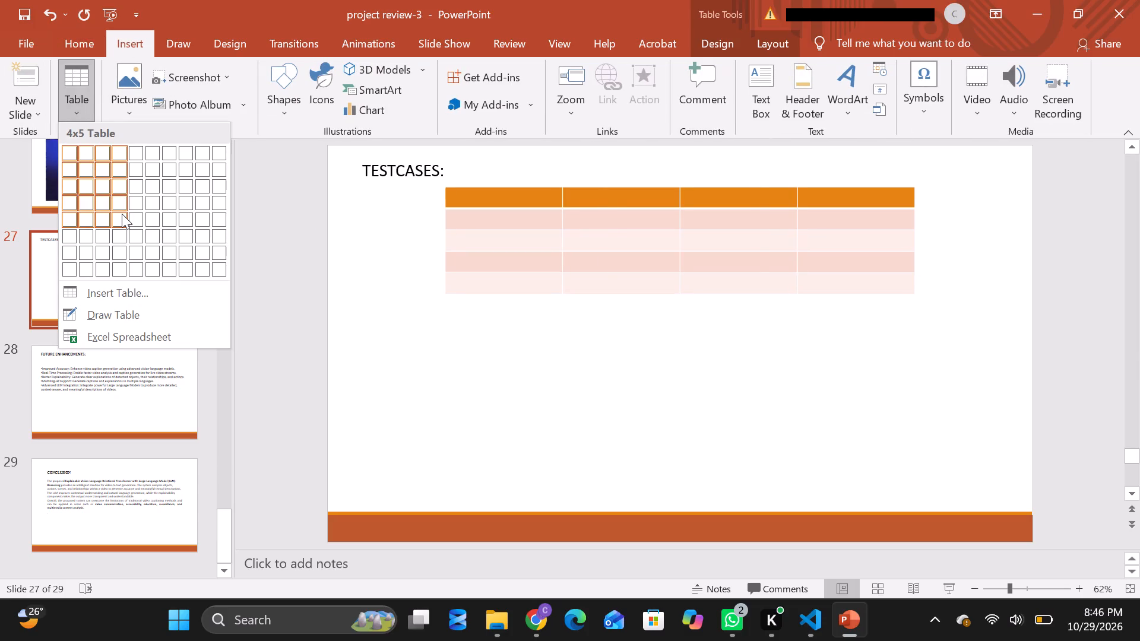
{"action": "left_click", "coordinate": [121, 249]}
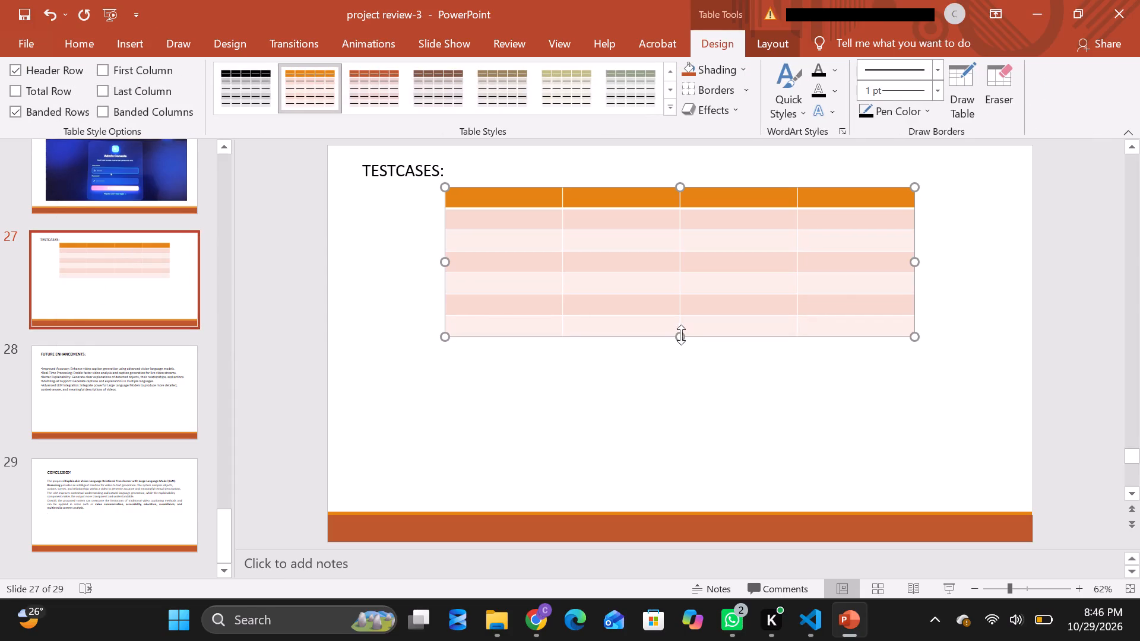
Enlarge the new table downward and outward on both sides to fill most of the slide below the TESTCASES heading.
{"action": "left_click_drag", "start_coordinate": [681, 335], "coordinate": [686, 401]}
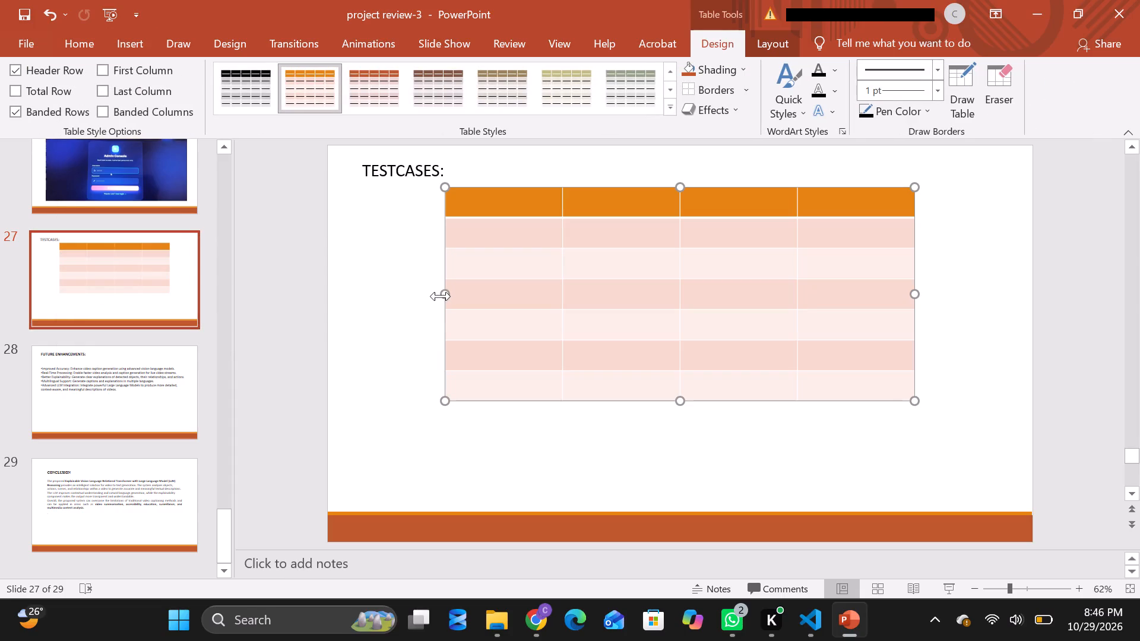
{"action": "left_click_drag", "start_coordinate": [443, 298], "coordinate": [372, 290]}
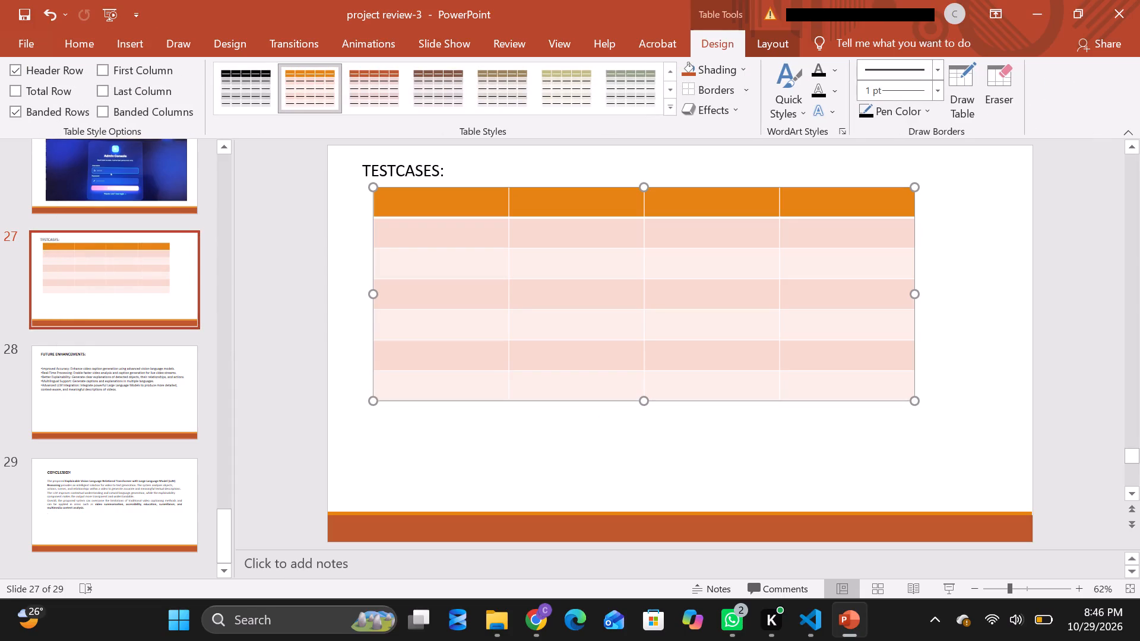
{"action": "left_click_drag", "start_coordinate": [645, 398], "coordinate": [651, 465]}
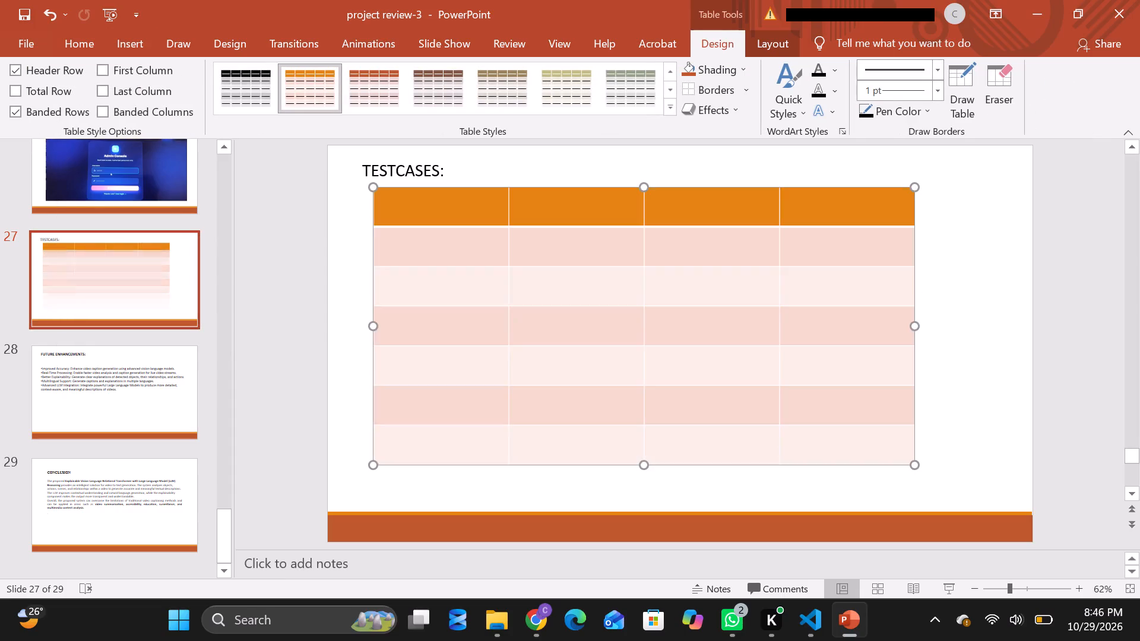
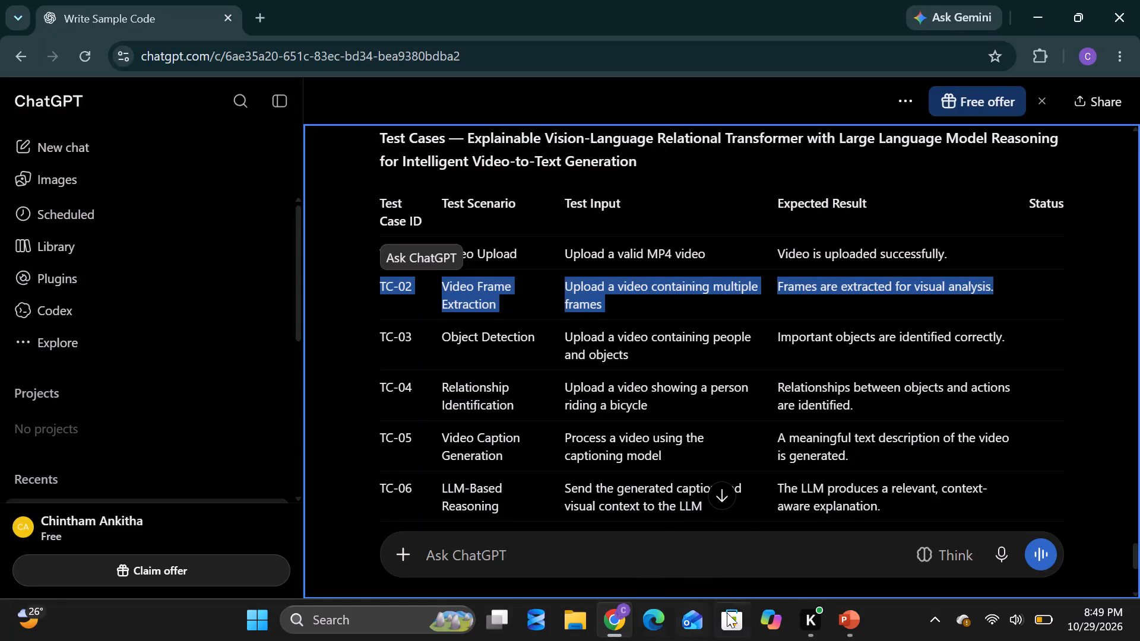
Switch to the PowerPoint presentation and delete the blank-headed second column from the test case table.
{"action": "left_click", "coordinate": [849, 636]}
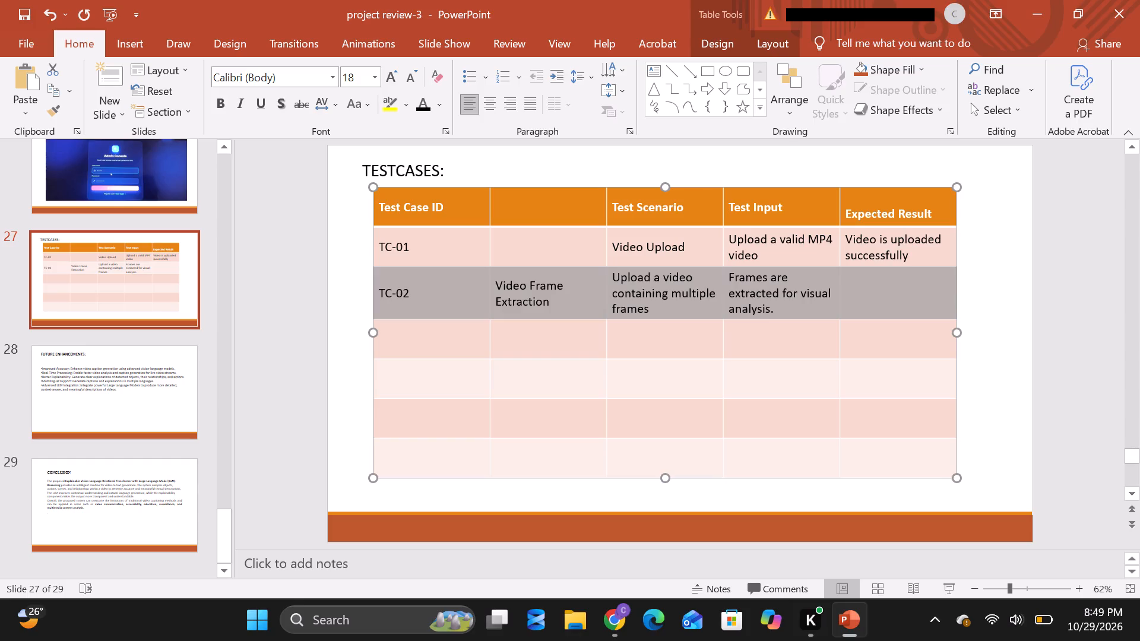
{"action": "left_click", "coordinate": [511, 209]}
{"action": "left_click_drag", "start_coordinate": [511, 209], "coordinate": [560, 465]}
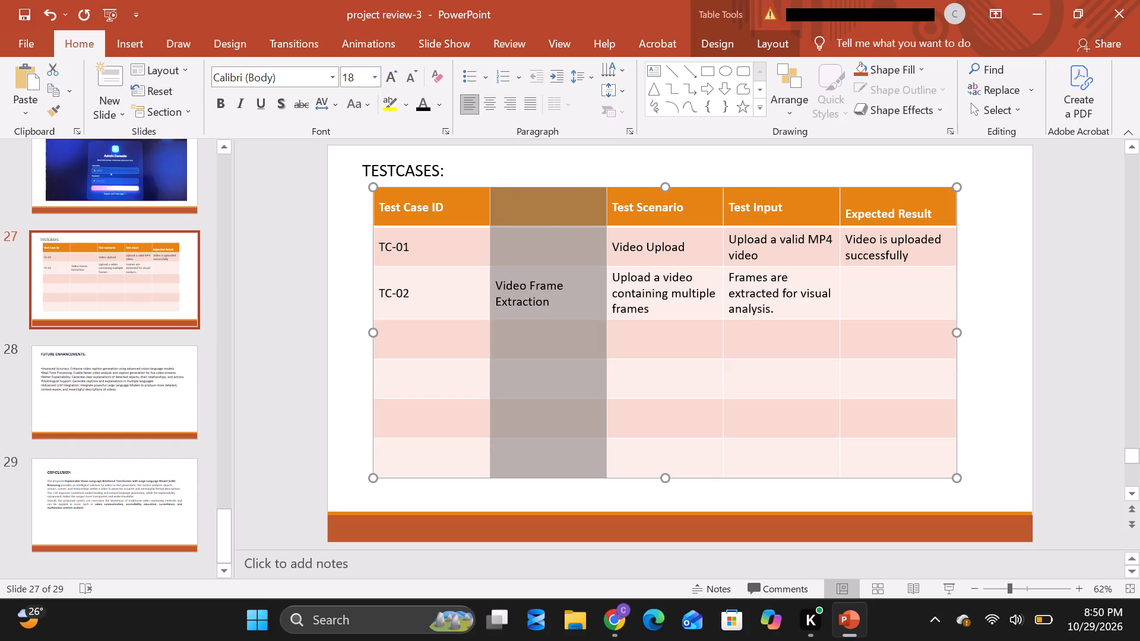
{"action": "right_click", "coordinate": [575, 279]}
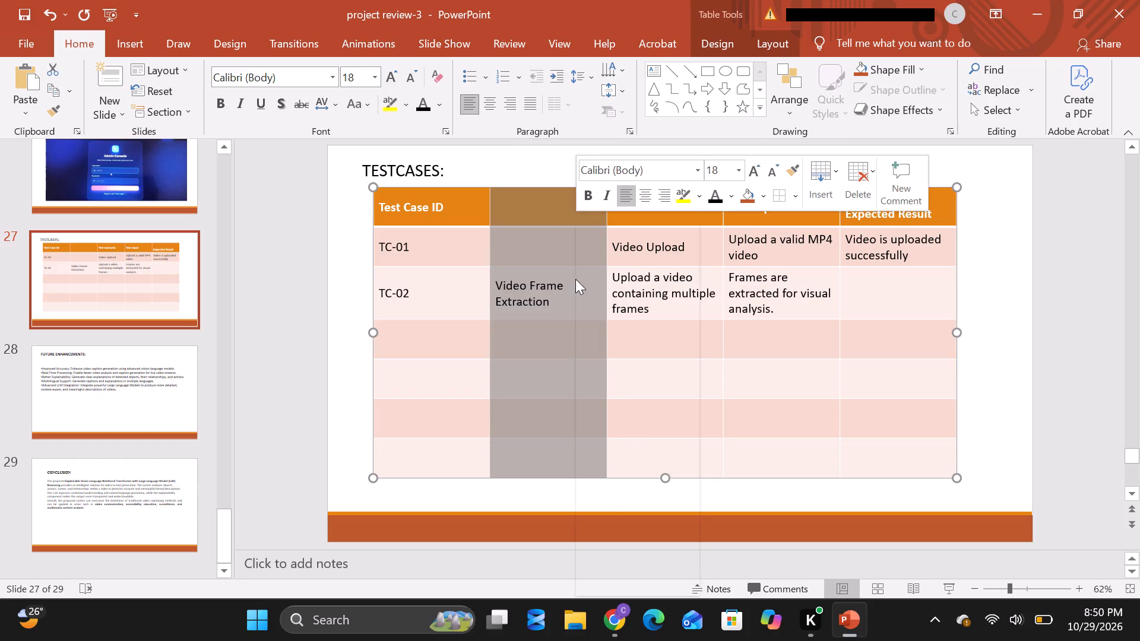
{"action": "left_click", "coordinate": [856, 183]}
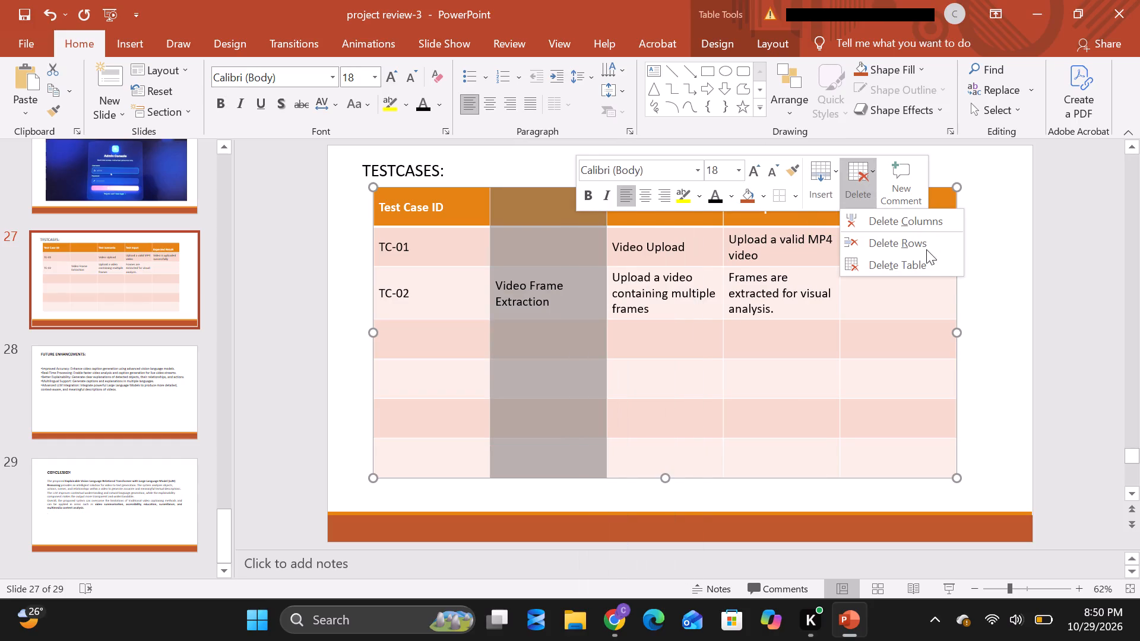
{"action": "left_click", "coordinate": [912, 223]}
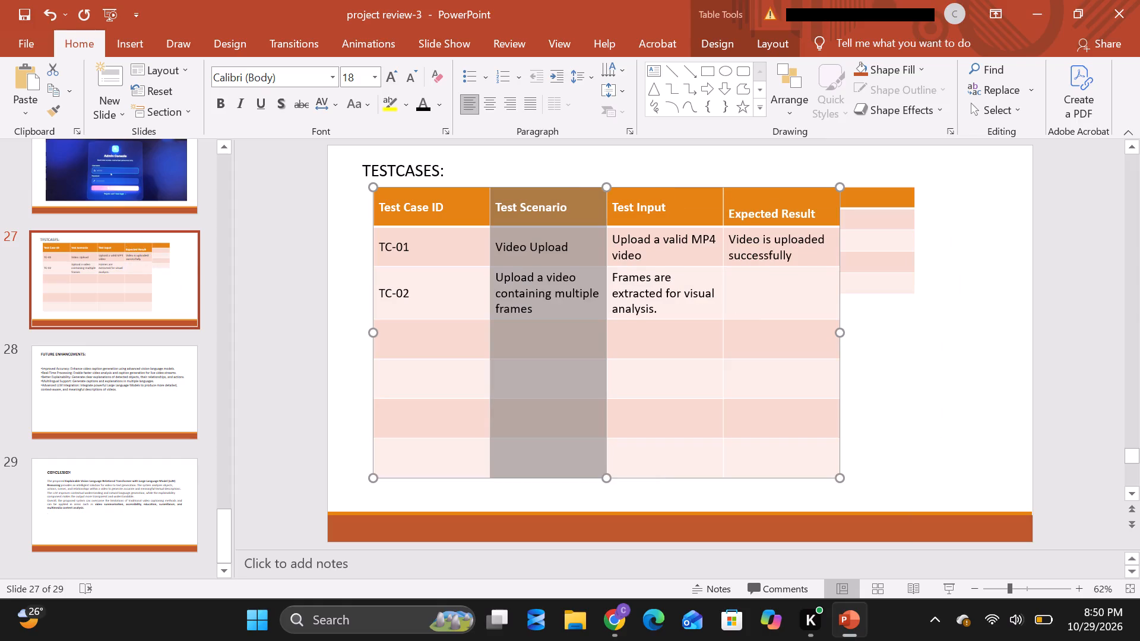
Copy the text "Frames are extracted for visual analysis." from TC-02's Test Input cell.
{"action": "left_click", "coordinate": [613, 277]}
{"action": "left_click_drag", "start_coordinate": [616, 277], "coordinate": [691, 320]}
{"action": "left_click", "coordinate": [686, 307]}
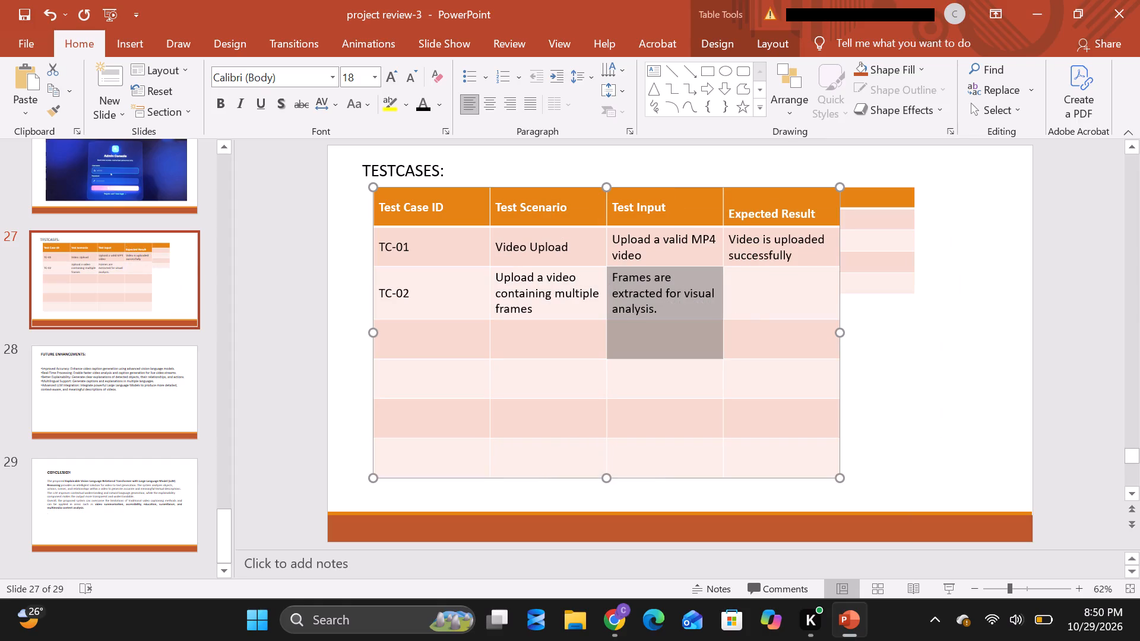
{"action": "left_click", "coordinate": [665, 290]}
{"action": "left_click", "coordinate": [636, 285]}
{"action": "left_click", "coordinate": [658, 242]}
{"action": "left_click_drag", "start_coordinate": [628, 277], "coordinate": [642, 284]}
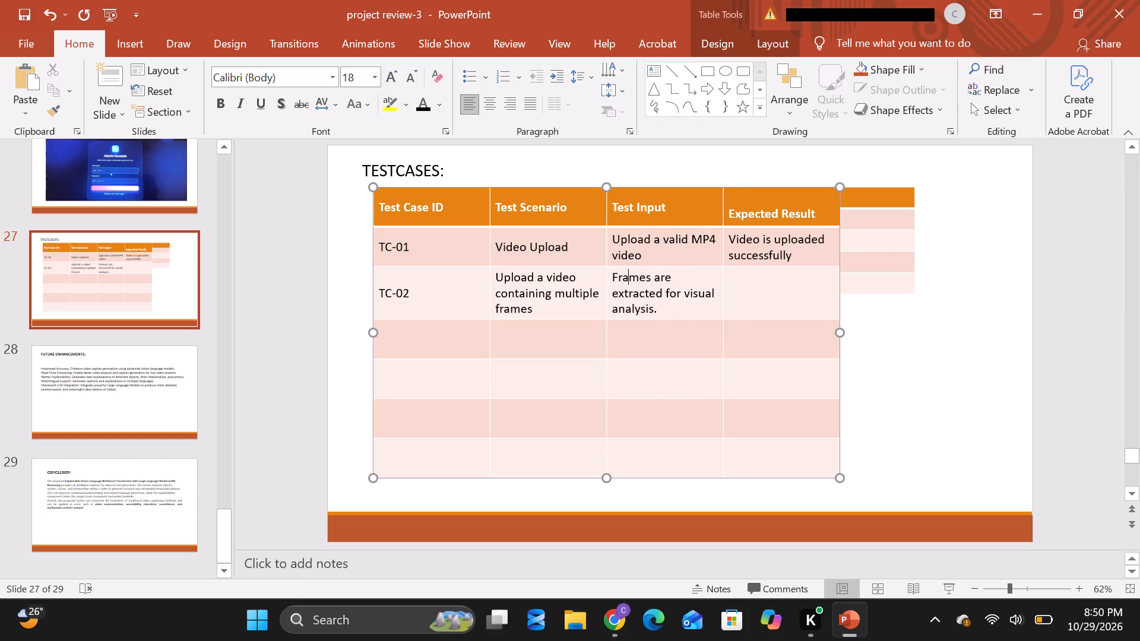
{"action": "left_click_drag", "start_coordinate": [642, 284], "coordinate": [658, 309]}
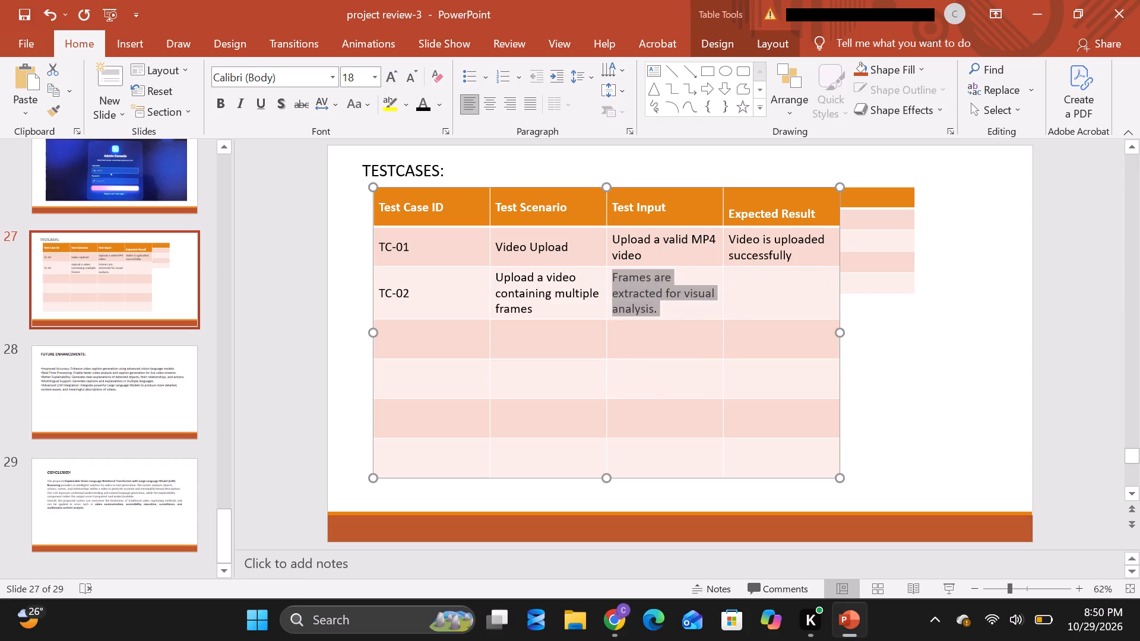
{"action": "key", "text": "ctrl+c"}
{"action": "left_click", "coordinate": [751, 277]}
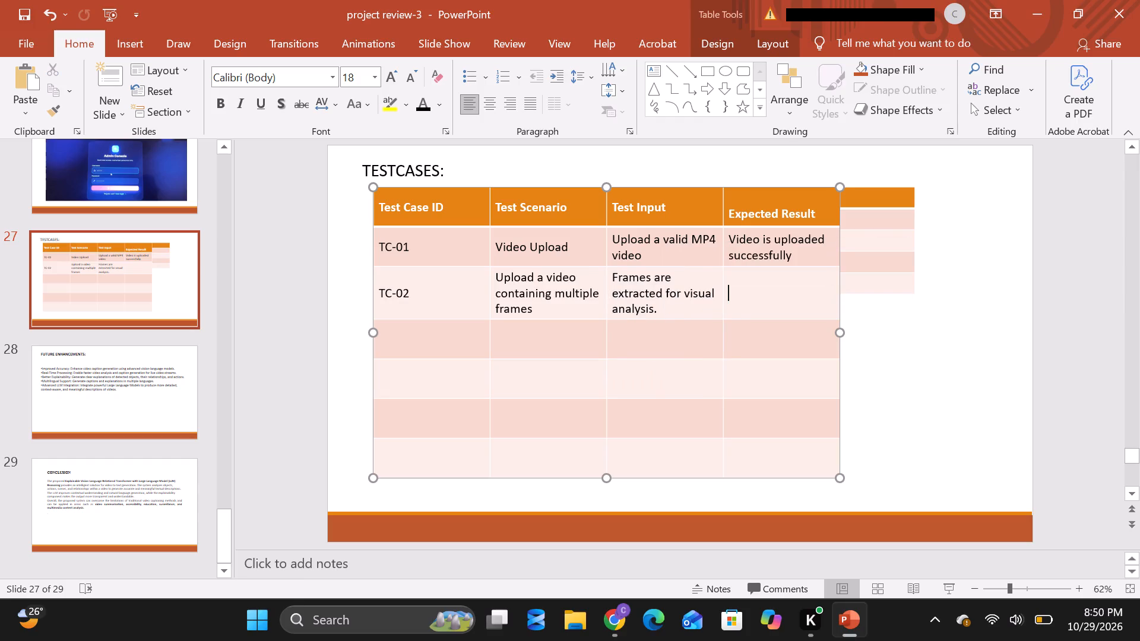
Delete the stray empty table that sticks out behind the test case table.
{"action": "right_click", "coordinate": [889, 229]}
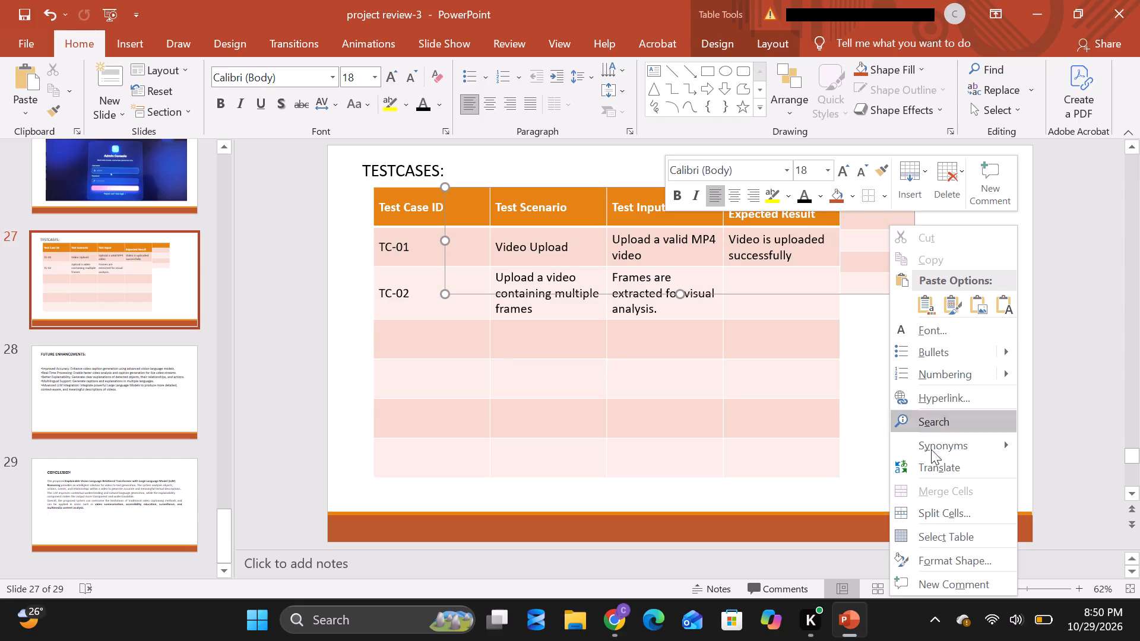
{"action": "left_click", "coordinate": [964, 199]}
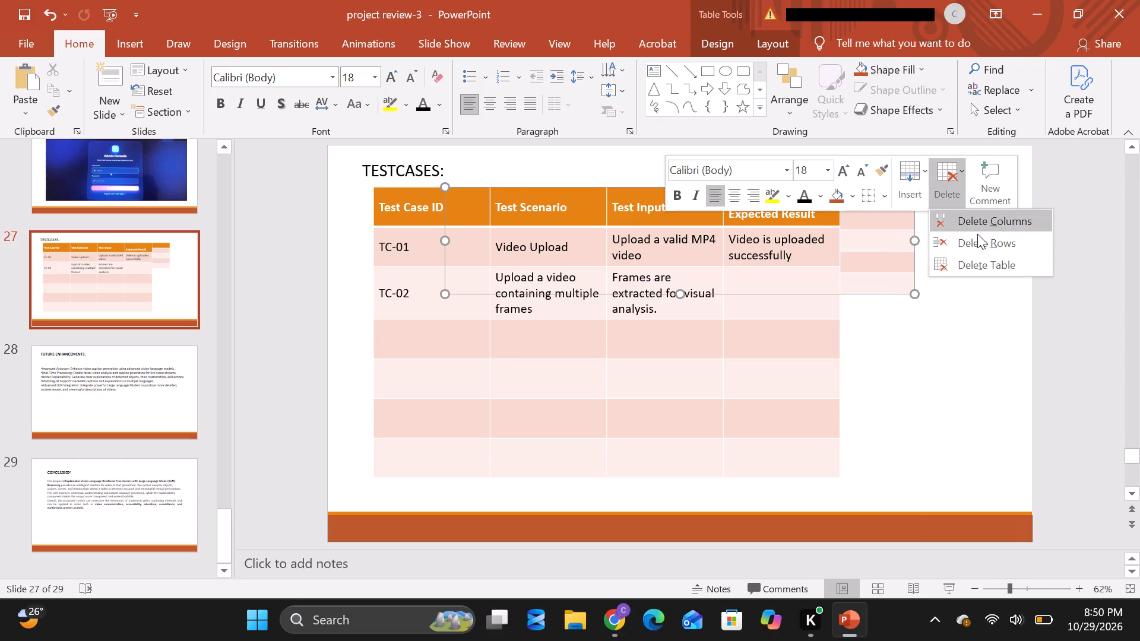
{"action": "left_click", "coordinate": [983, 264]}
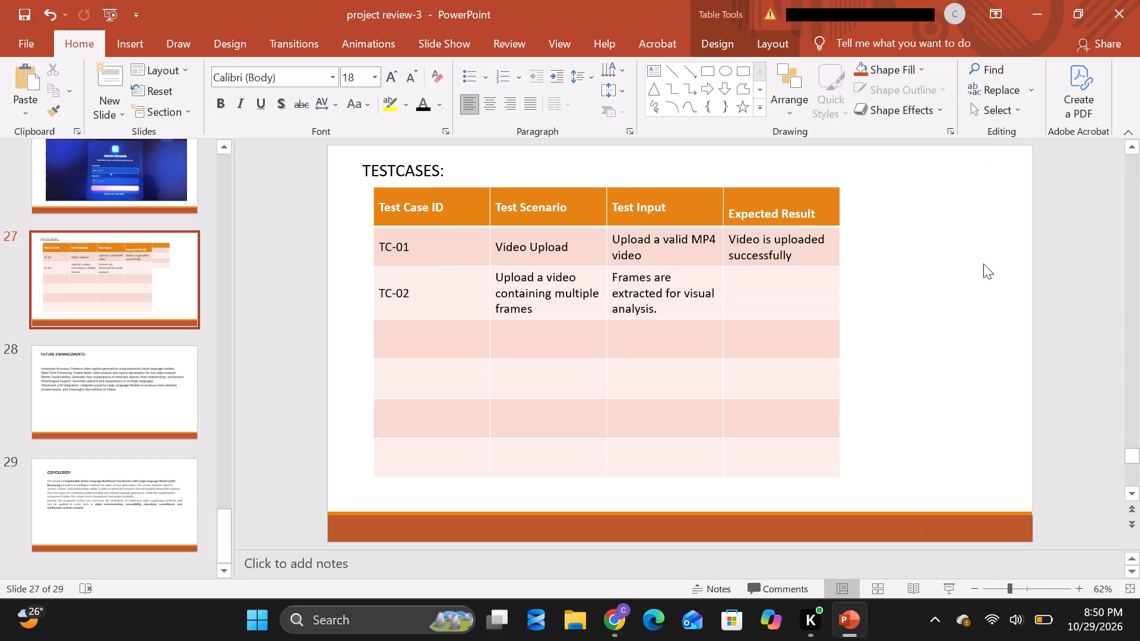
Paste "Frames are extracted for visual analysis." into TC-02's Expected Result cell and clear that text from its Test Input cell.
{"action": "left_click", "coordinate": [737, 288]}
{"action": "key", "text": "ctrl+v"}
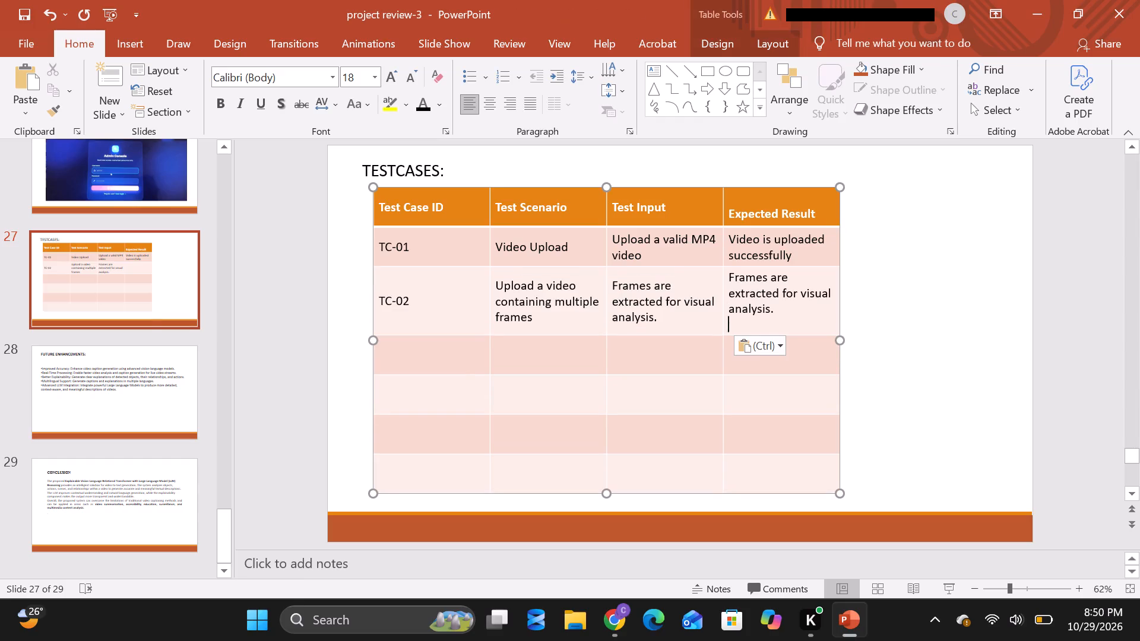
{"action": "left_click_drag", "start_coordinate": [616, 286], "coordinate": [659, 321]}
{"action": "key", "text": "BackSpace"}
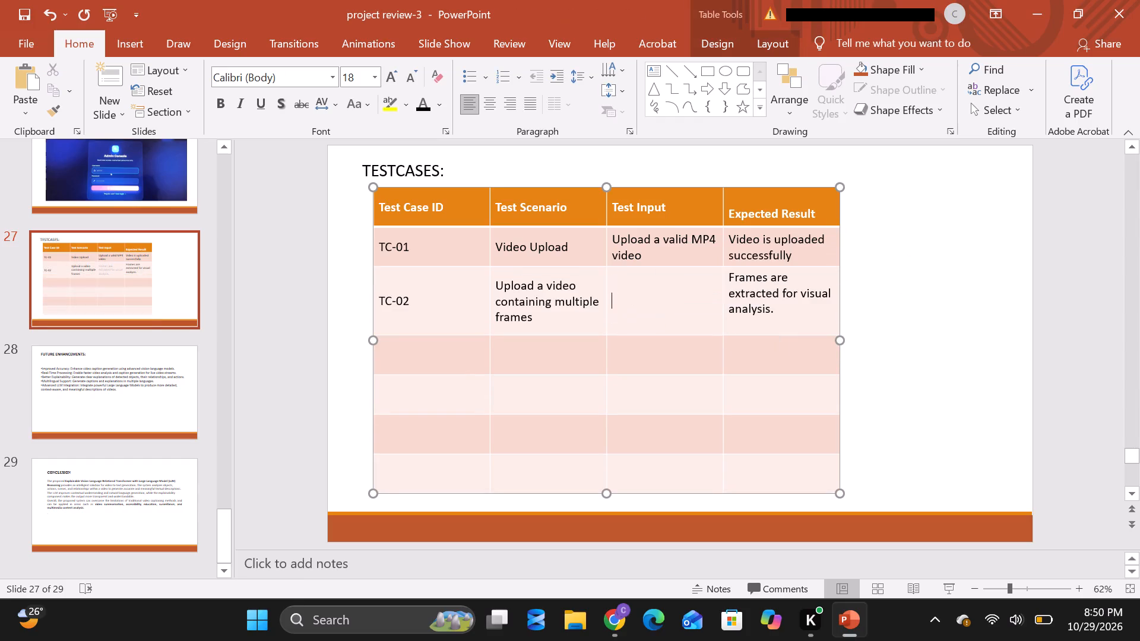
Move "Upload a video containing multiple frames" from TC-02's Test Scenario cell into its Test Input cell.
{"action": "left_click_drag", "start_coordinate": [497, 285], "coordinate": [548, 322]}
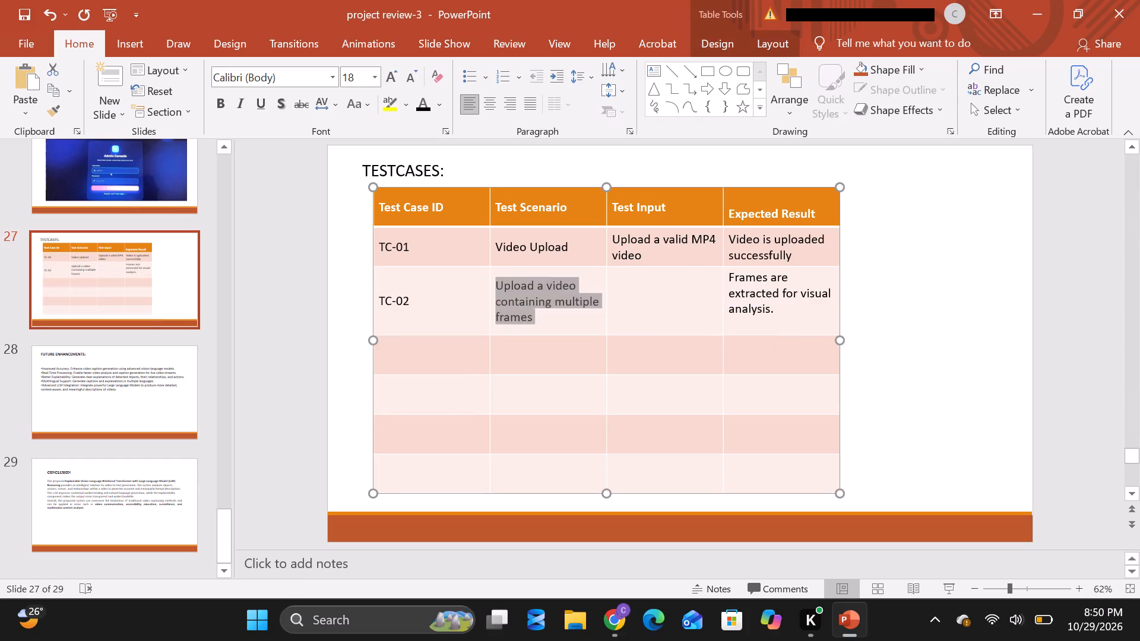
{"action": "left_click_drag", "start_coordinate": [548, 322], "coordinate": [548, 323]}
{"action": "key", "text": "ctrl+c"}
{"action": "left_click", "coordinate": [623, 275]}
{"action": "key", "text": "ctrl+v"}
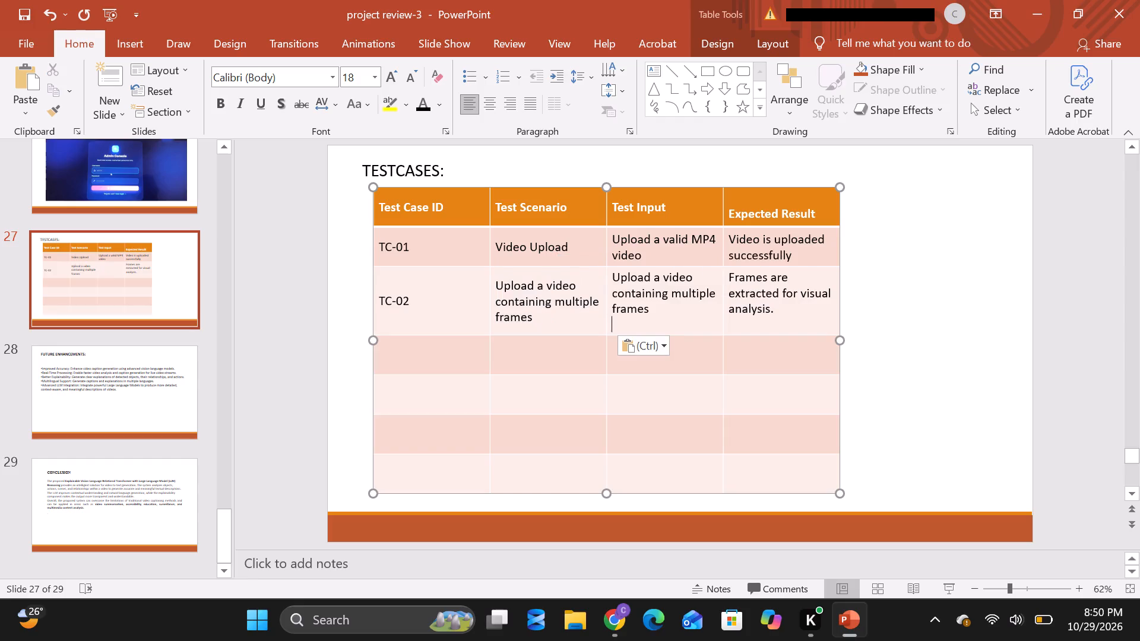
{"action": "left_click_drag", "start_coordinate": [496, 281], "coordinate": [537, 308]}
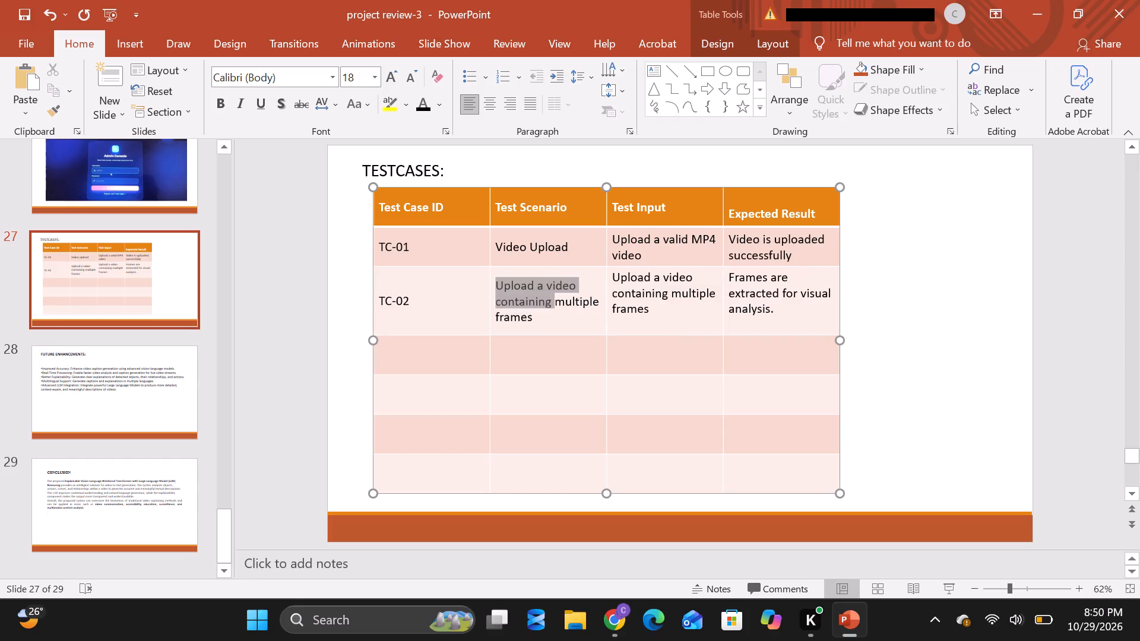
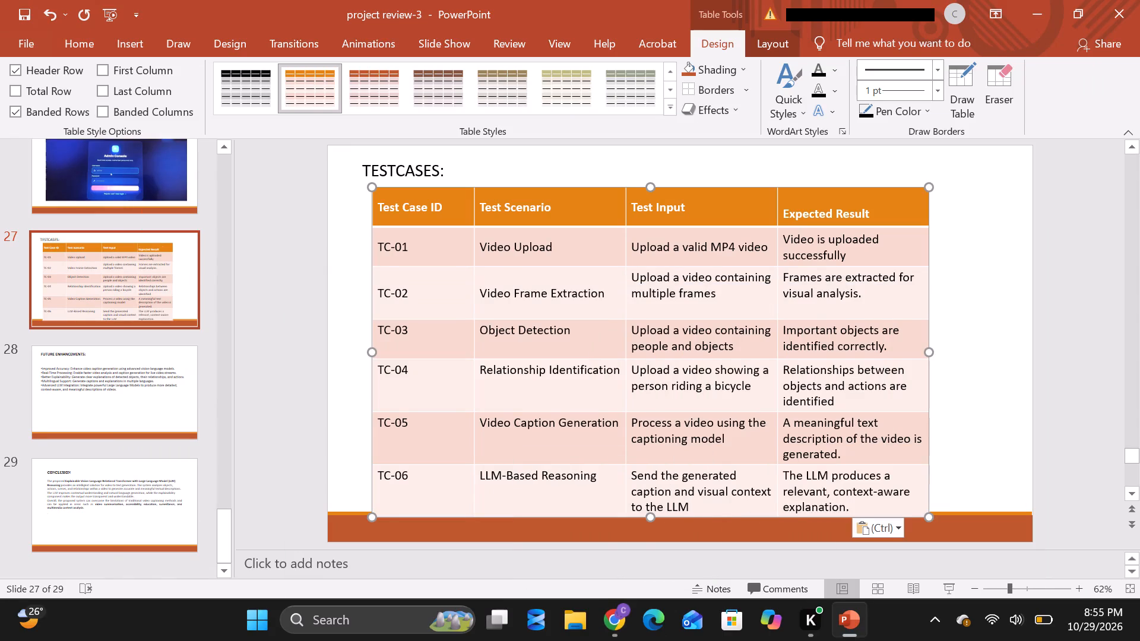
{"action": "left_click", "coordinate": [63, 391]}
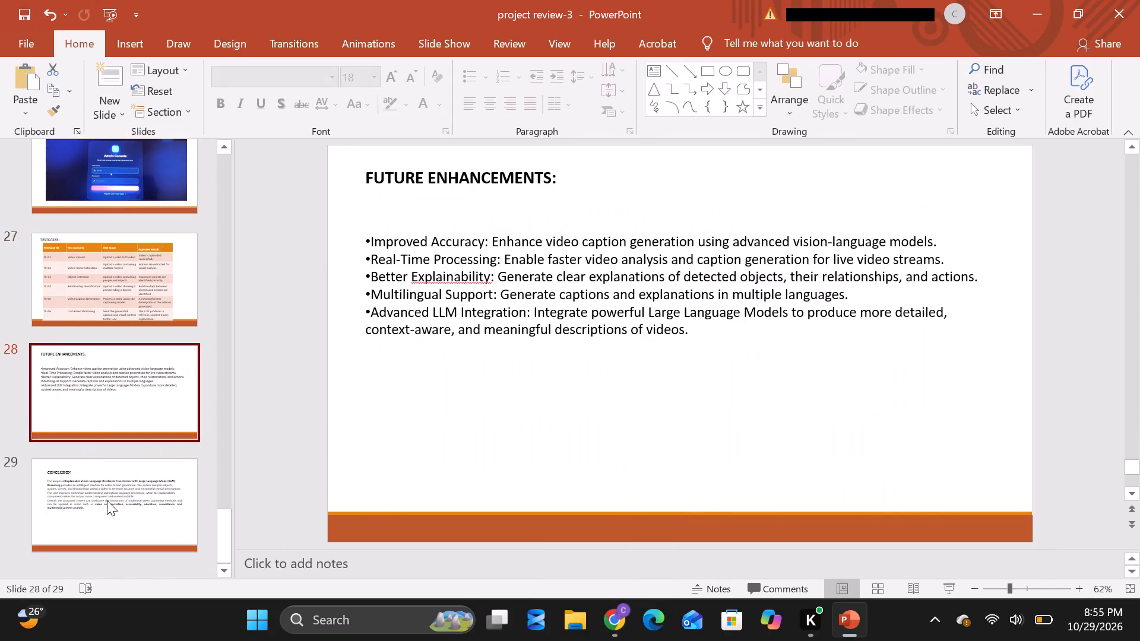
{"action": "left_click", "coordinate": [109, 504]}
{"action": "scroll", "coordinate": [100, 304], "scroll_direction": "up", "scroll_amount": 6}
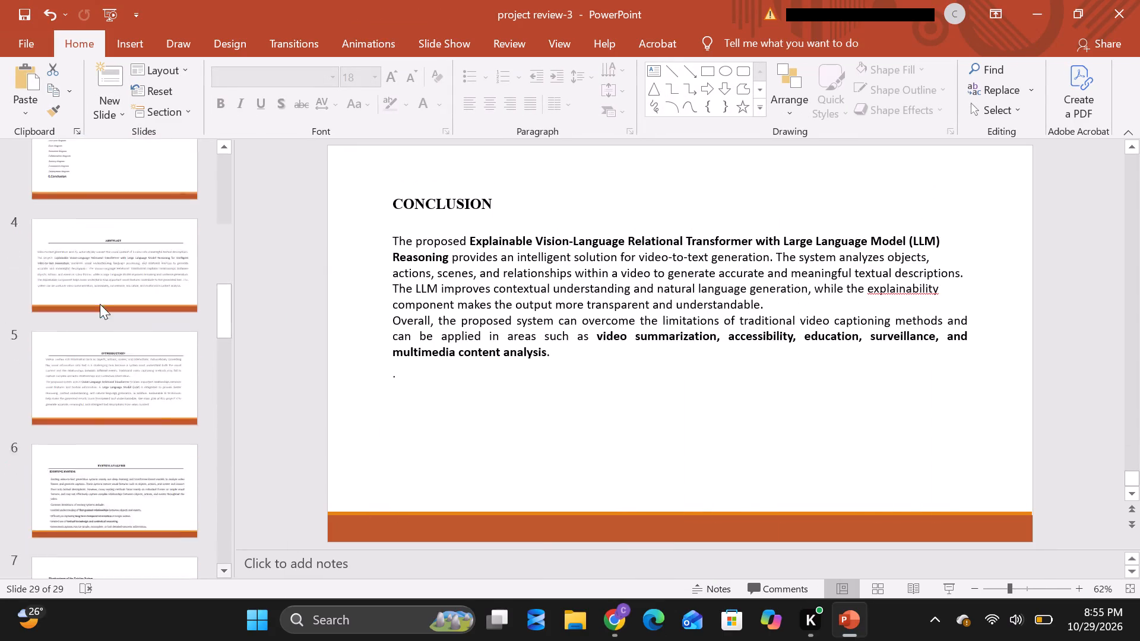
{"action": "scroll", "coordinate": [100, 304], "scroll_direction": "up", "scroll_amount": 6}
Save a copy of the presentation as "implementation review-1" in the Desktop folder of OneDrive - Personal.
{"action": "left_click", "coordinate": [28, 39]}
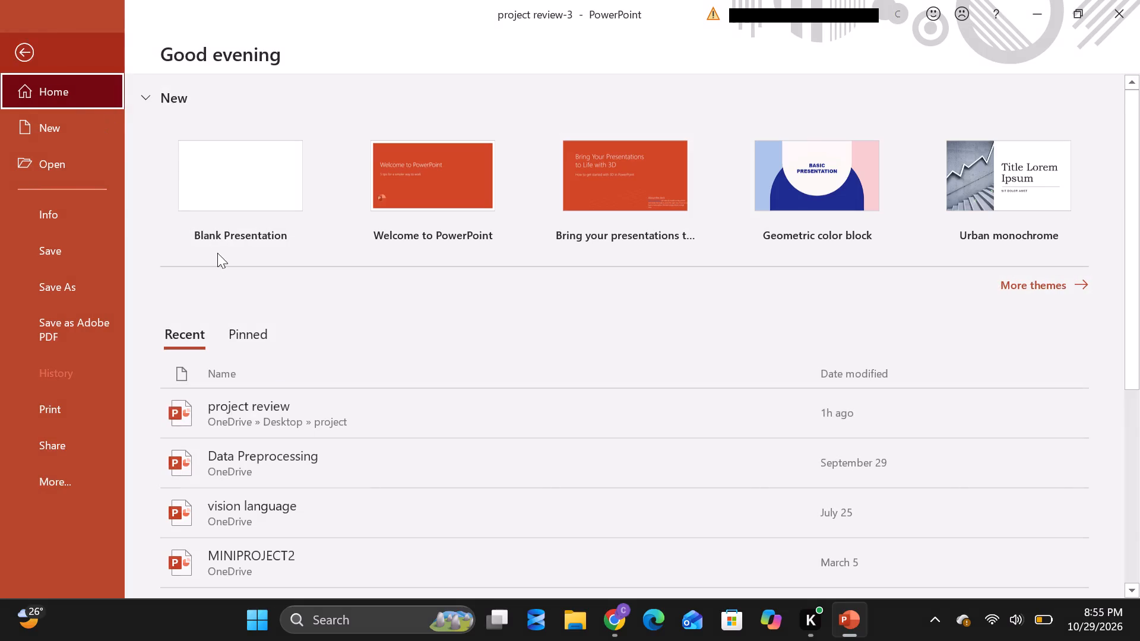
{"action": "left_click", "coordinate": [64, 293]}
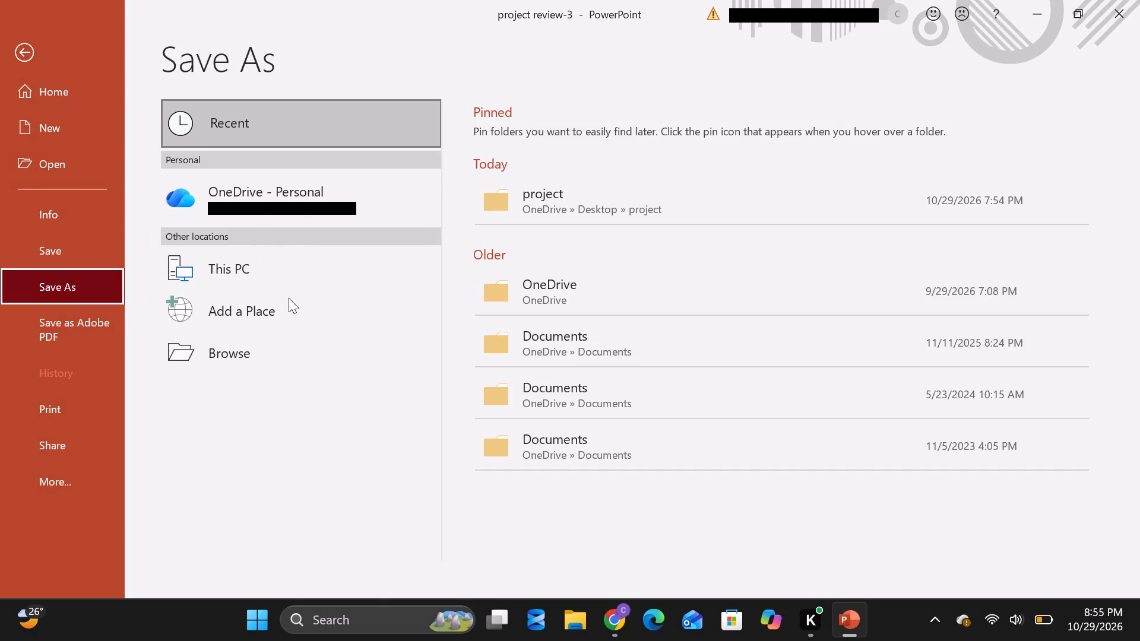
{"action": "left_click", "coordinate": [286, 199]}
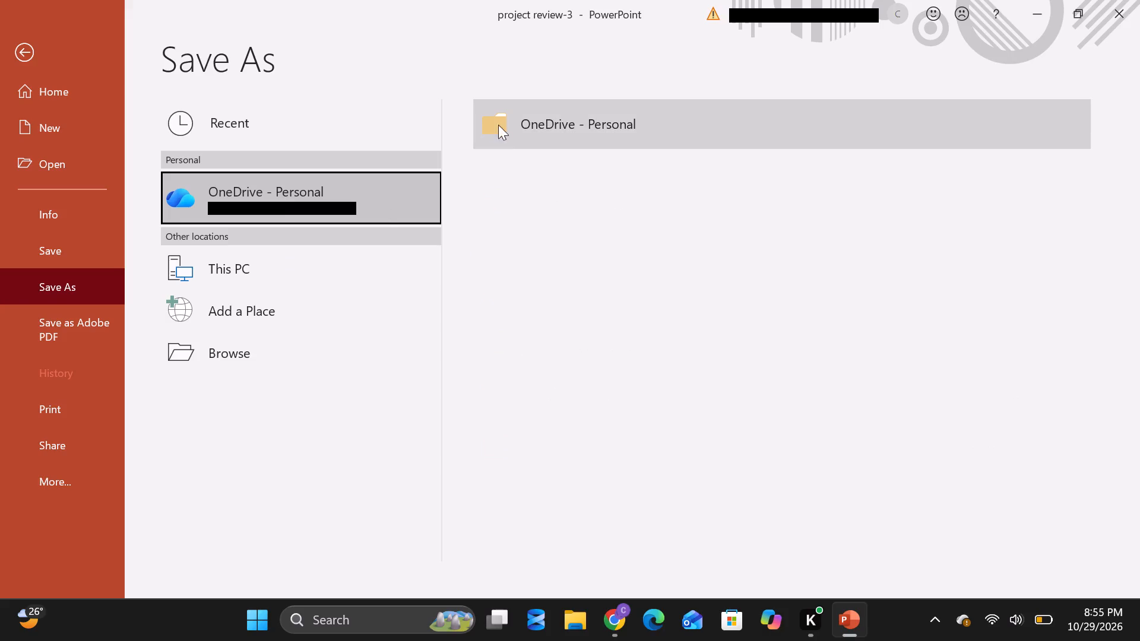
{"action": "left_click", "coordinate": [497, 129]}
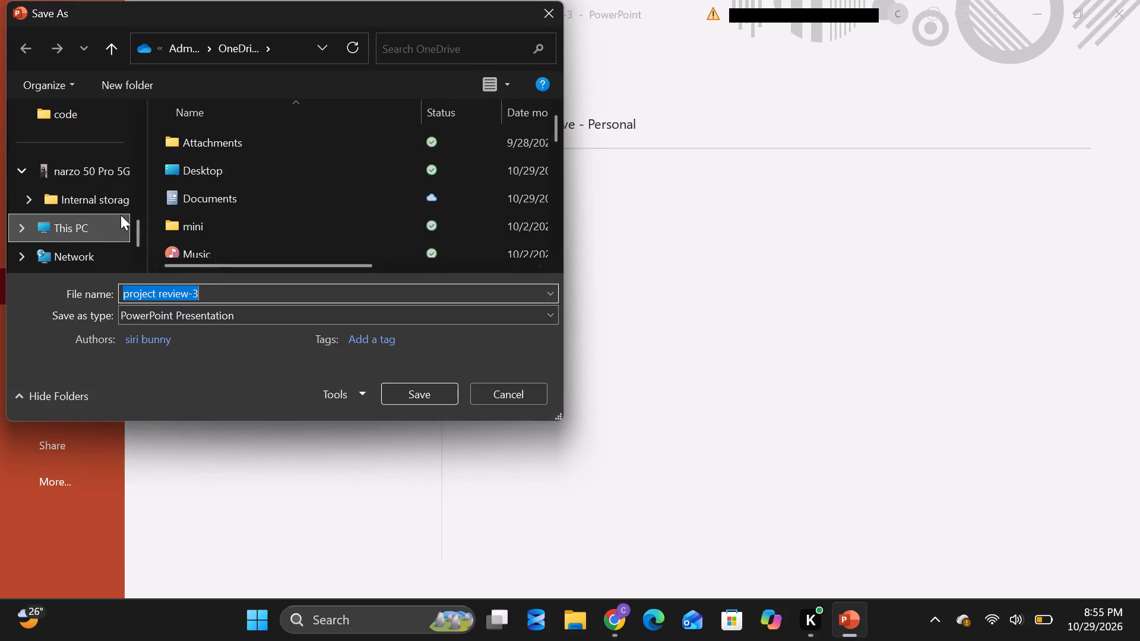
{"action": "left_click", "coordinate": [219, 182]}
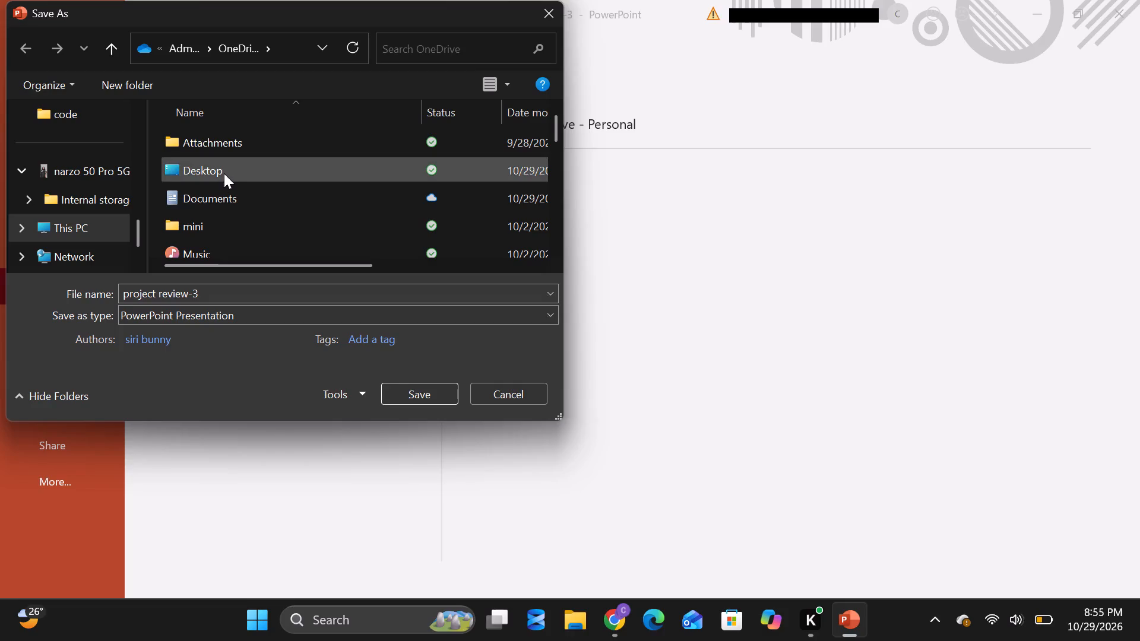
{"action": "left_click", "coordinate": [224, 173]}
{"action": "left_click", "coordinate": [224, 173]}
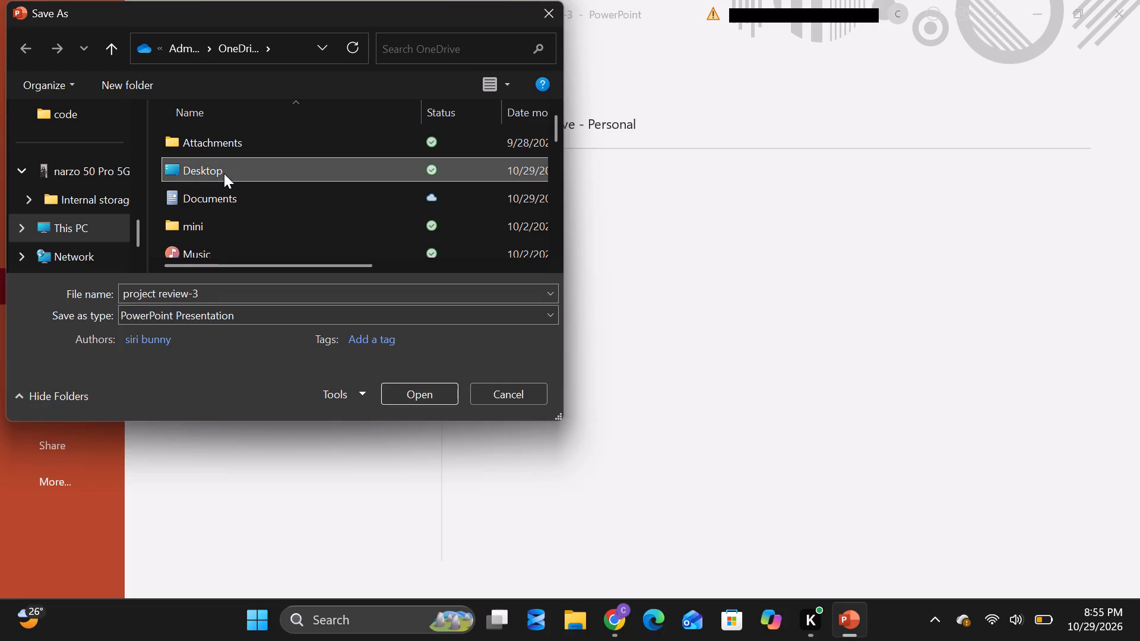
{"action": "left_click", "coordinate": [207, 290]}
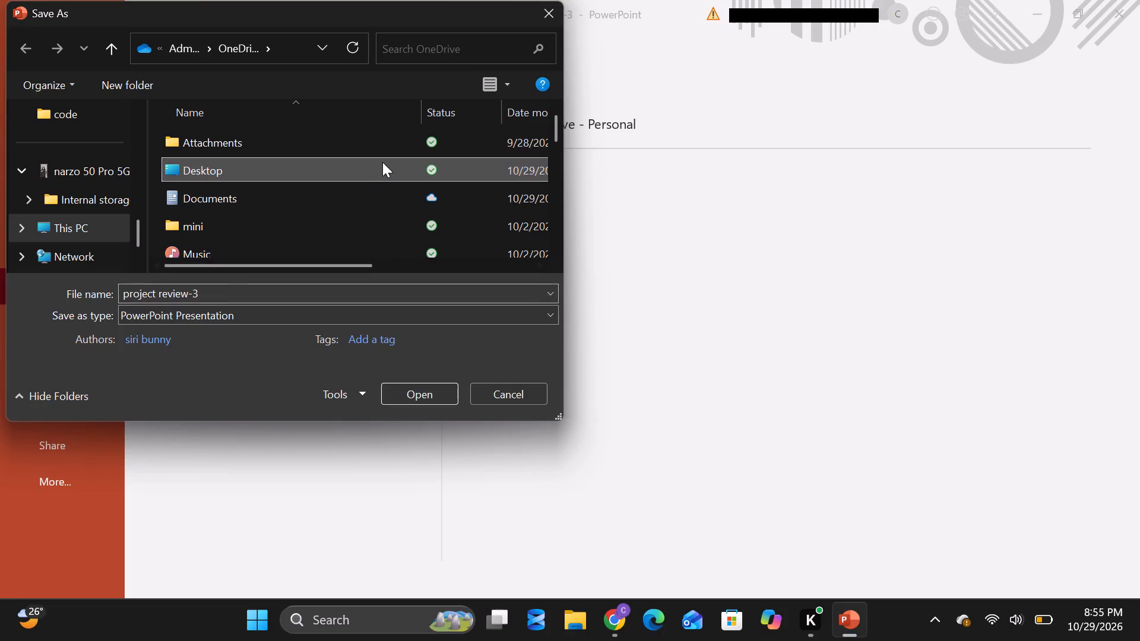
{"action": "double_click", "coordinate": [381, 162]}
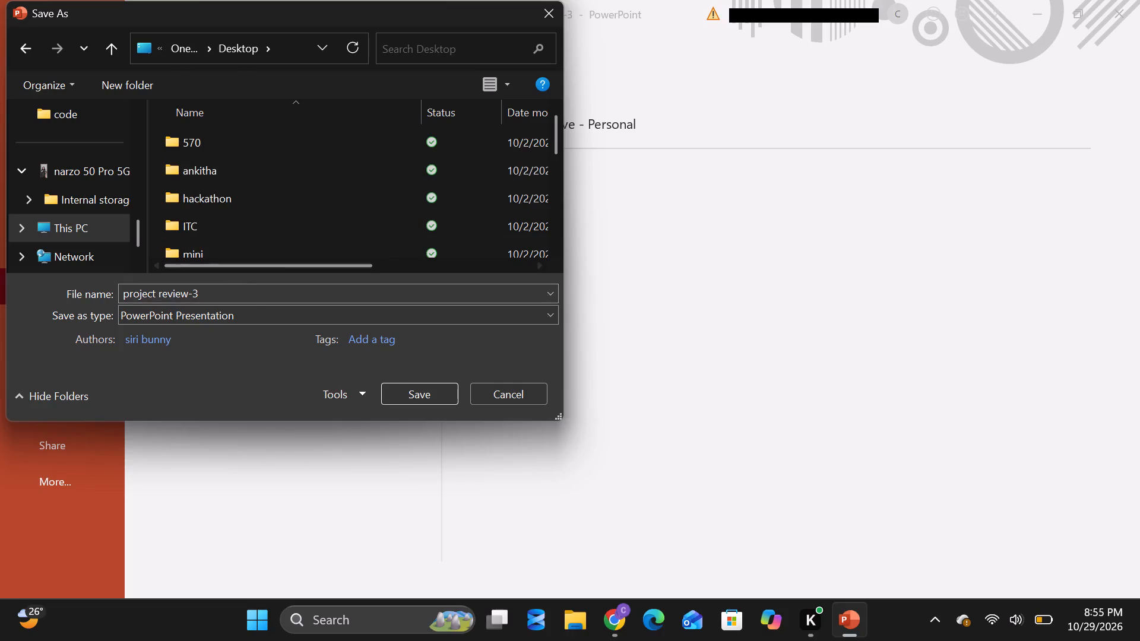
{"action": "left_click", "coordinate": [229, 291]}
{"action": "key", "text": "BackSpace"}
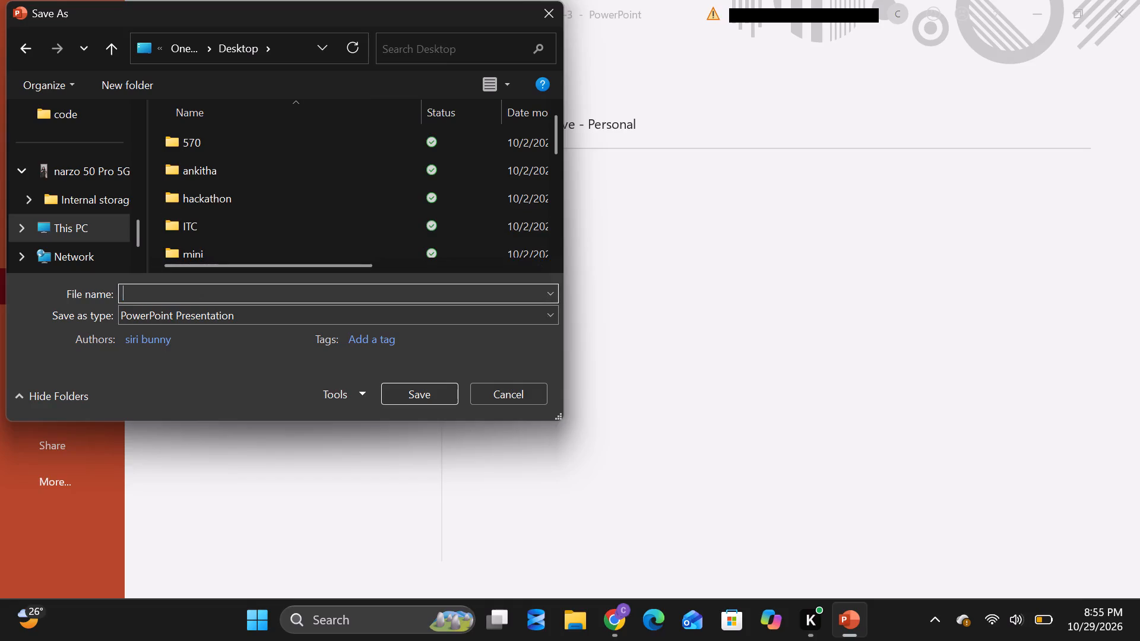
{"action": "type", "text": "imple"}
{"action": "type", "text": "mentation review"}
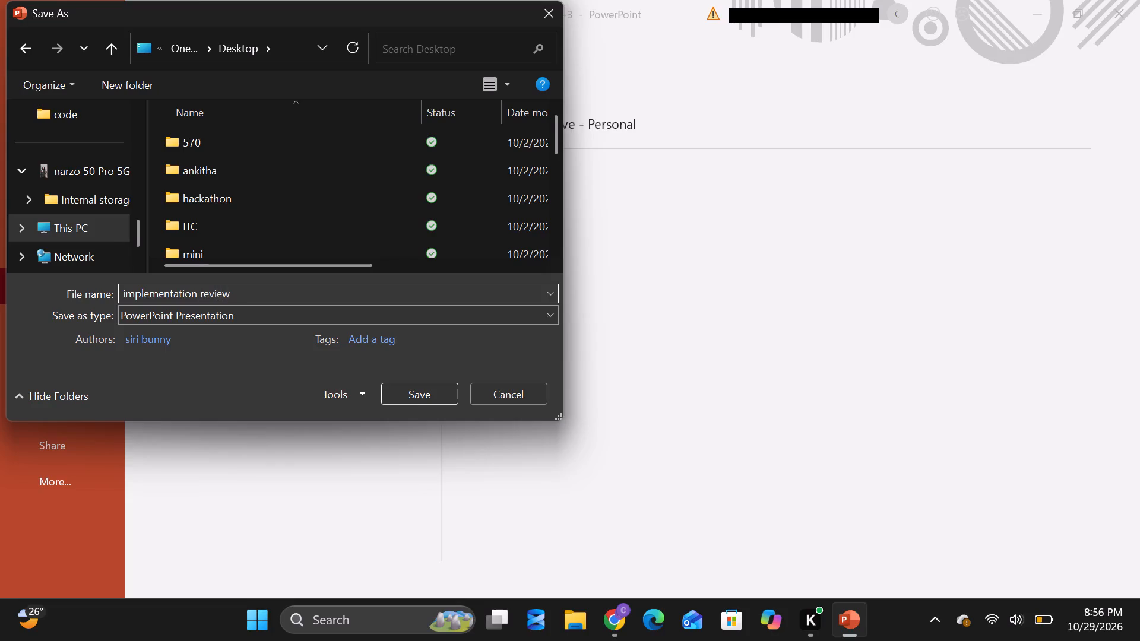
{"action": "type", "text": "-1"}
{"action": "left_click", "coordinate": [249, 141]}
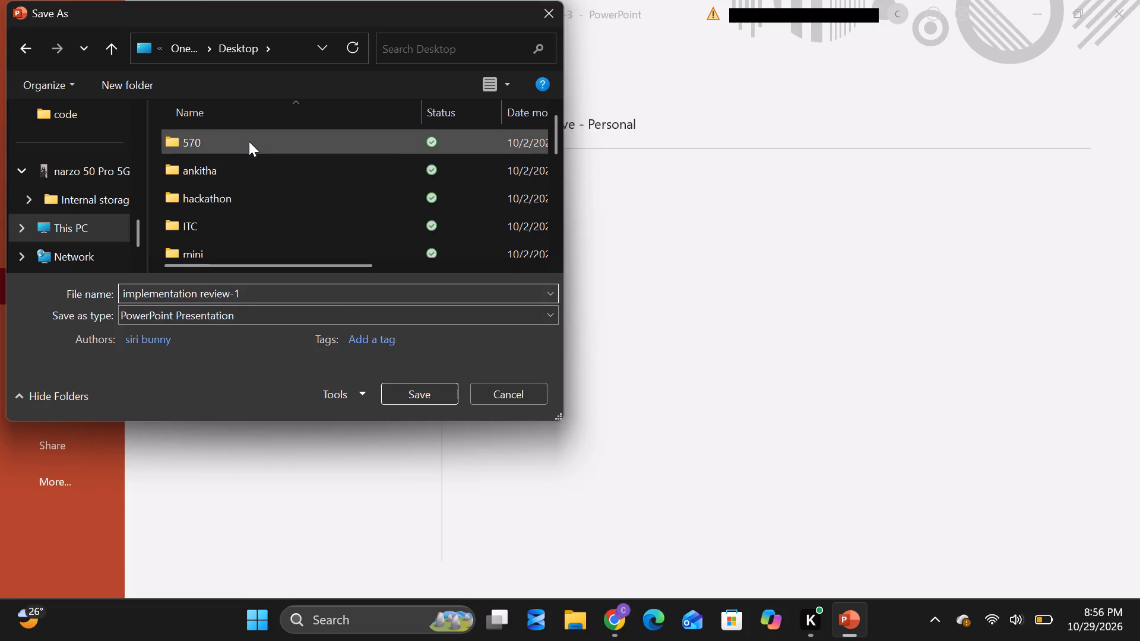
{"action": "left_click", "coordinate": [408, 395]}
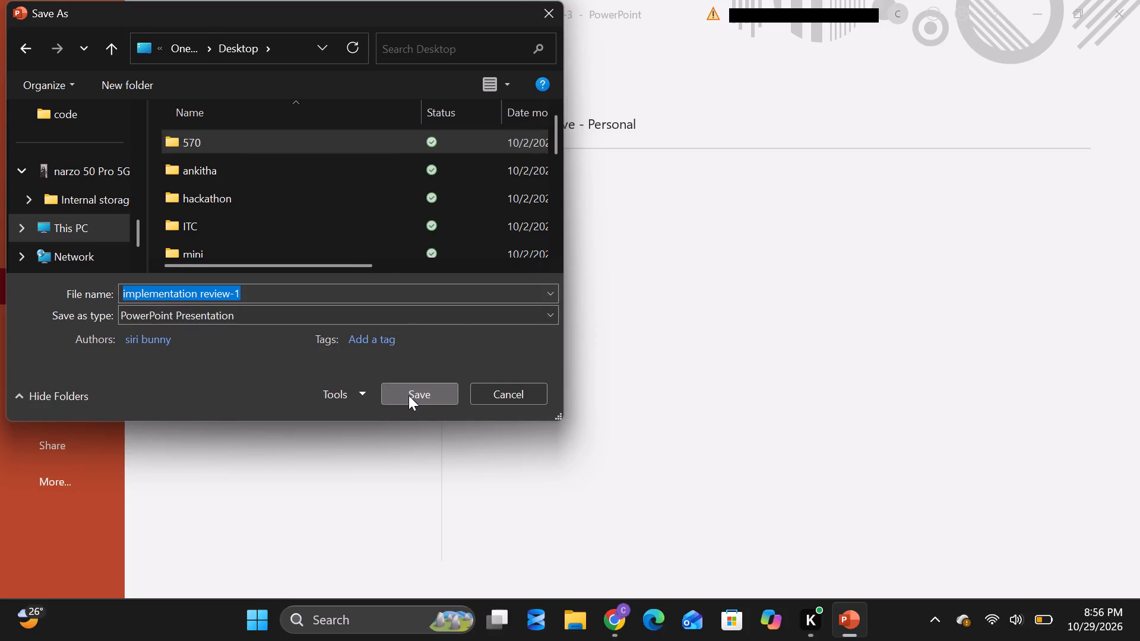
Save the presentation as "implementation review-1" in the 570 folder on the OneDrive Desktop.
{"action": "left_click", "coordinate": [408, 395]}
{"action": "left_click", "coordinate": [408, 395]}
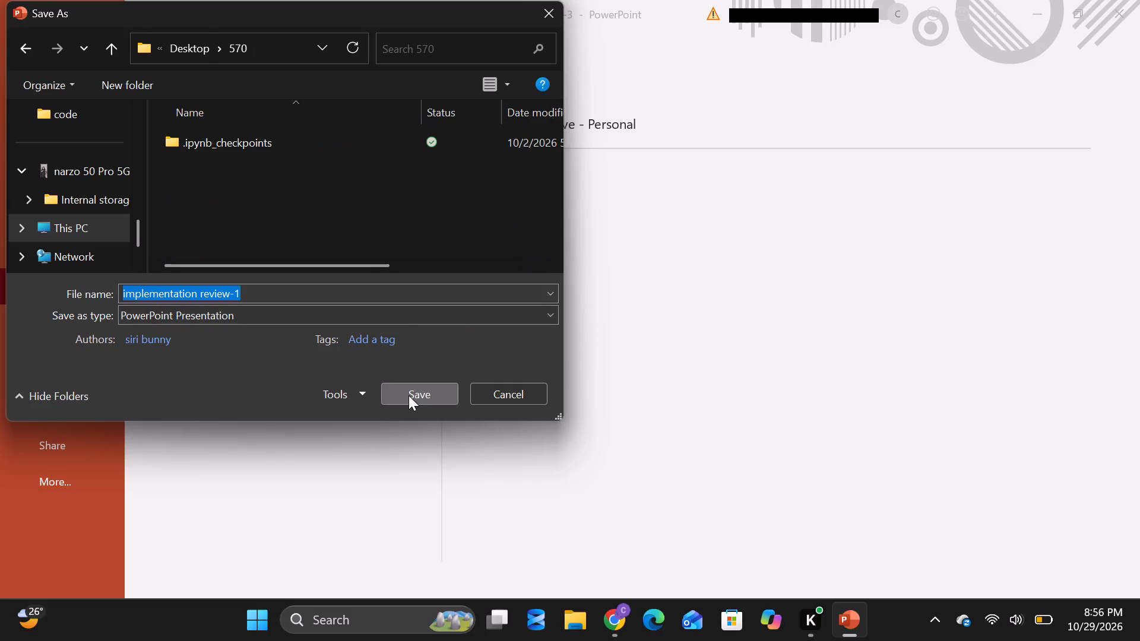
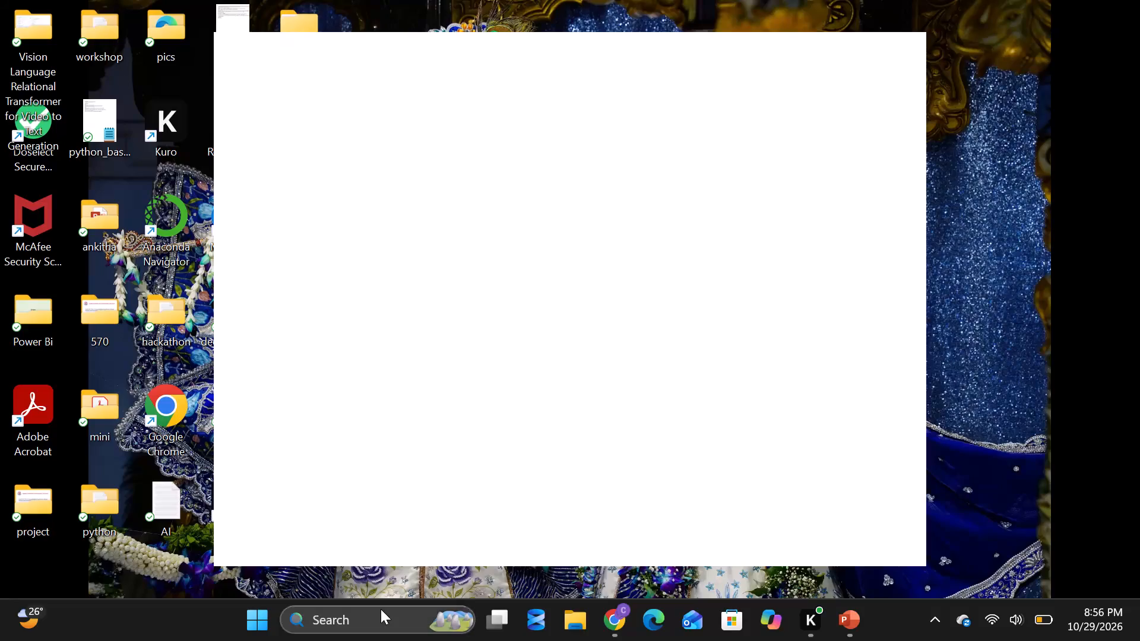
Search the computer for WhatsApp and open the app.
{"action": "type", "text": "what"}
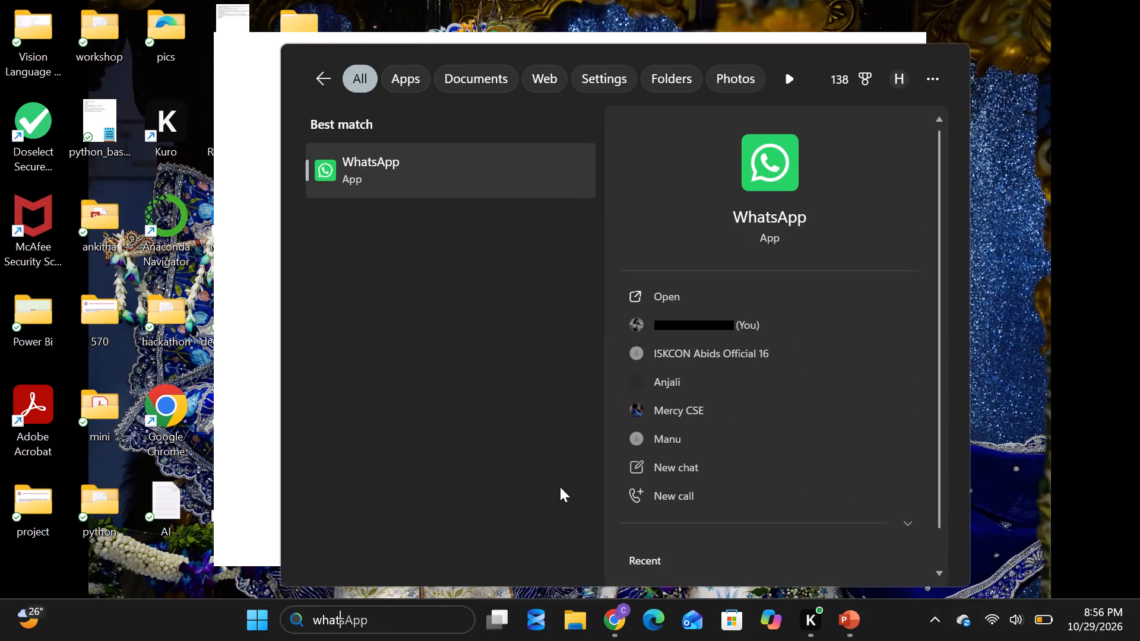
{"action": "left_click", "coordinate": [738, 296]}
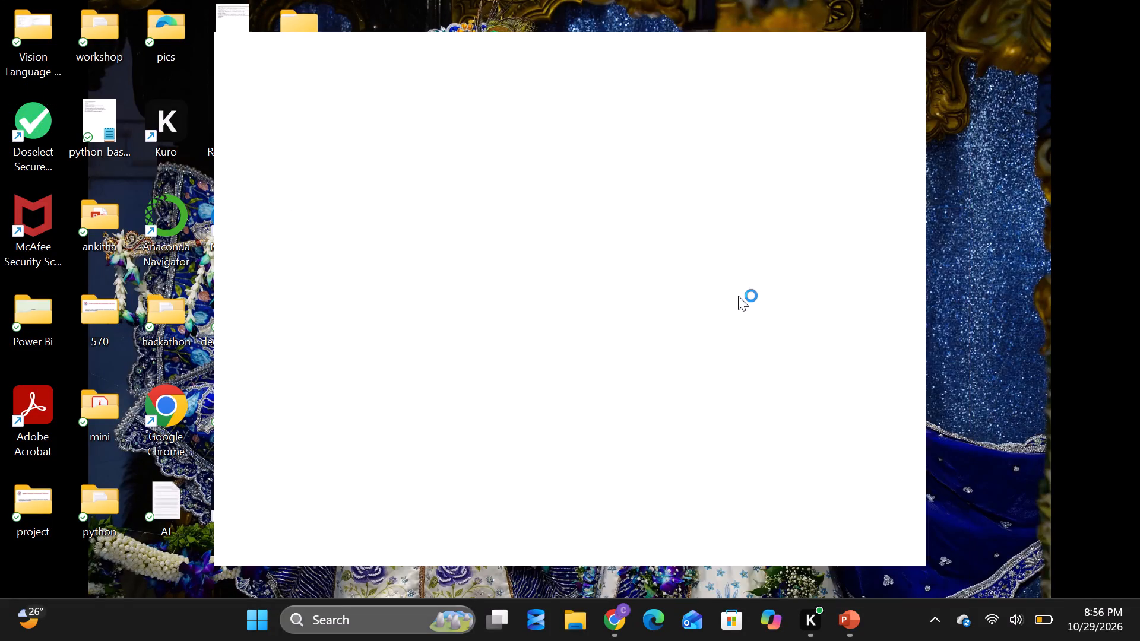
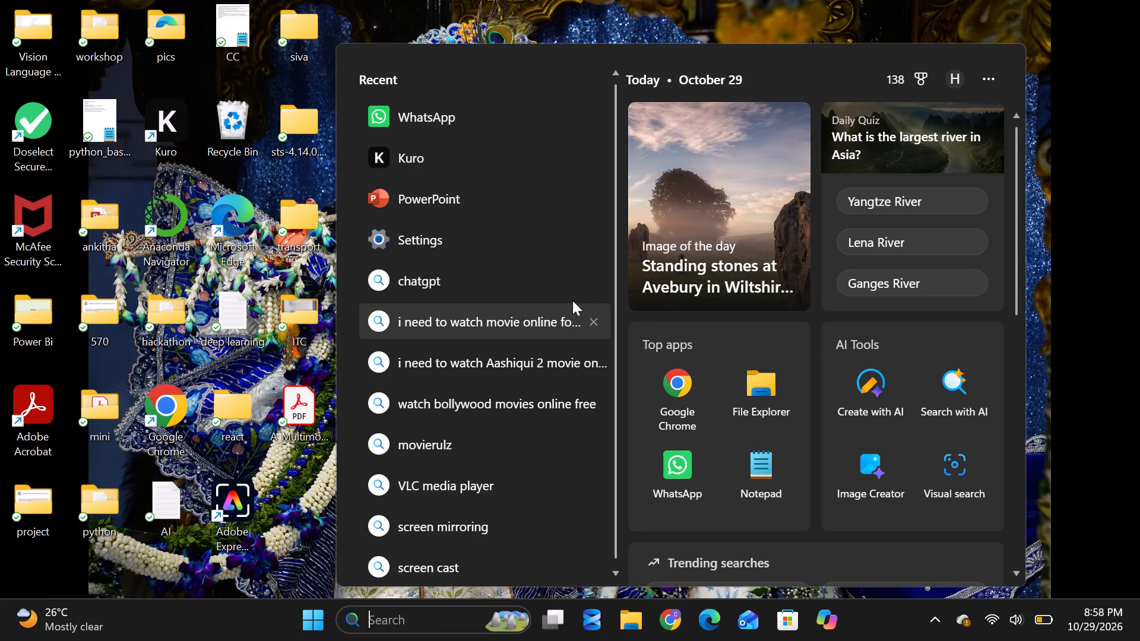
Open WhatsApp.
{"action": "left_click", "coordinate": [660, 462]}
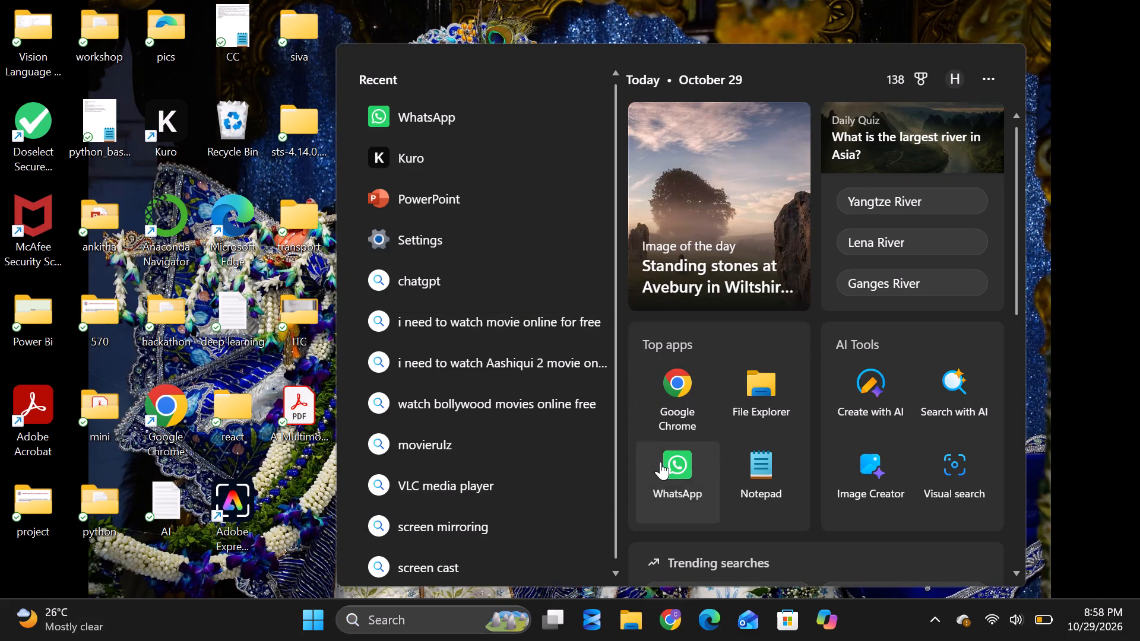
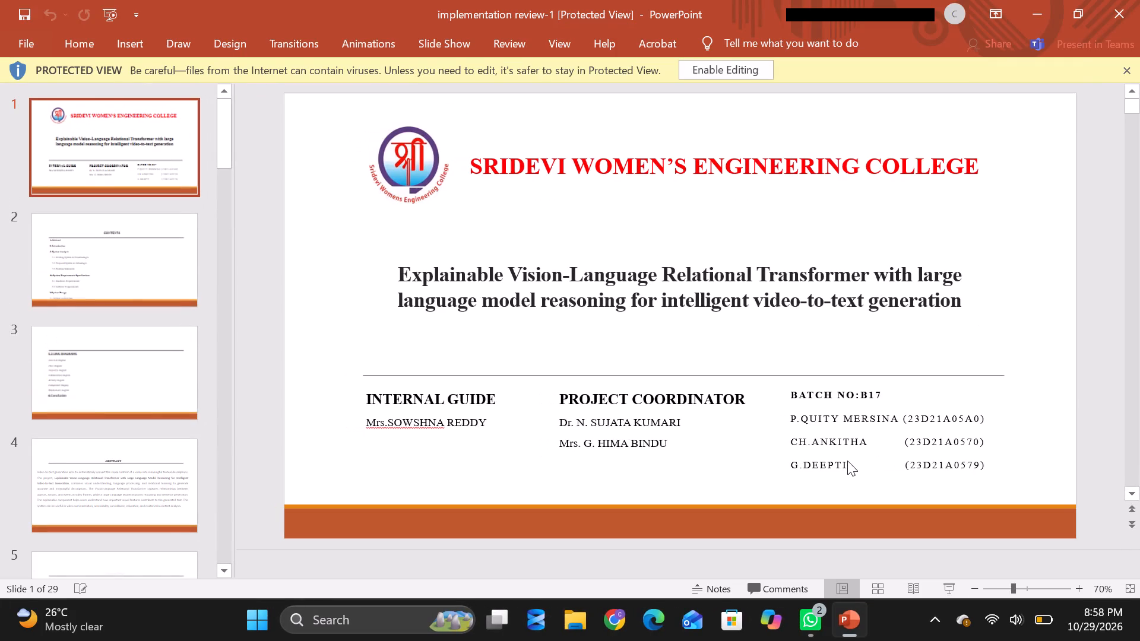
Review the slides of the protected presentation copy from the contents slide through to the CODE slide.
{"action": "left_click", "coordinate": [156, 243]}
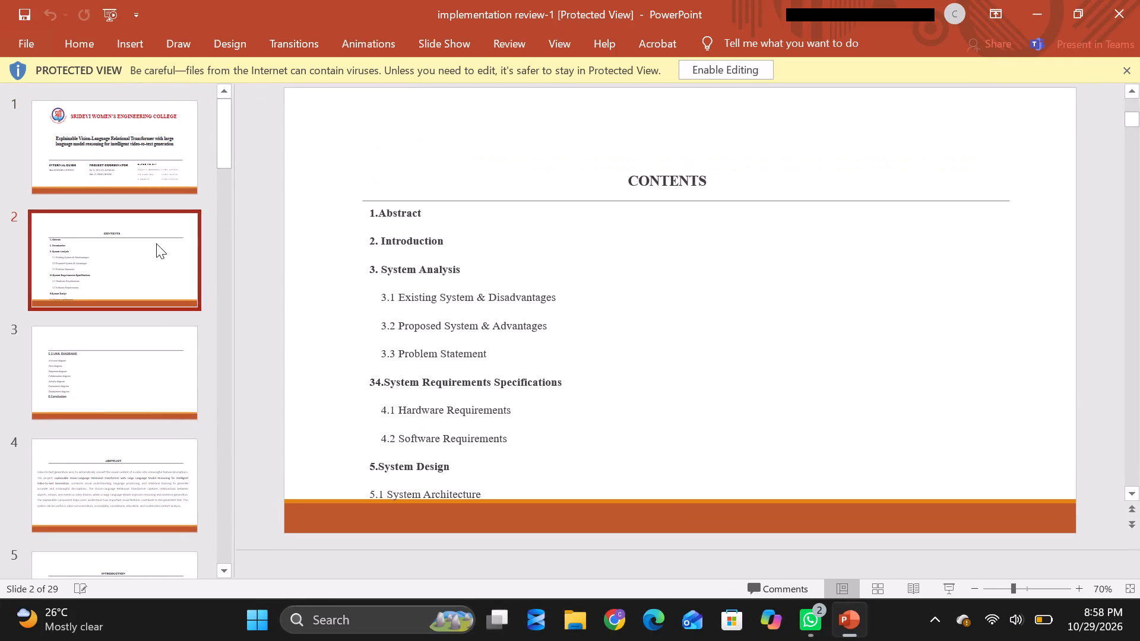
{"action": "key", "text": "Down"}
{"action": "key", "text": "Down"}
{"action": "key", "text": "Down"}
{"action": "key", "text": "Down"}
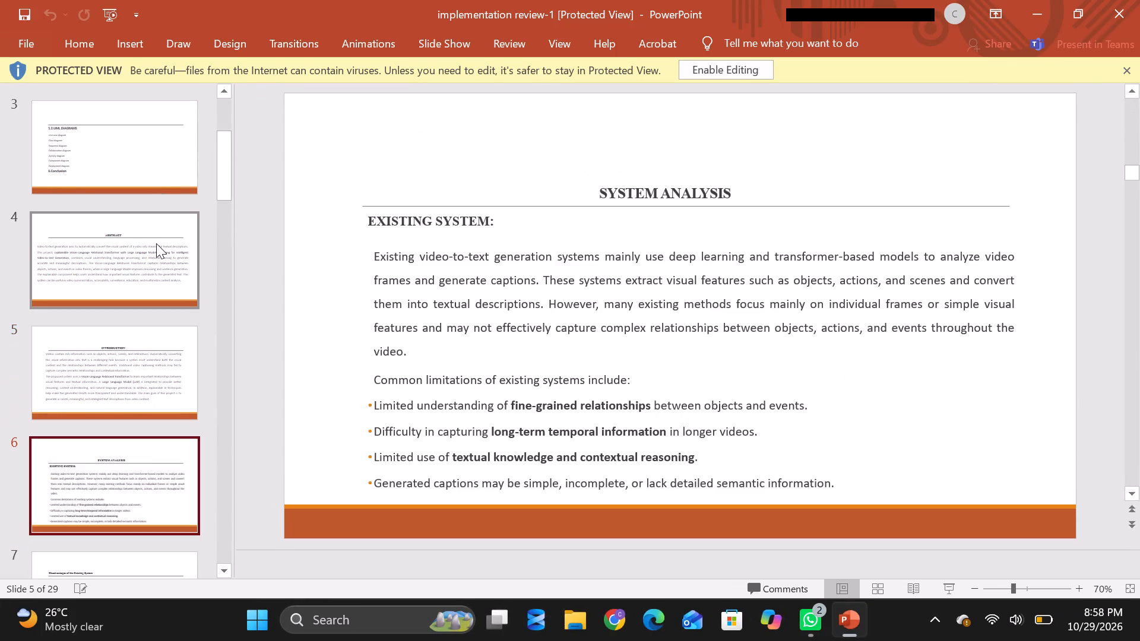
{"action": "key", "text": "Down"}
{"action": "key", "text": "Down"}
{"action": "key", "text": "Down"}
{"action": "key", "text": "Down"}
{"action": "key", "text": "Down"}
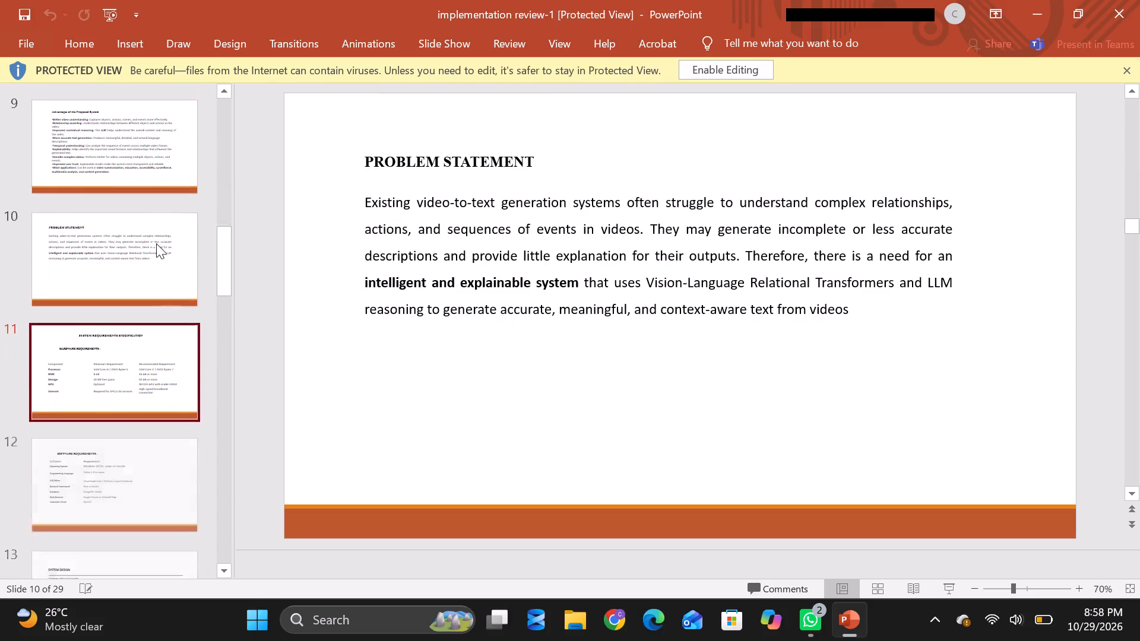
{"action": "key", "text": "Down"}
{"action": "key", "text": "Down"}
{"action": "key", "text": "Down"}
{"action": "key", "text": "Down"}
{"action": "key", "text": "Down"}
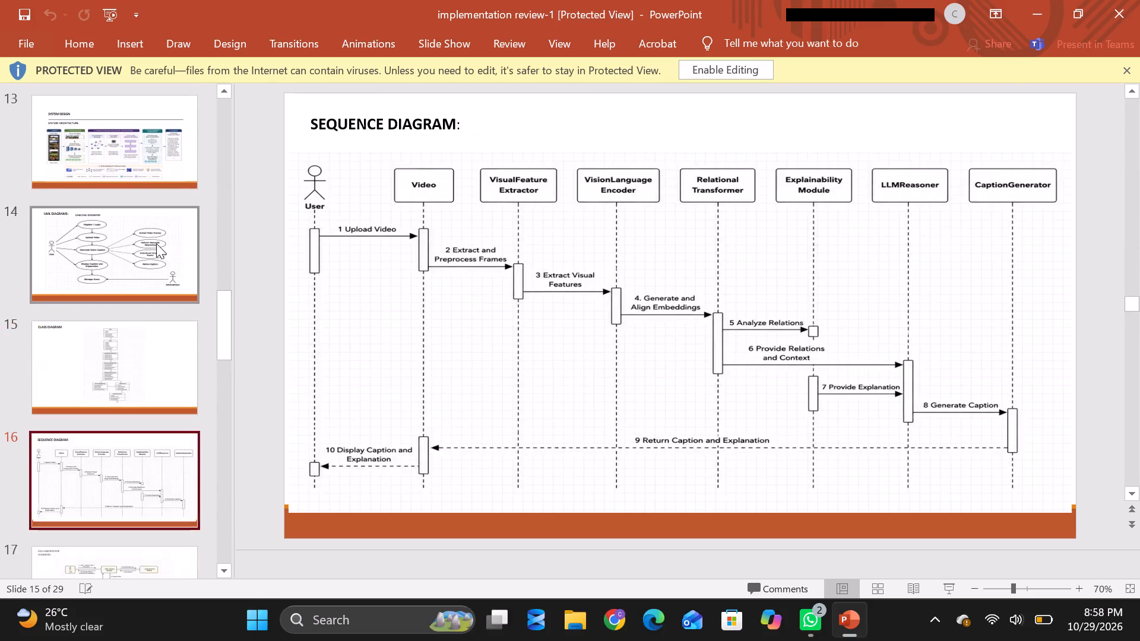
{"action": "key", "text": "Down"}
{"action": "key", "text": "Down"}
{"action": "key", "text": "Down"}
{"action": "key", "text": "Down"}
{"action": "key", "text": "Down"}
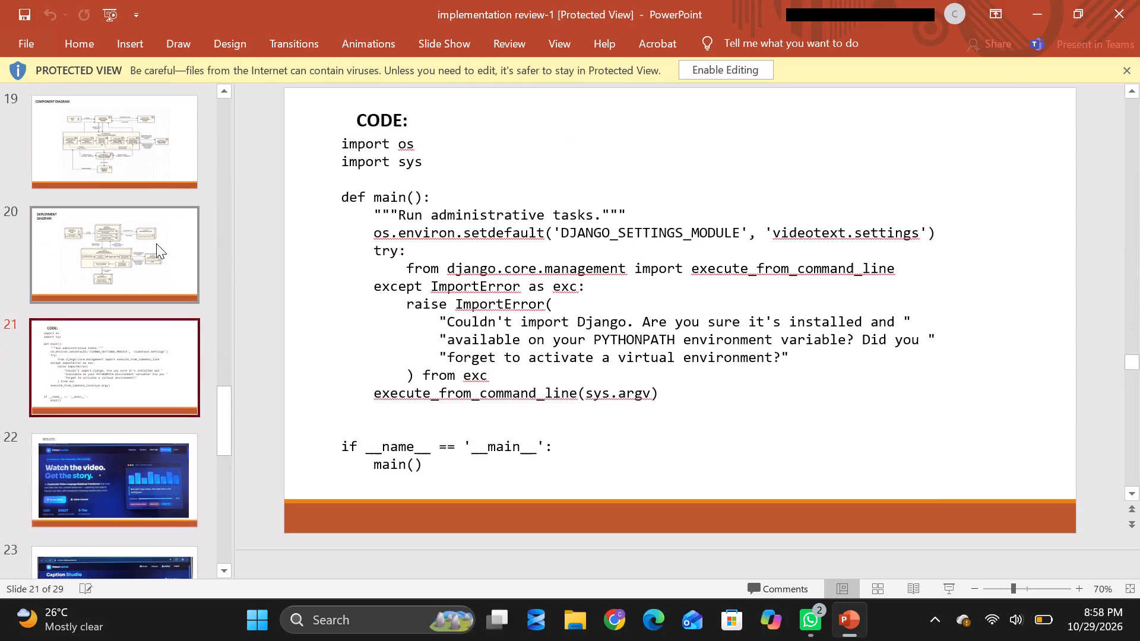
{"action": "key", "text": "Down"}
{"action": "key", "text": "Up"}
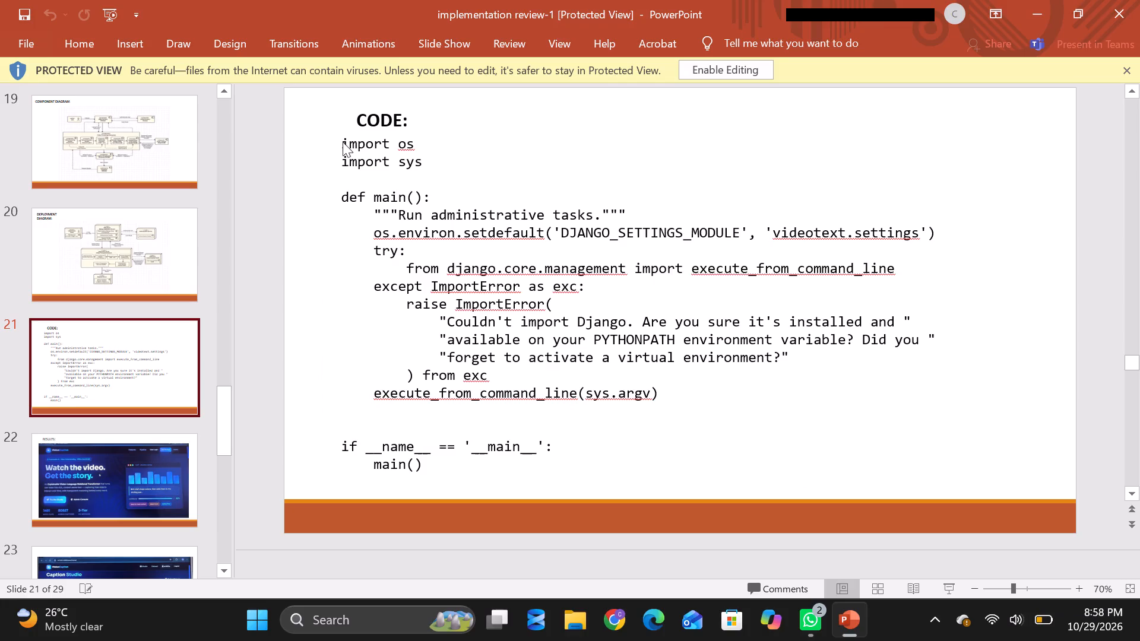
Enable editing for the "implementation review-1" presentation, with the CODE slide selected.
{"action": "left_click", "coordinate": [724, 68]}
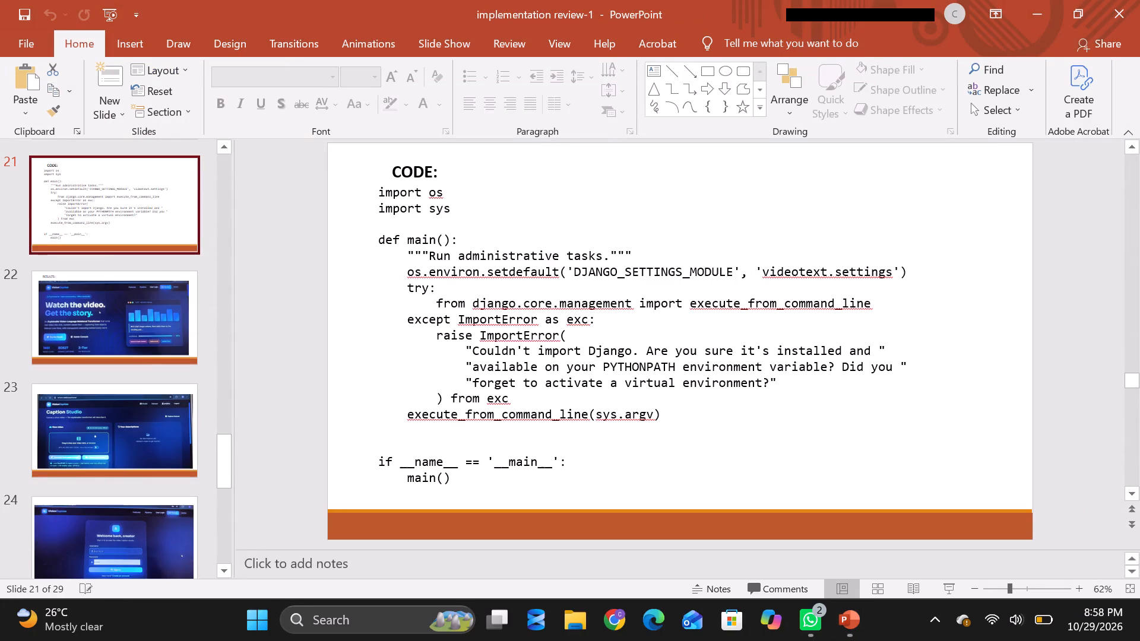
Change the font of the whole code listing under the CODE heading on slide 21 to Bahnschrift Light.
{"action": "left_click_drag", "start_coordinate": [380, 192], "coordinate": [536, 535]}
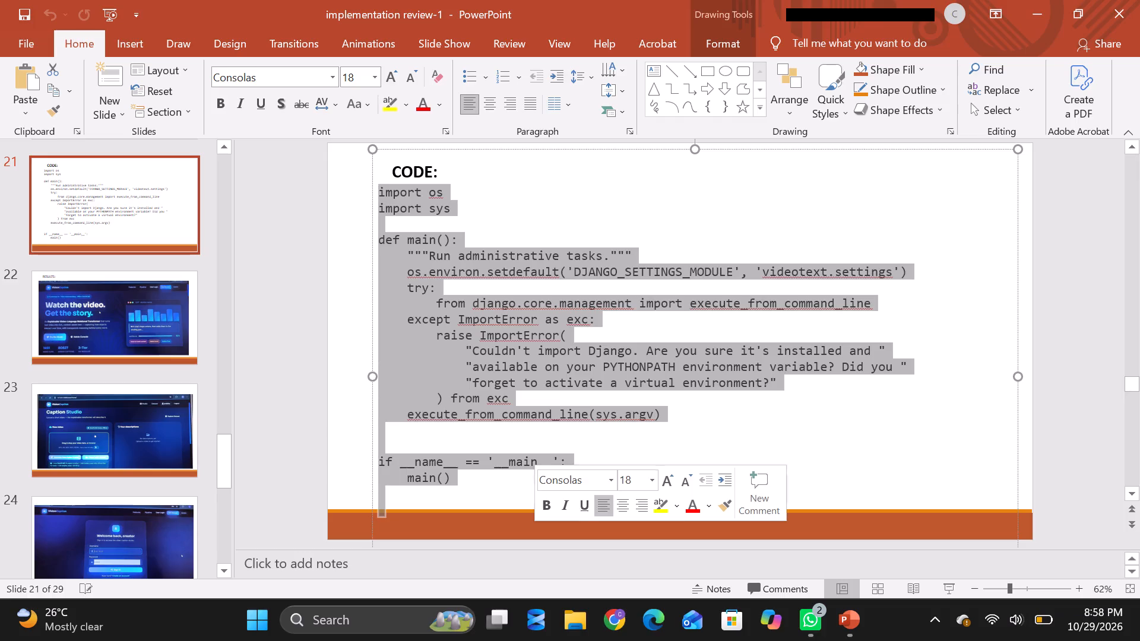
{"action": "left_click", "coordinate": [609, 482]}
{"action": "scroll", "coordinate": [597, 226], "scroll_direction": "down", "scroll_amount": 1}
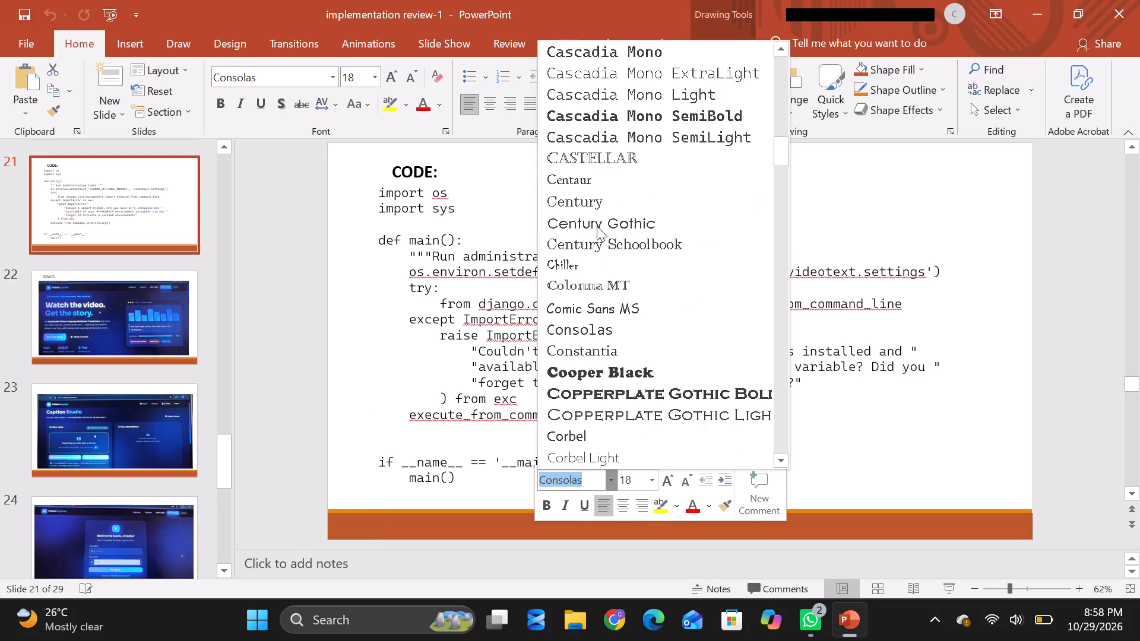
{"action": "scroll", "coordinate": [597, 226], "scroll_direction": "down", "scroll_amount": 1}
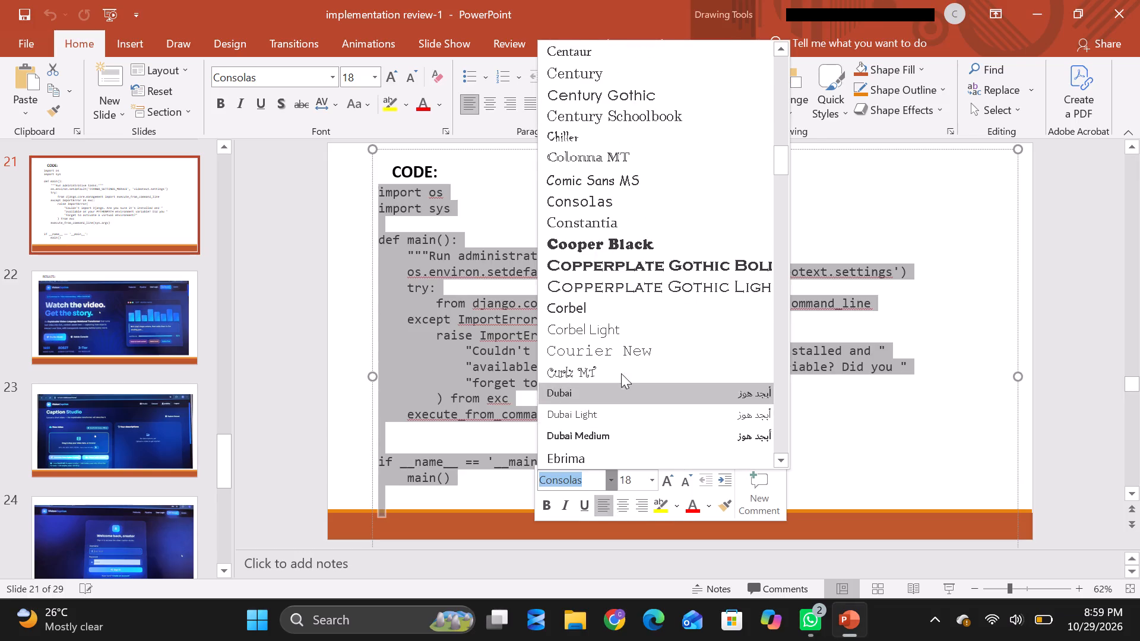
{"action": "scroll", "coordinate": [630, 426], "scroll_direction": "down", "scroll_amount": 1}
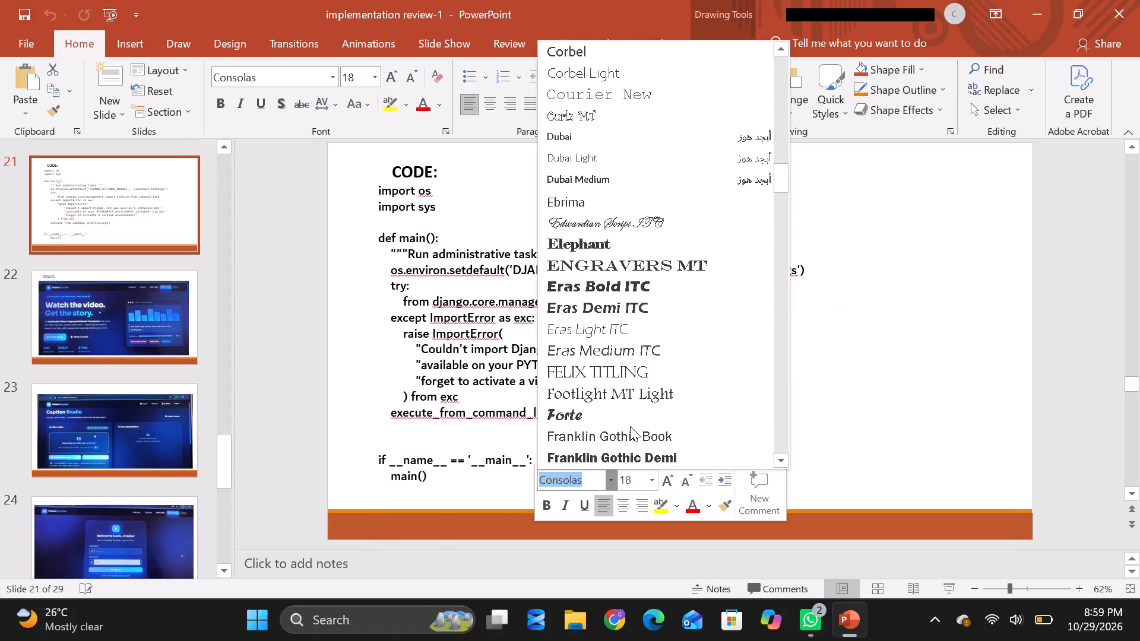
{"action": "scroll", "coordinate": [630, 426], "scroll_direction": "down", "scroll_amount": 2}
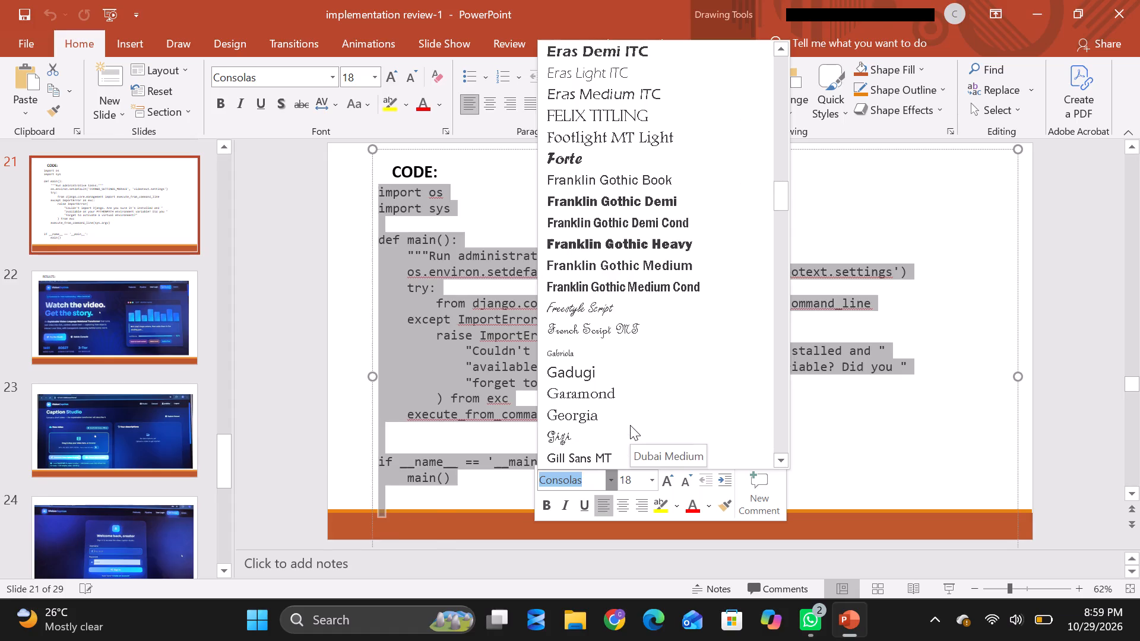
{"action": "scroll", "coordinate": [630, 425], "scroll_direction": "down", "scroll_amount": 4}
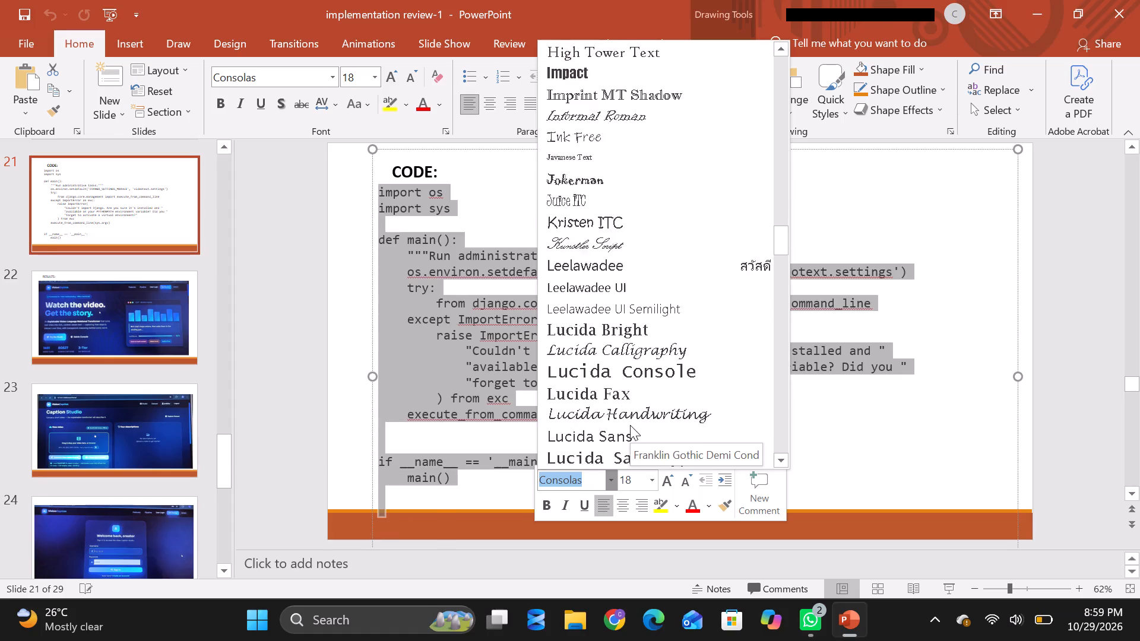
{"action": "scroll", "coordinate": [630, 425], "scroll_direction": "down", "scroll_amount": 3}
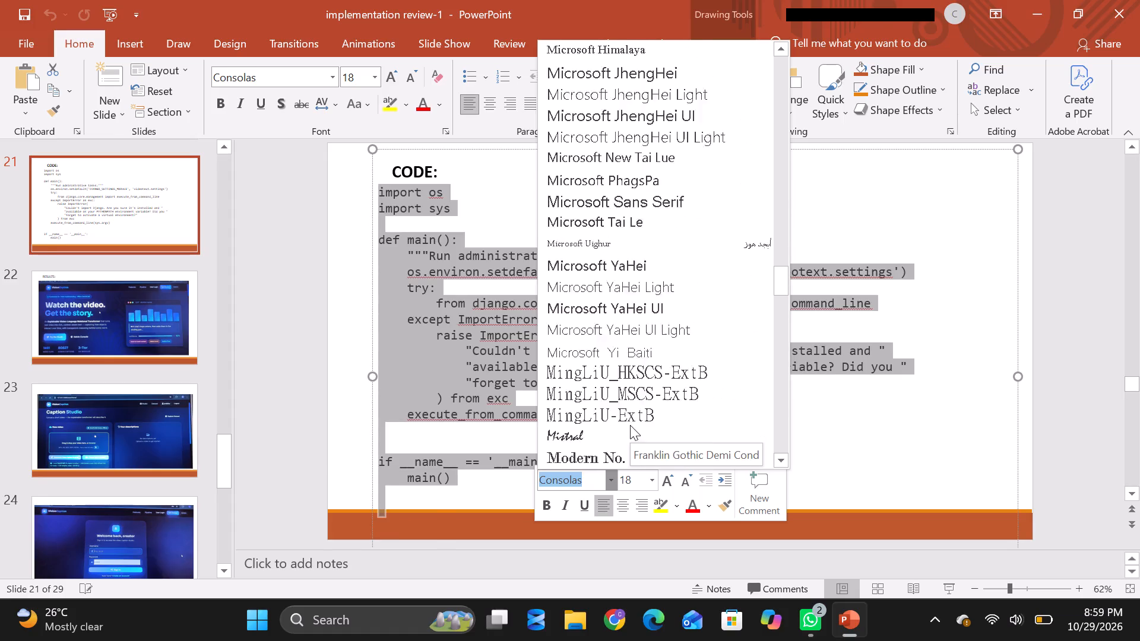
{"action": "scroll", "coordinate": [630, 425], "scroll_direction": "down", "scroll_amount": 1}
{"action": "scroll", "coordinate": [628, 354], "scroll_direction": "down", "scroll_amount": 1}
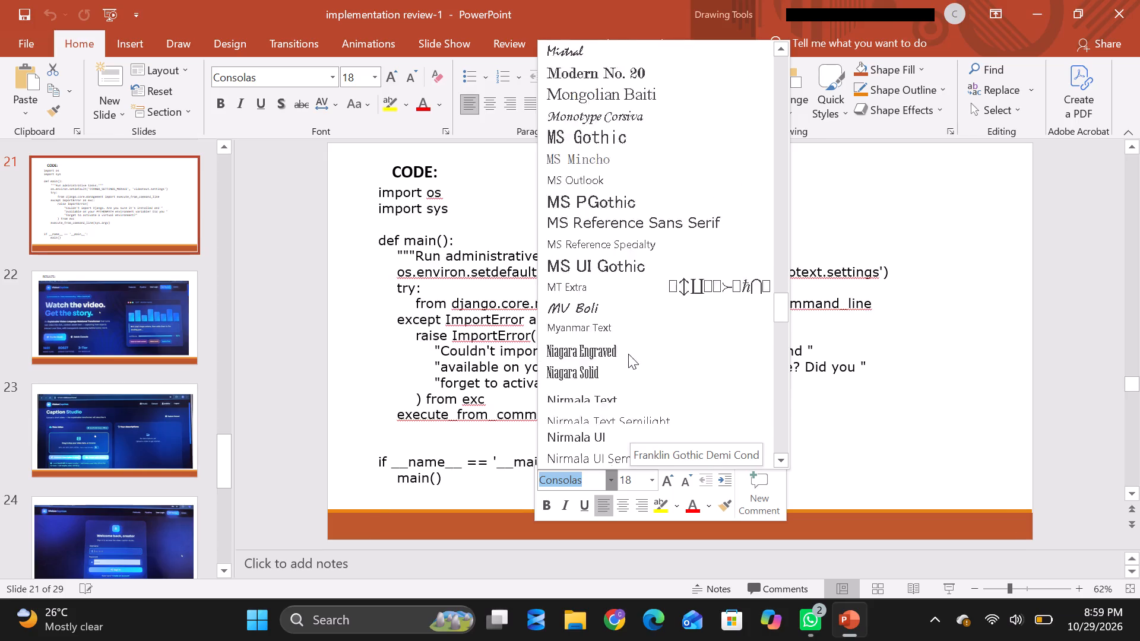
{"action": "scroll", "coordinate": [628, 354], "scroll_direction": "down", "scroll_amount": 2}
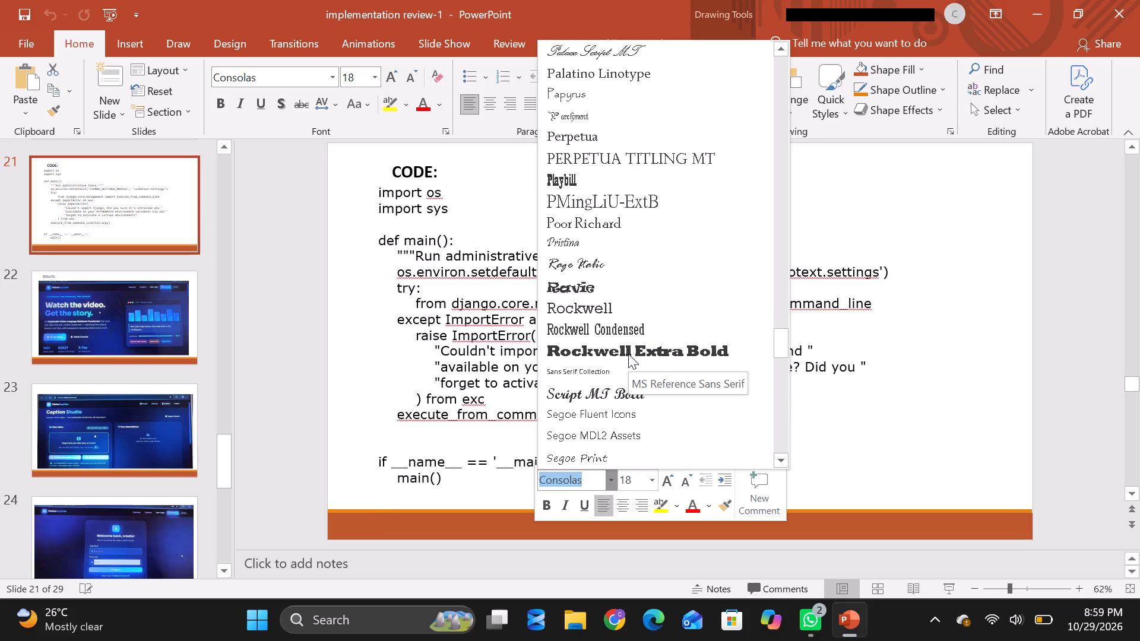
{"action": "scroll", "coordinate": [628, 354], "scroll_direction": "down", "scroll_amount": 3}
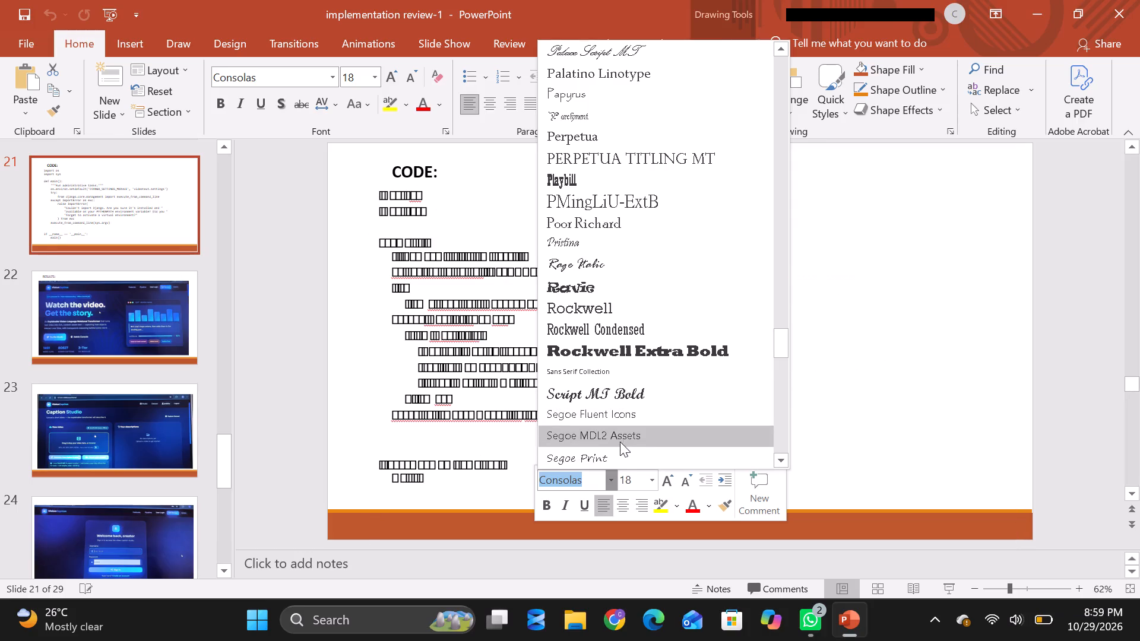
{"action": "scroll", "coordinate": [620, 442], "scroll_direction": "down", "scroll_amount": 7}
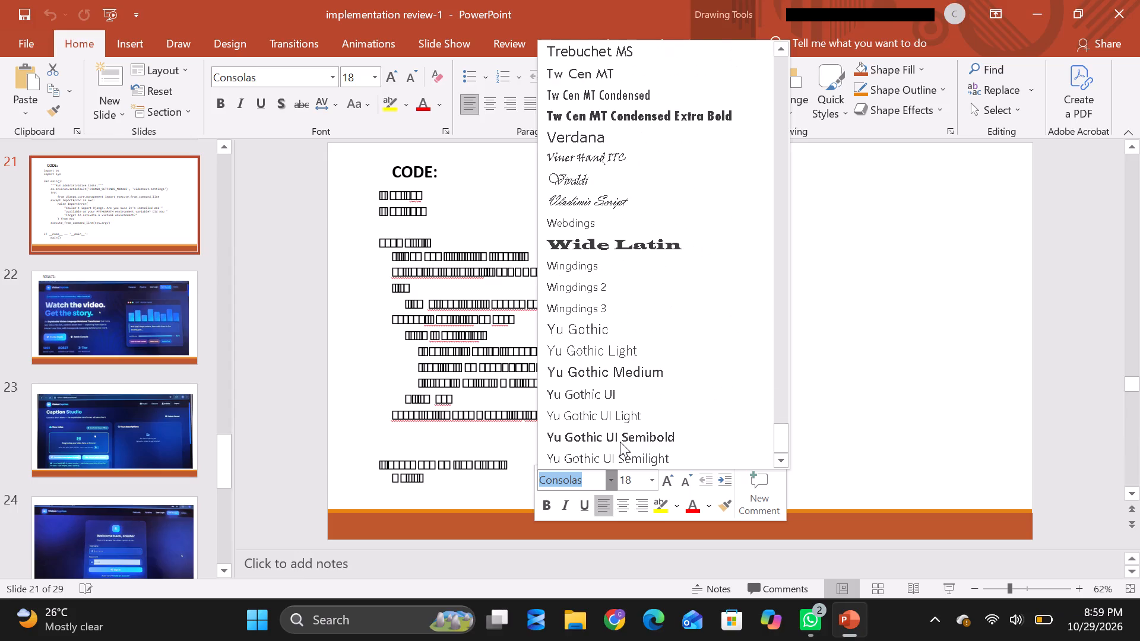
{"action": "scroll", "coordinate": [620, 442], "scroll_direction": "down", "scroll_amount": 8}
{"action": "scroll", "coordinate": [620, 442], "scroll_direction": "up", "scroll_amount": 17}
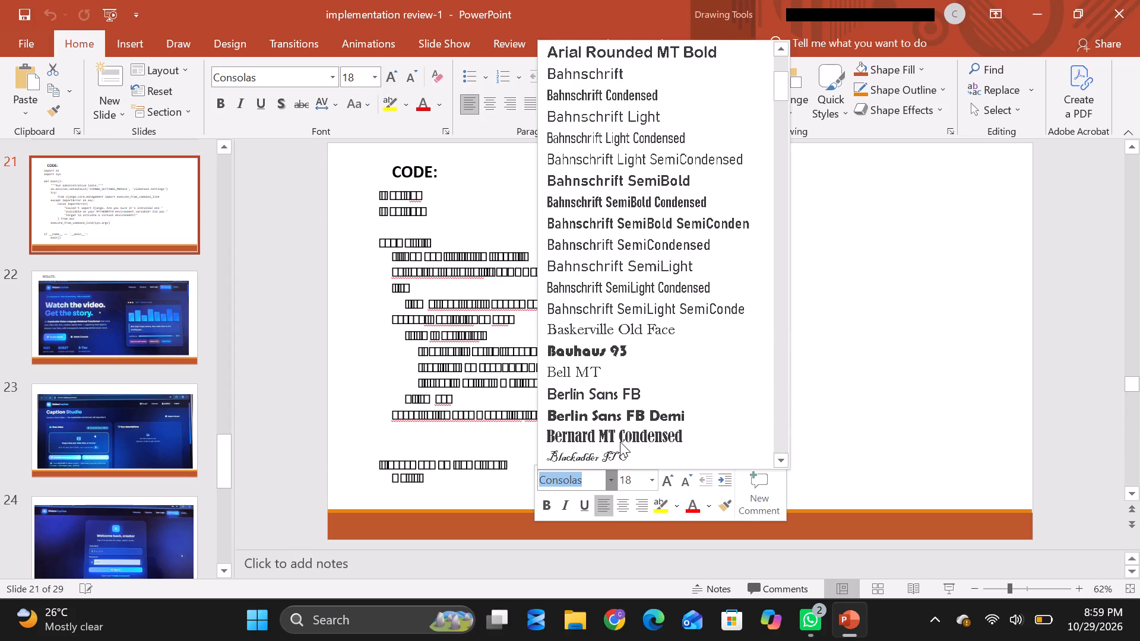
{"action": "scroll", "coordinate": [620, 442], "scroll_direction": "up", "scroll_amount": 2}
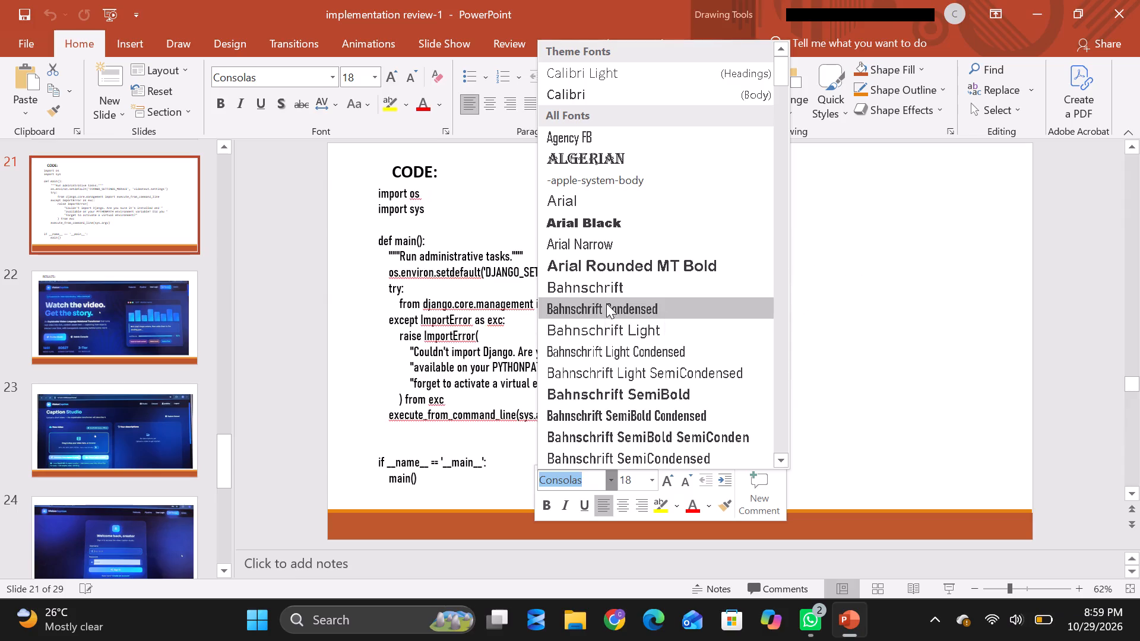
{"action": "left_click", "coordinate": [609, 334]}
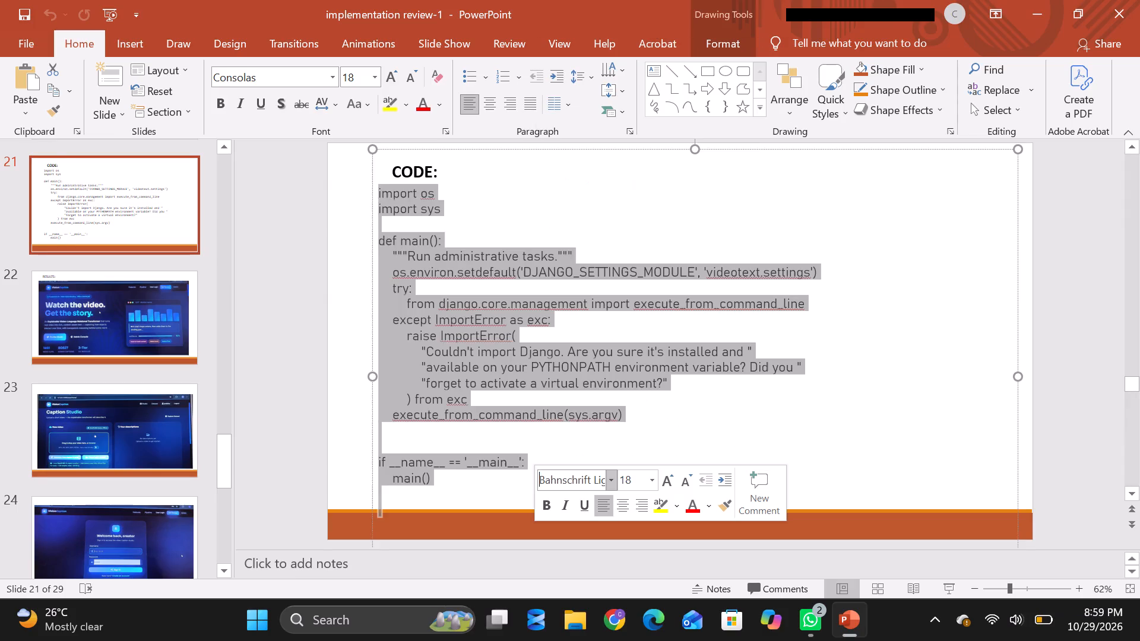
{"action": "left_click", "coordinate": [631, 224]}
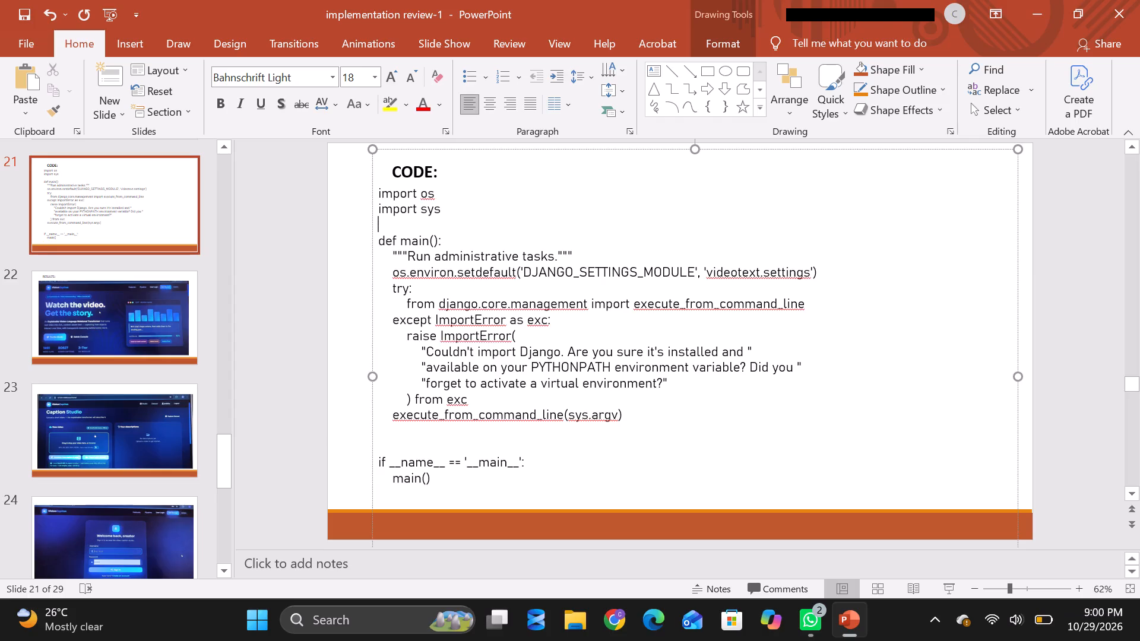
Save the presentation under its existing name.
{"action": "scroll", "coordinate": [158, 248], "scroll_direction": "up", "scroll_amount": 1}
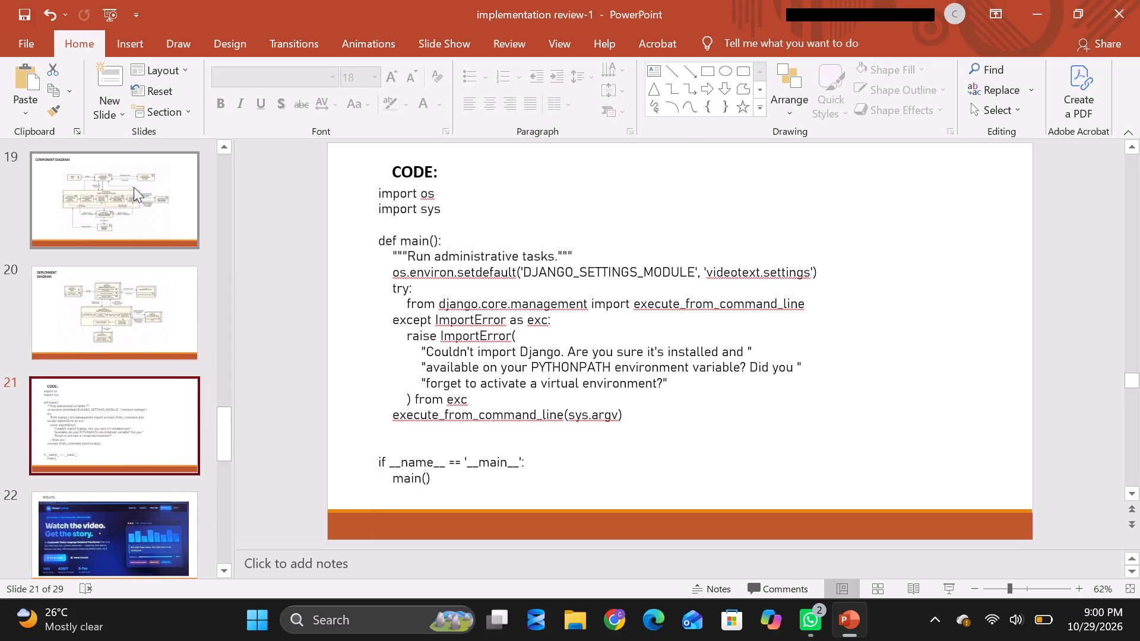
{"action": "left_click", "coordinate": [40, 45]}
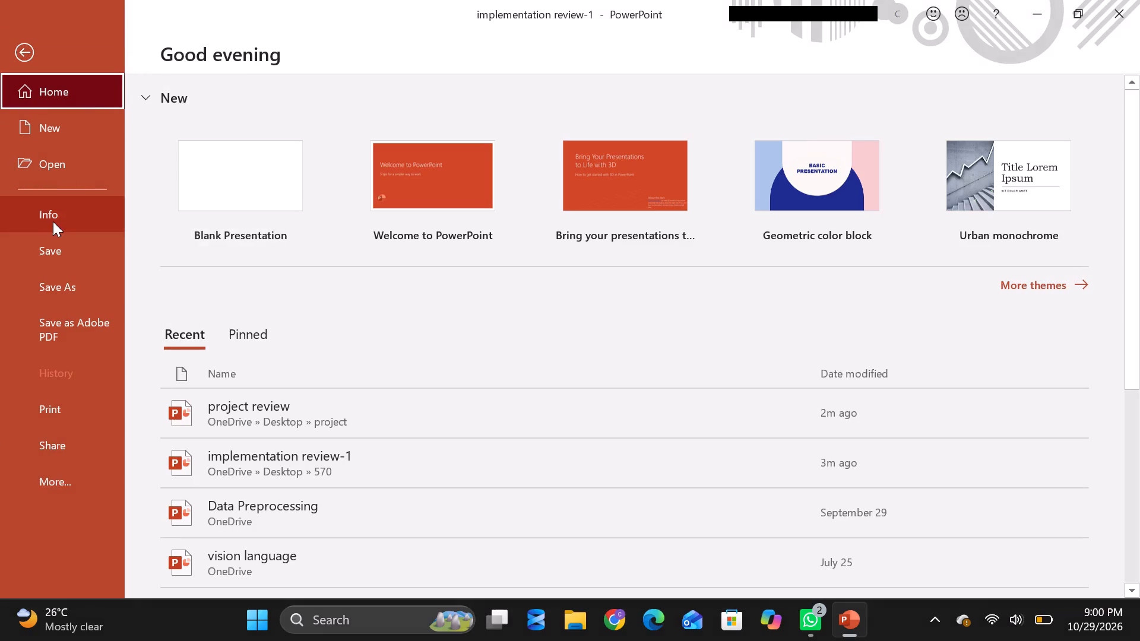
{"action": "left_click", "coordinate": [51, 247]}
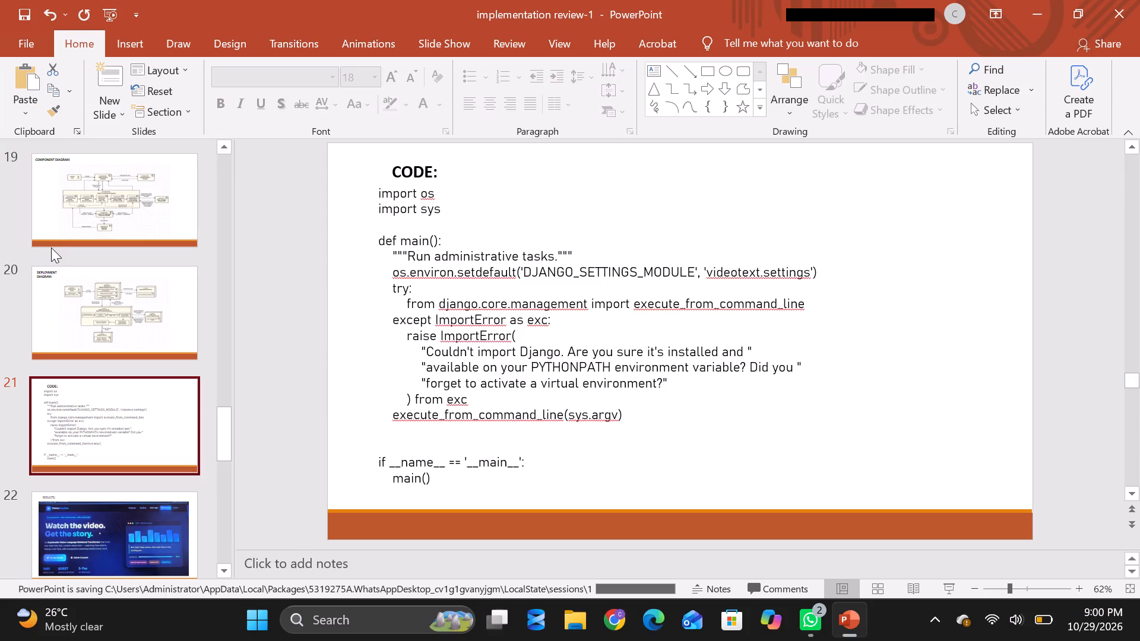
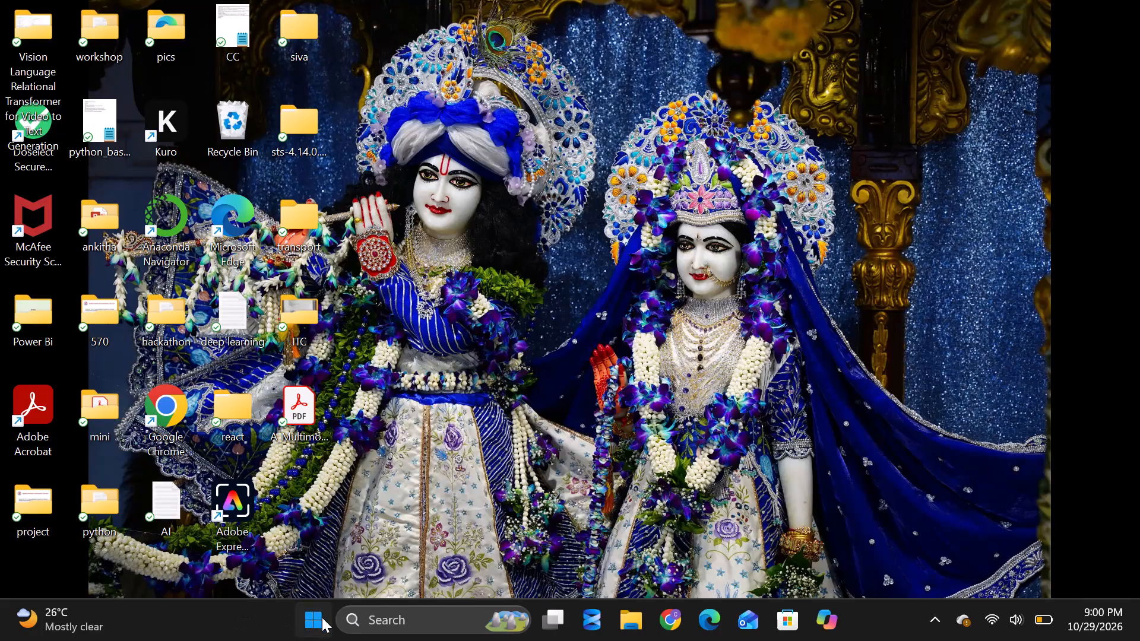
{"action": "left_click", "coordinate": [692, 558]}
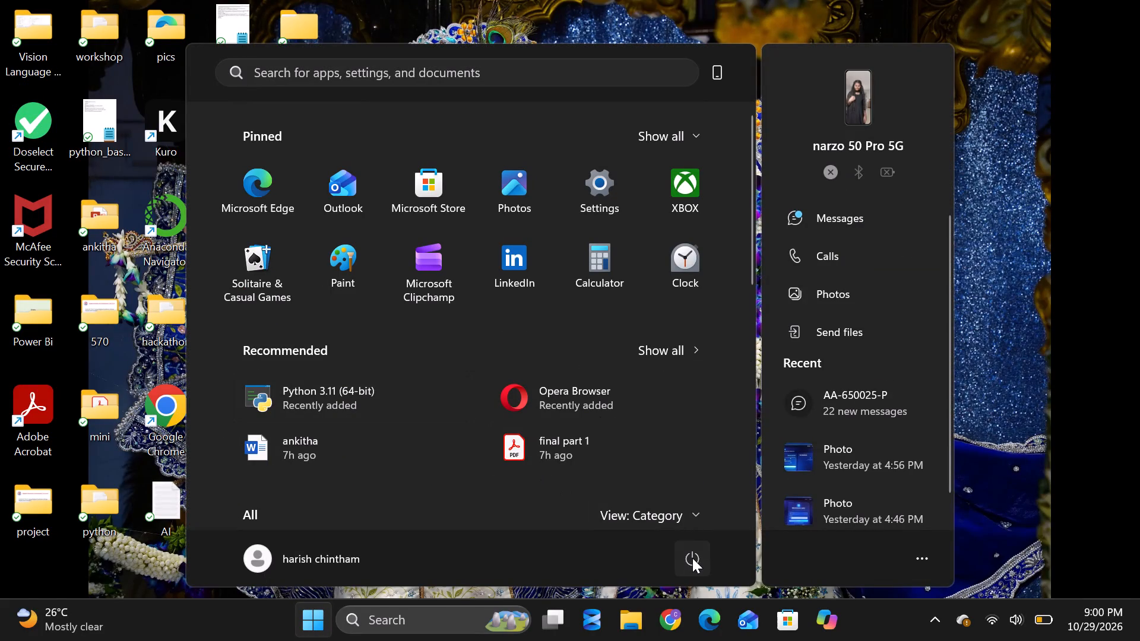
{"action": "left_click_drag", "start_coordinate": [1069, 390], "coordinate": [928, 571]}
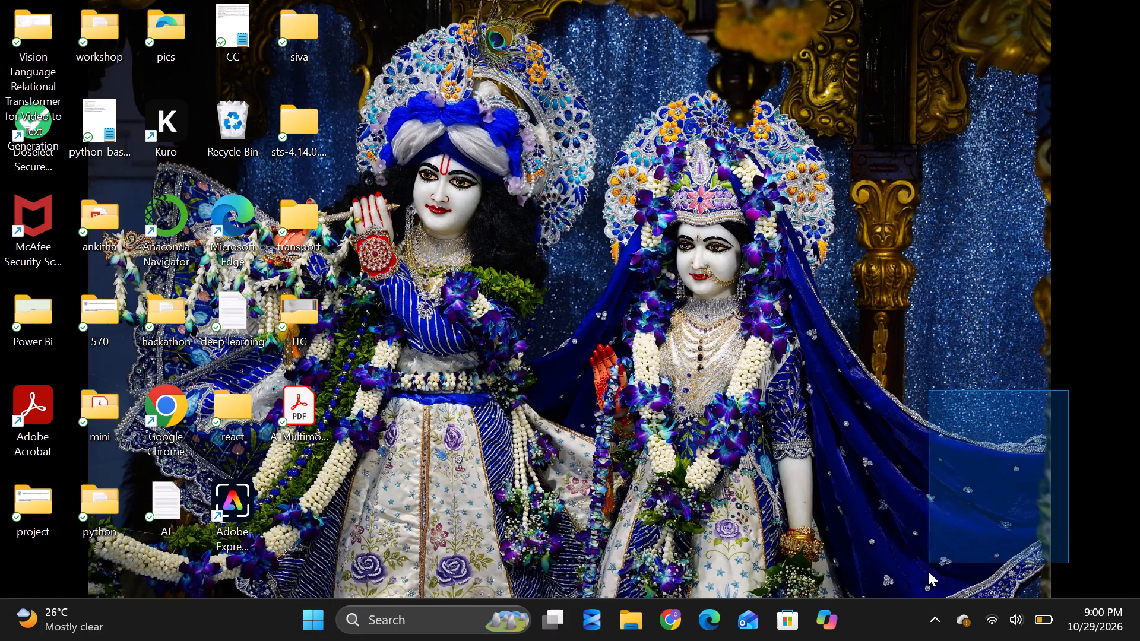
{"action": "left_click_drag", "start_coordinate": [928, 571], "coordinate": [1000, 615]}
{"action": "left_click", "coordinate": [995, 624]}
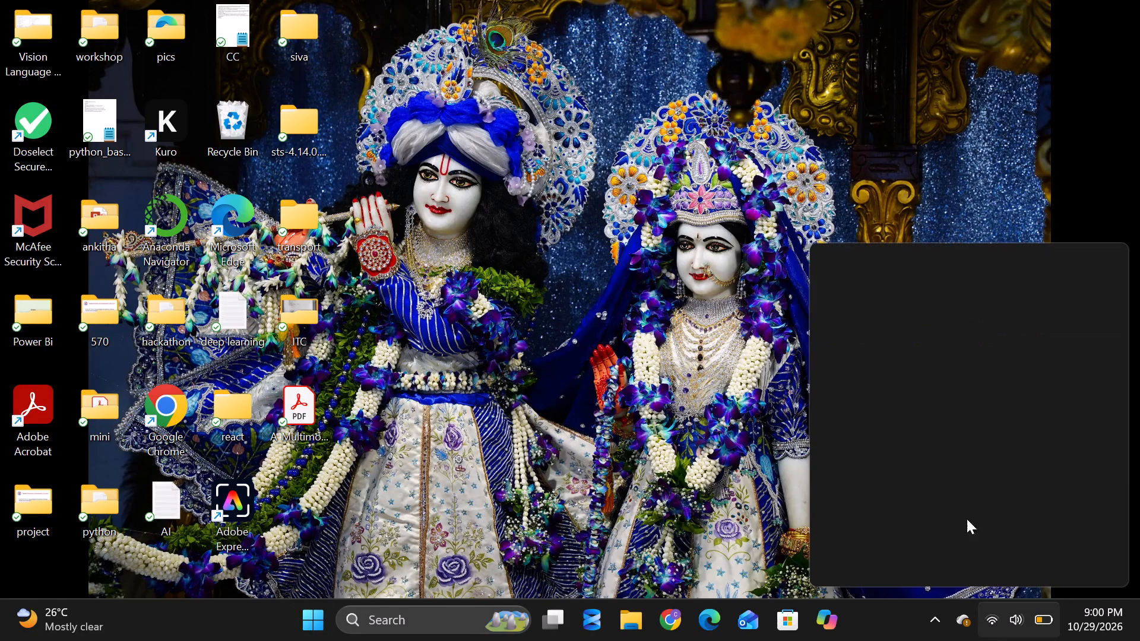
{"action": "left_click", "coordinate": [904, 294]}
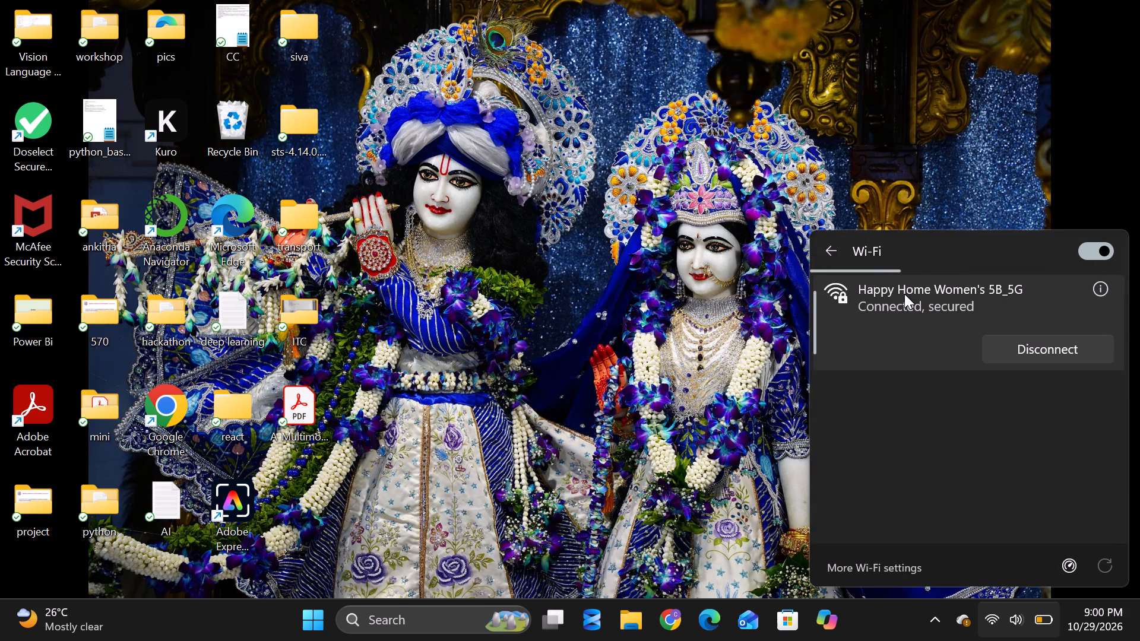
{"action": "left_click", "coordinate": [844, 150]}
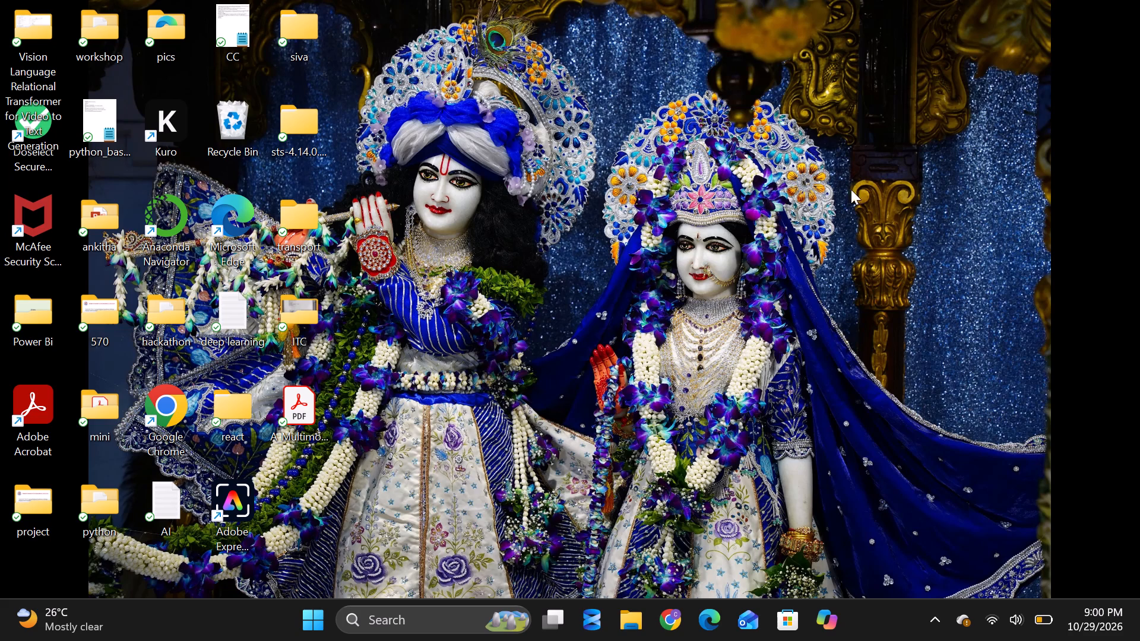
Find PowerPoint through the Windows search and open its recent presentation "implementation review-1".
{"action": "left_click", "coordinate": [417, 620]}
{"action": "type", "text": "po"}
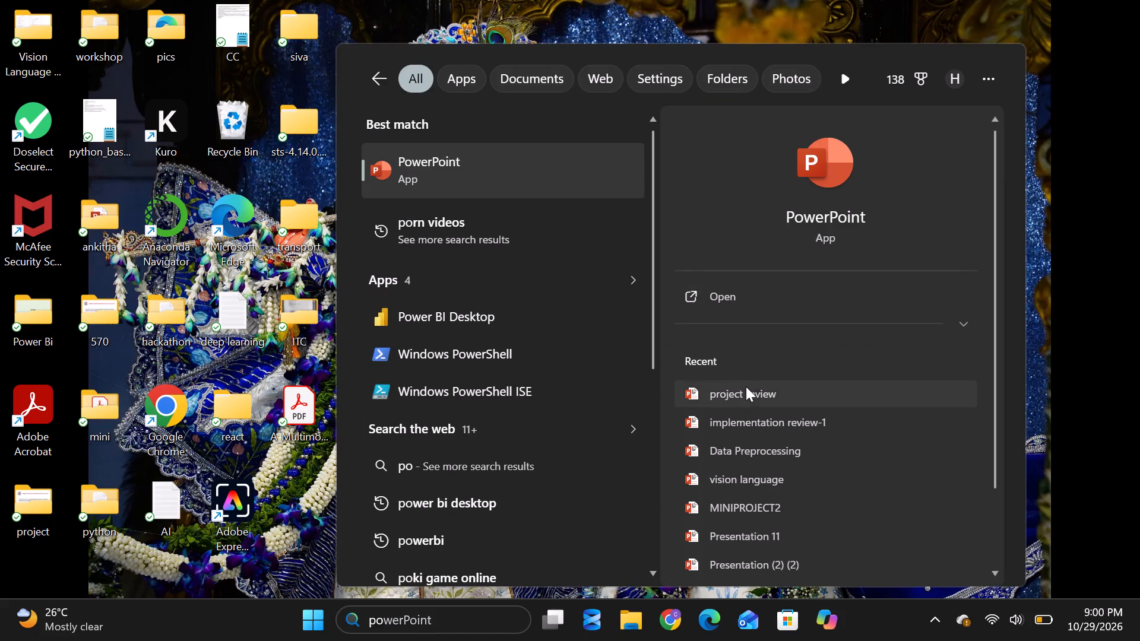
{"action": "left_click", "coordinate": [756, 416]}
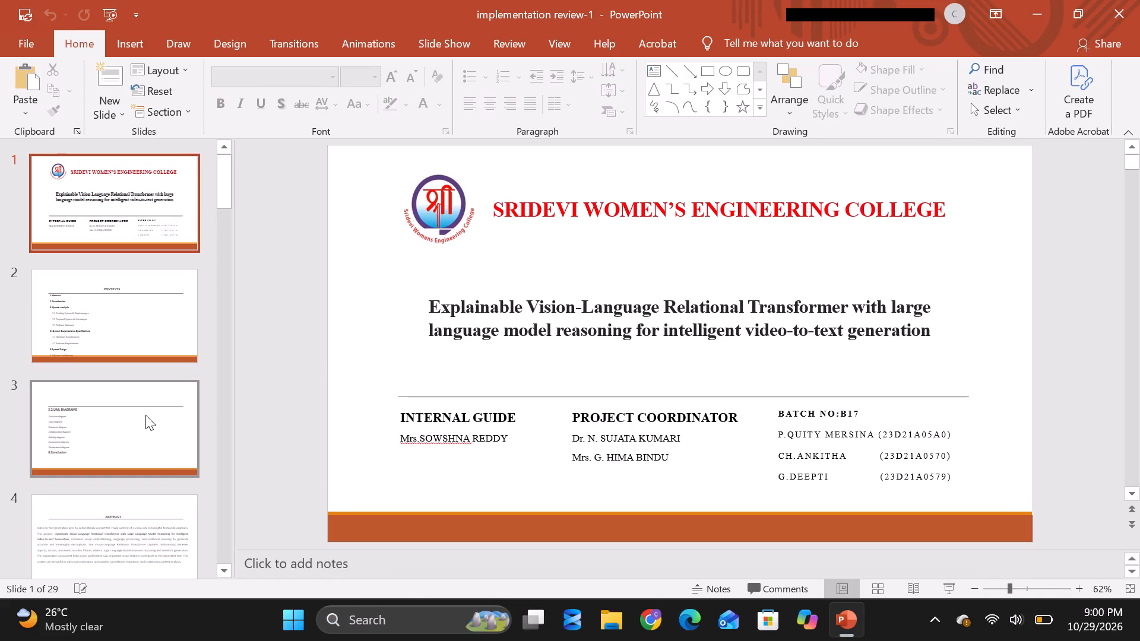
Review the Admin Console screenshot on slide 26 and the Admin Dashboard screenshot on slide 25.
{"action": "double_click", "coordinate": [223, 570]}
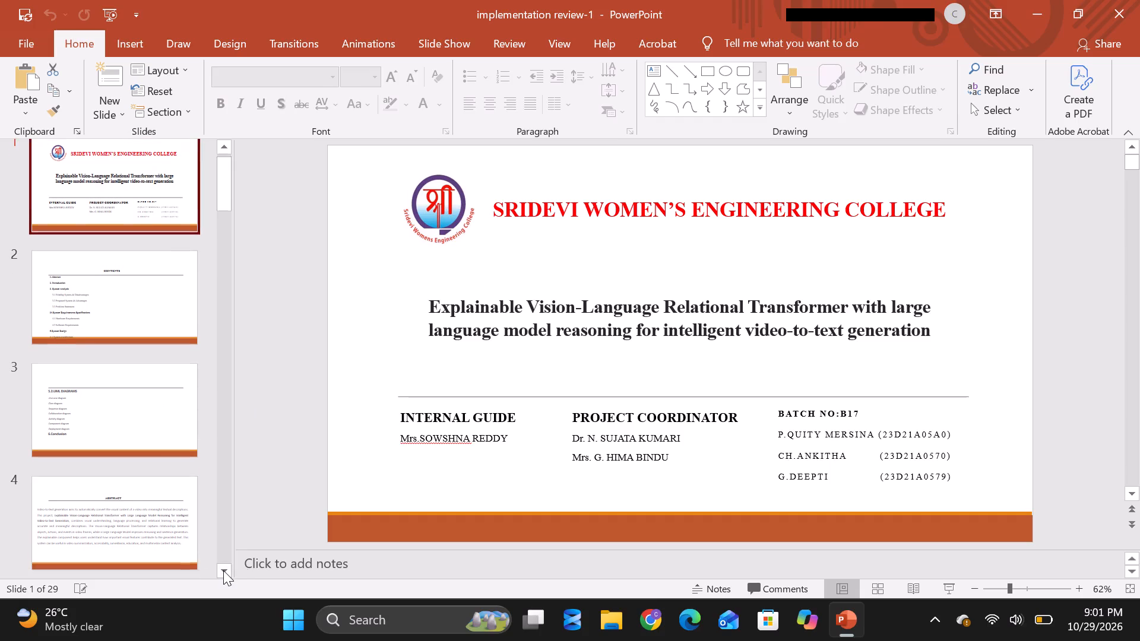
{"action": "left_click", "coordinate": [223, 570]}
{"action": "left_click_drag", "start_coordinate": [223, 570], "coordinate": [225, 518]}
{"action": "triple_click", "coordinate": [225, 518]}
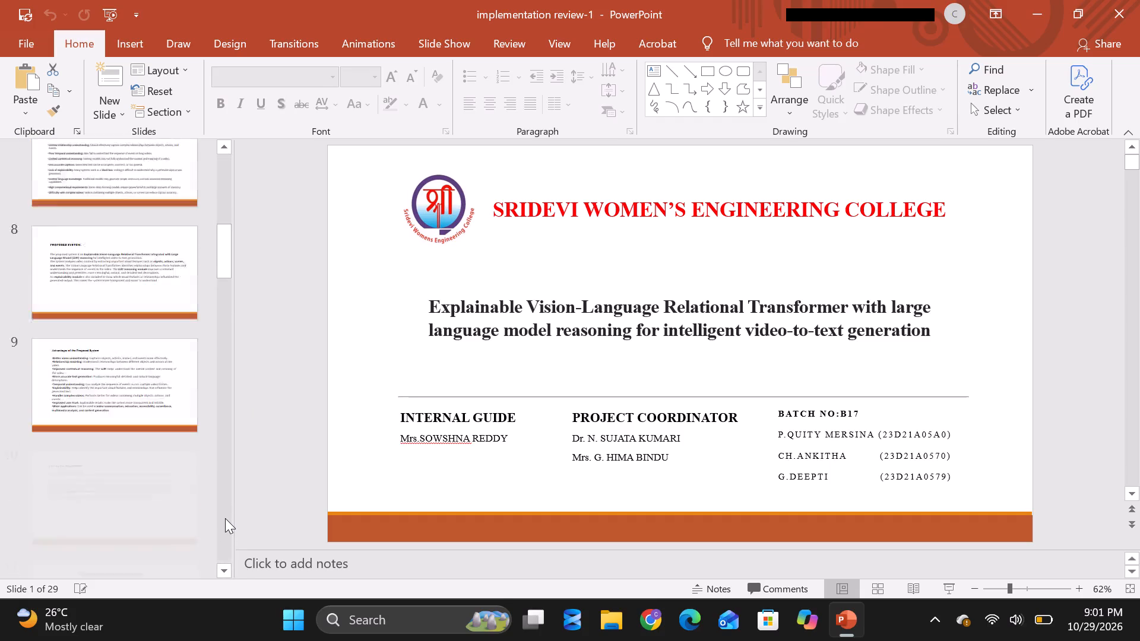
{"action": "triple_click", "coordinate": [225, 518]}
{"action": "double_click", "coordinate": [225, 518]}
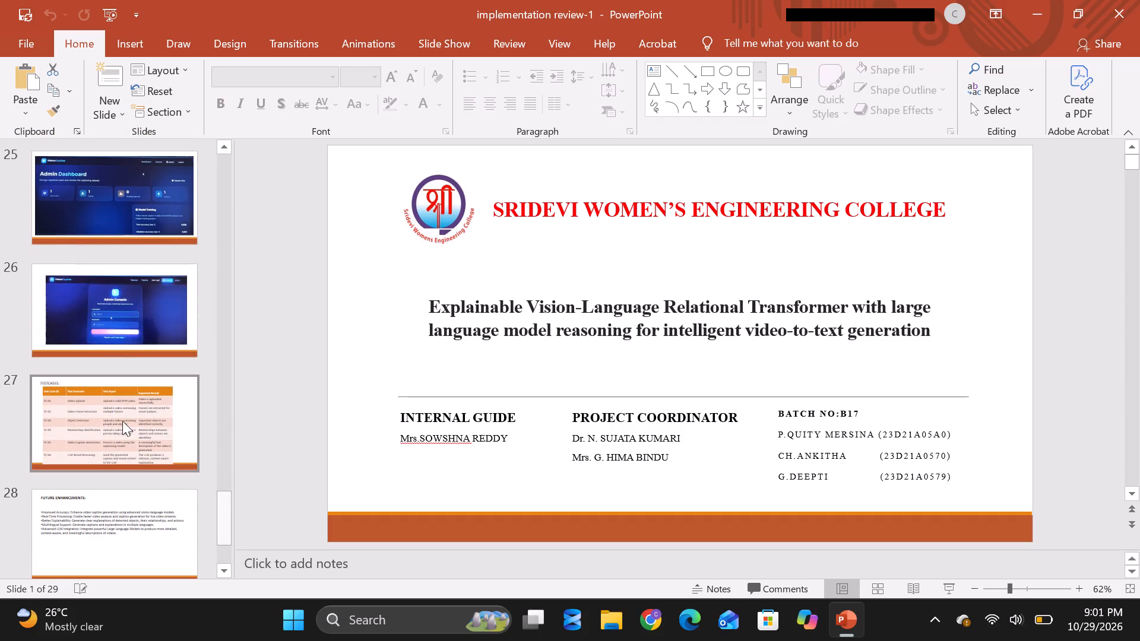
{"action": "left_click", "coordinate": [125, 330]}
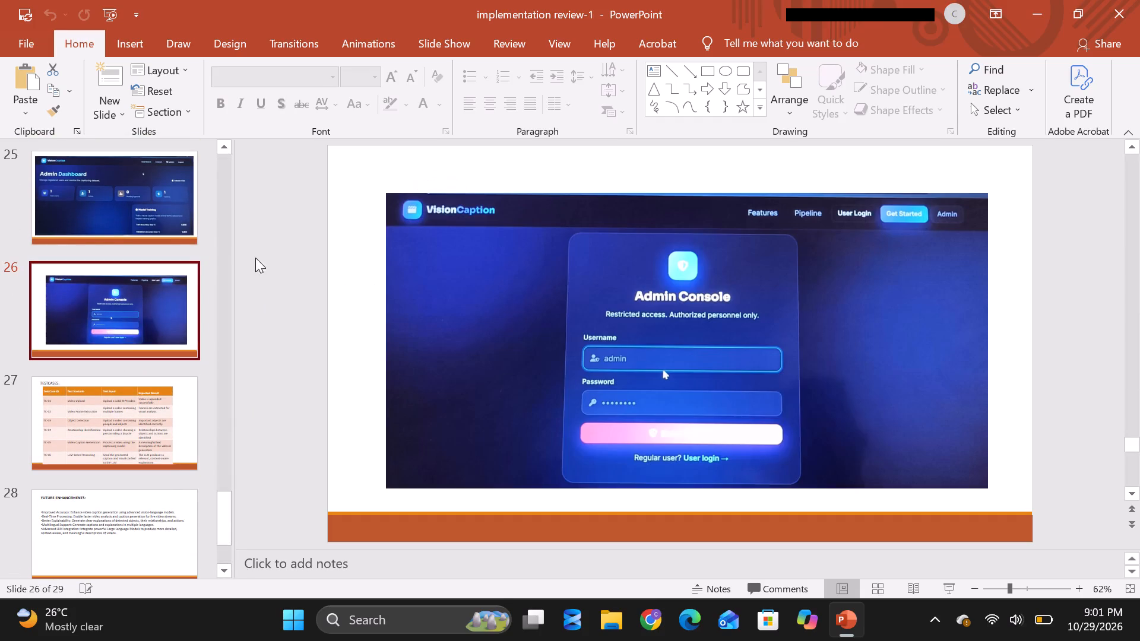
{"action": "left_click", "coordinate": [116, 225]}
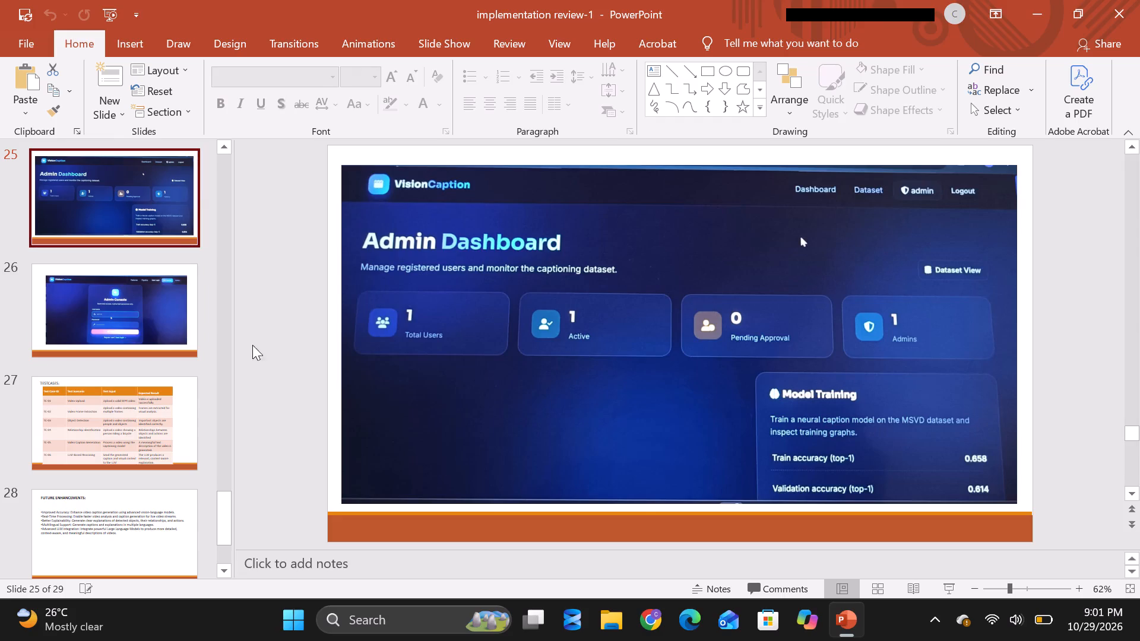
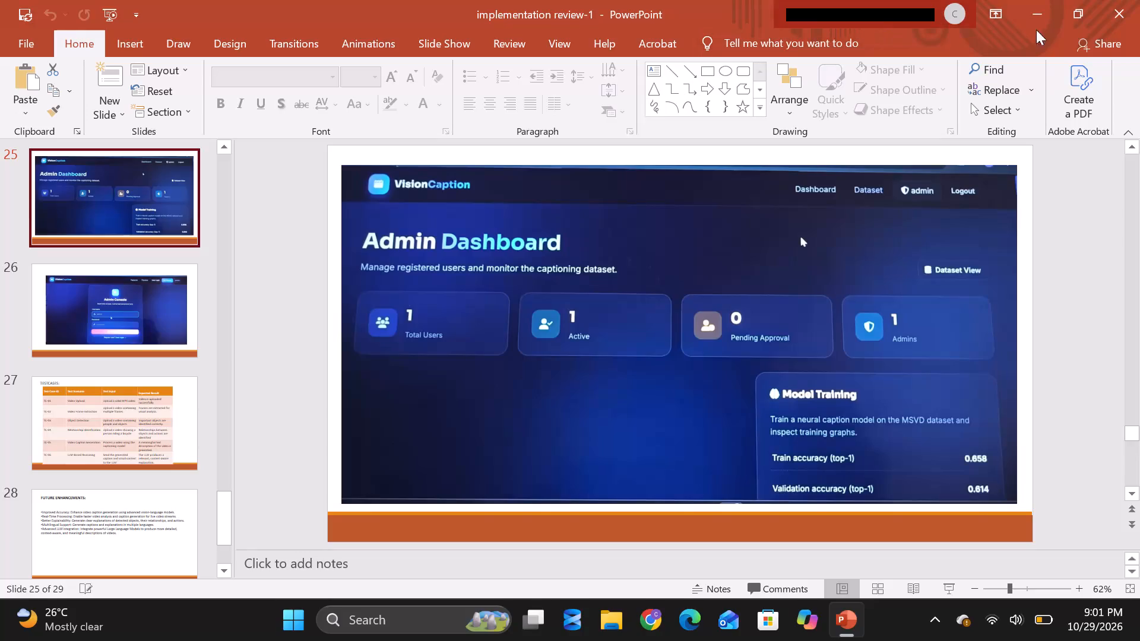
Close the "implementation review-1" presentation.
{"action": "left_click", "coordinate": [1135, 16]}
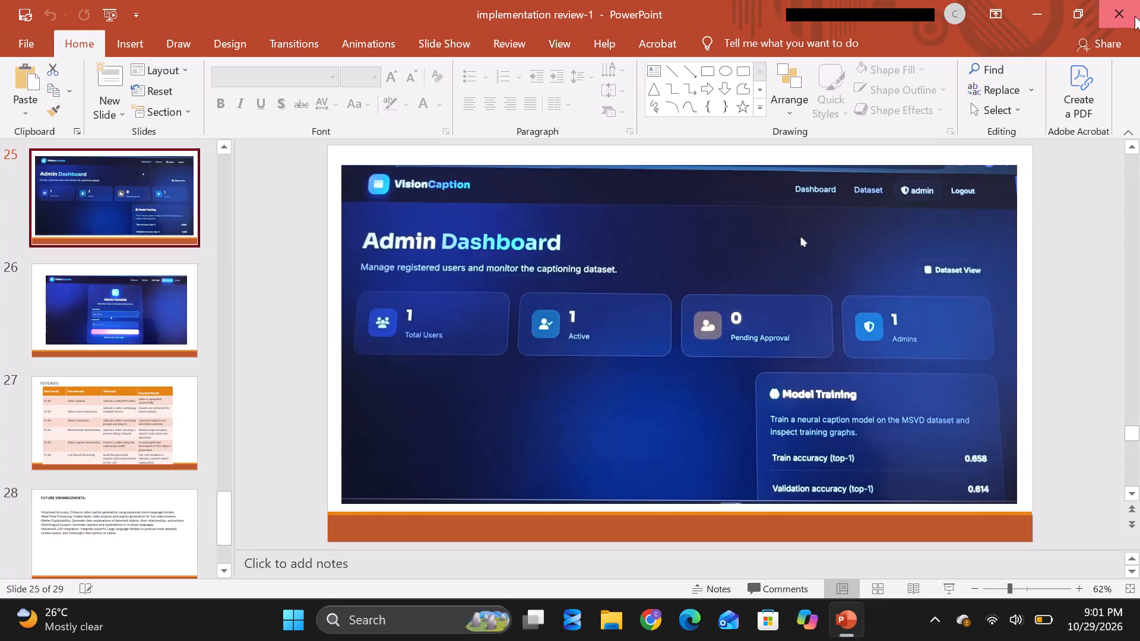
Search the computer for "ku" and open the Kuro app.
{"action": "left_click", "coordinate": [406, 610]}
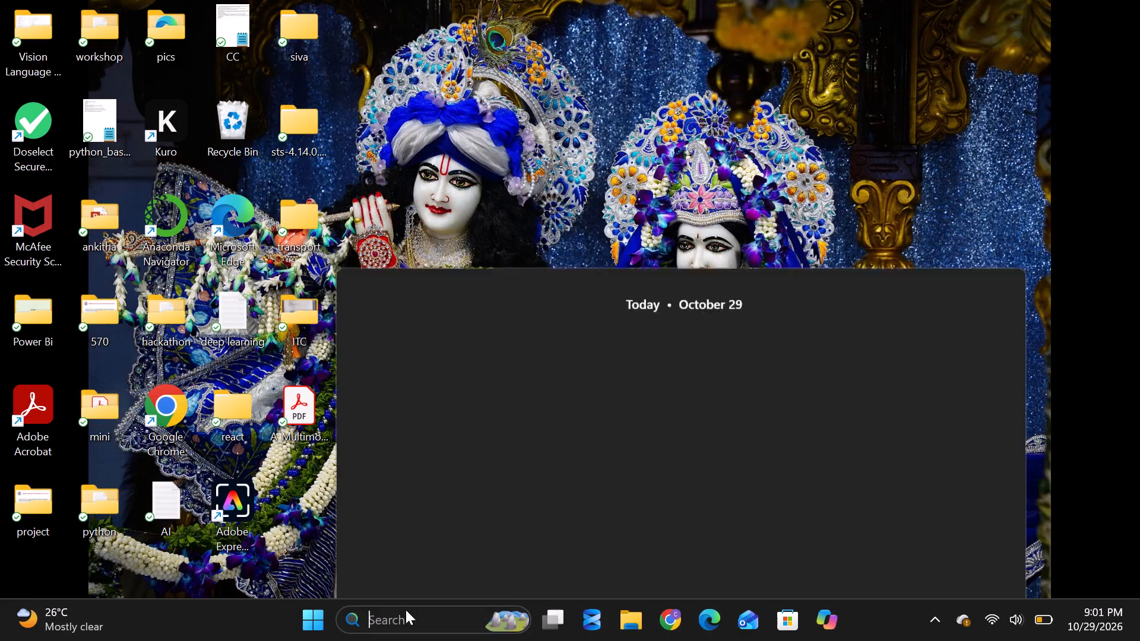
{"action": "type", "text": "ku"}
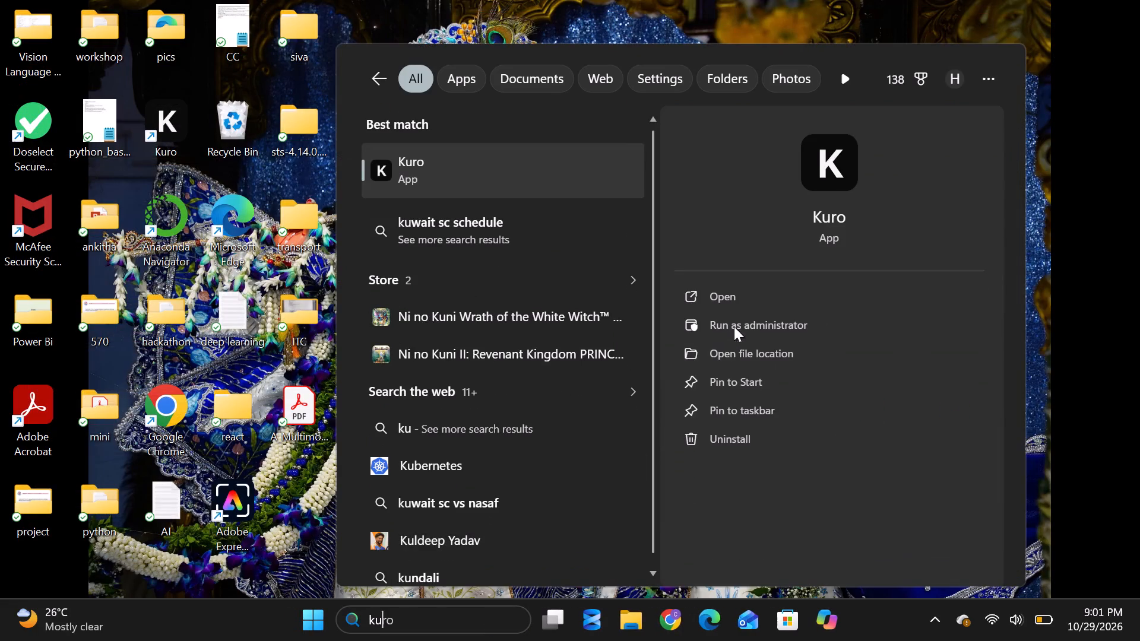
{"action": "left_click", "coordinate": [748, 298]}
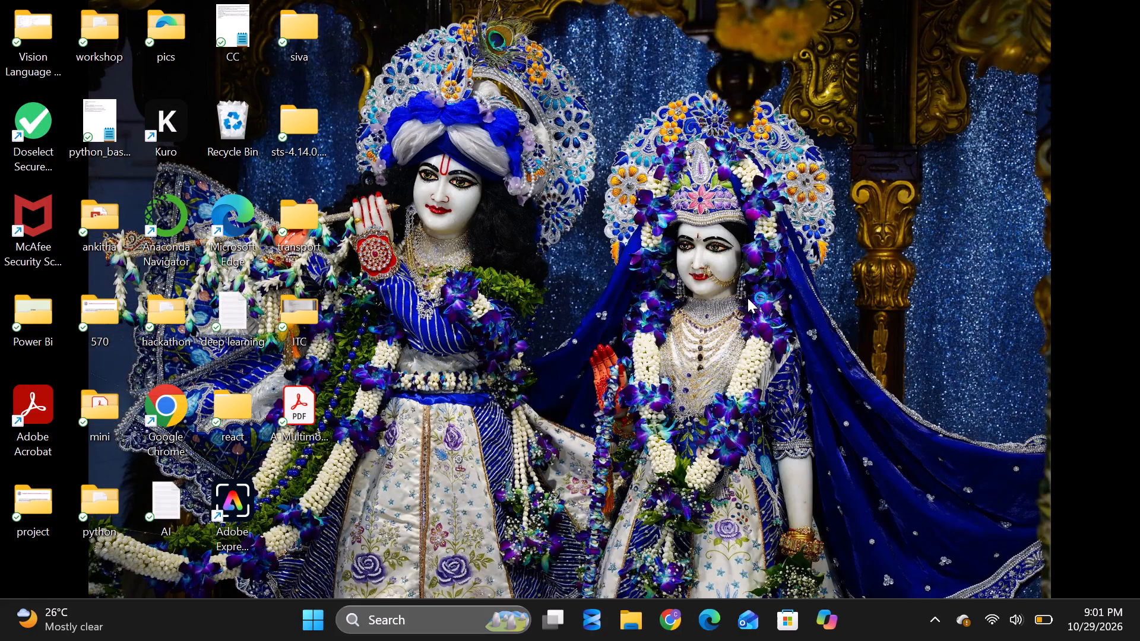